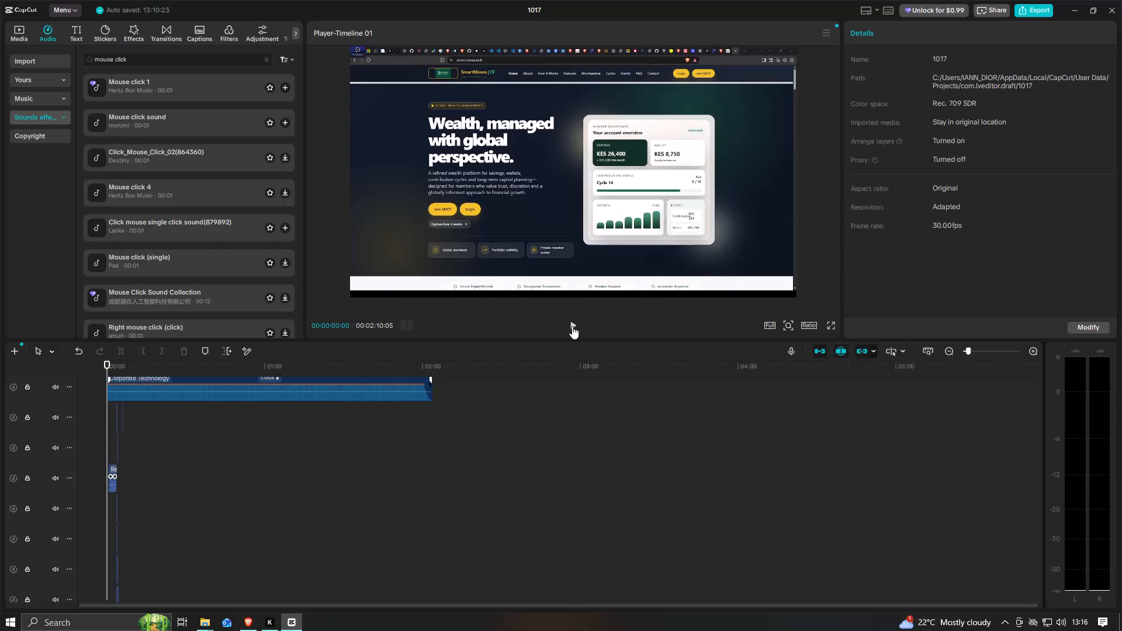
Preview the website video briefly from the start of the timeline, then pause playback.
{"action": "left_click", "coordinate": [572, 326]}
{"action": "left_click", "coordinate": [572, 326]}
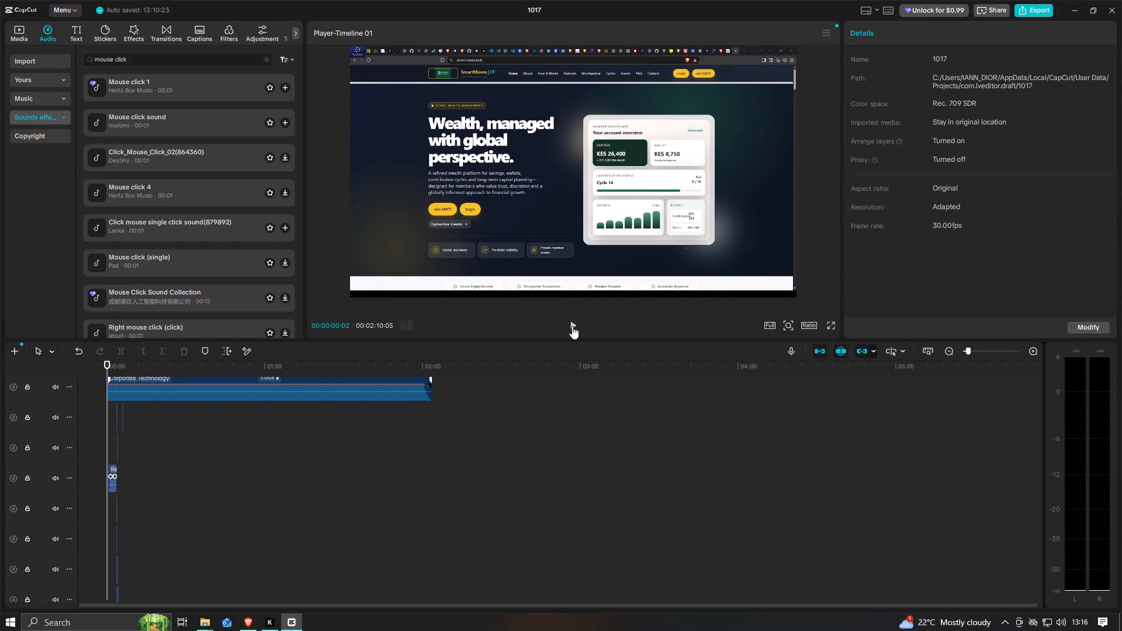
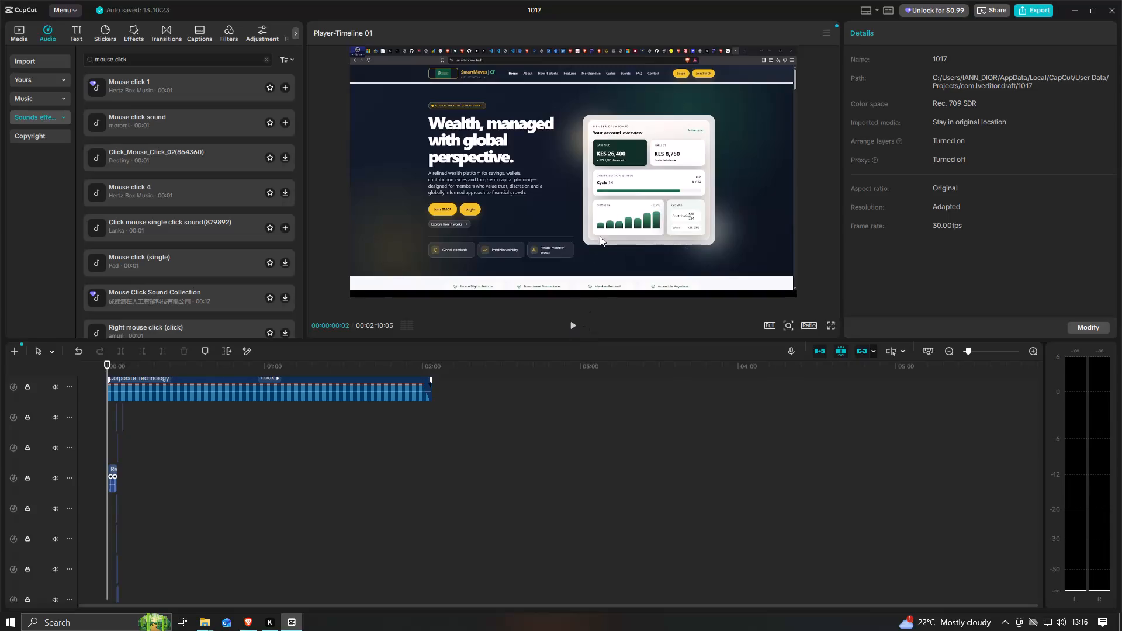
Preview the opening seconds of the video twice to review the existing on-screen text and its timing.
{"action": "left_click", "coordinate": [574, 325]}
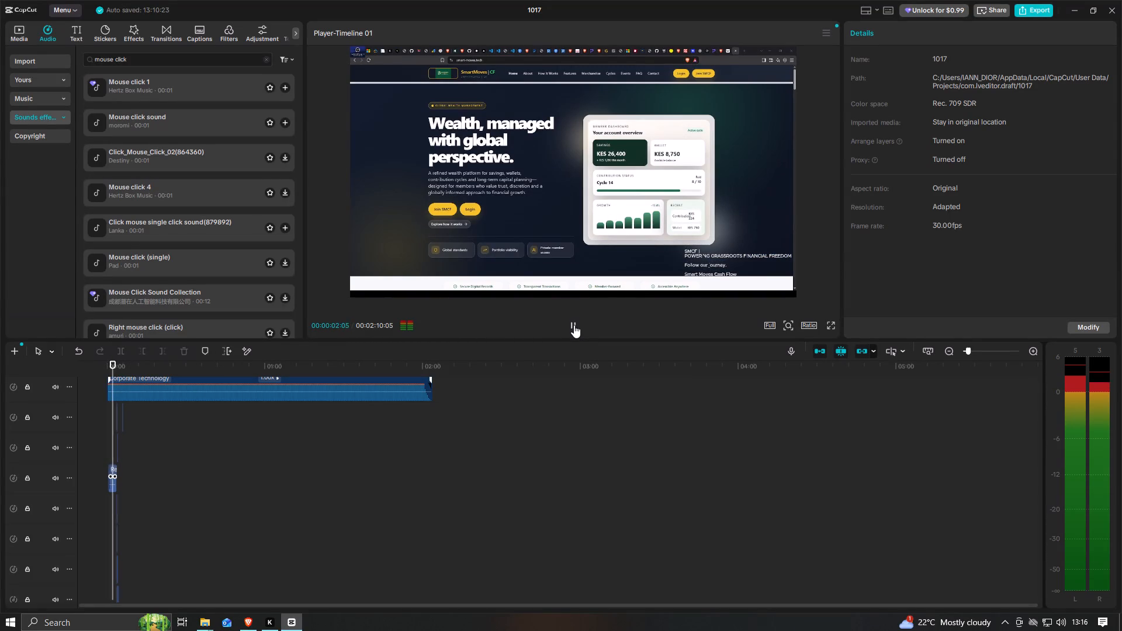
{"action": "left_click", "coordinate": [574, 325]}
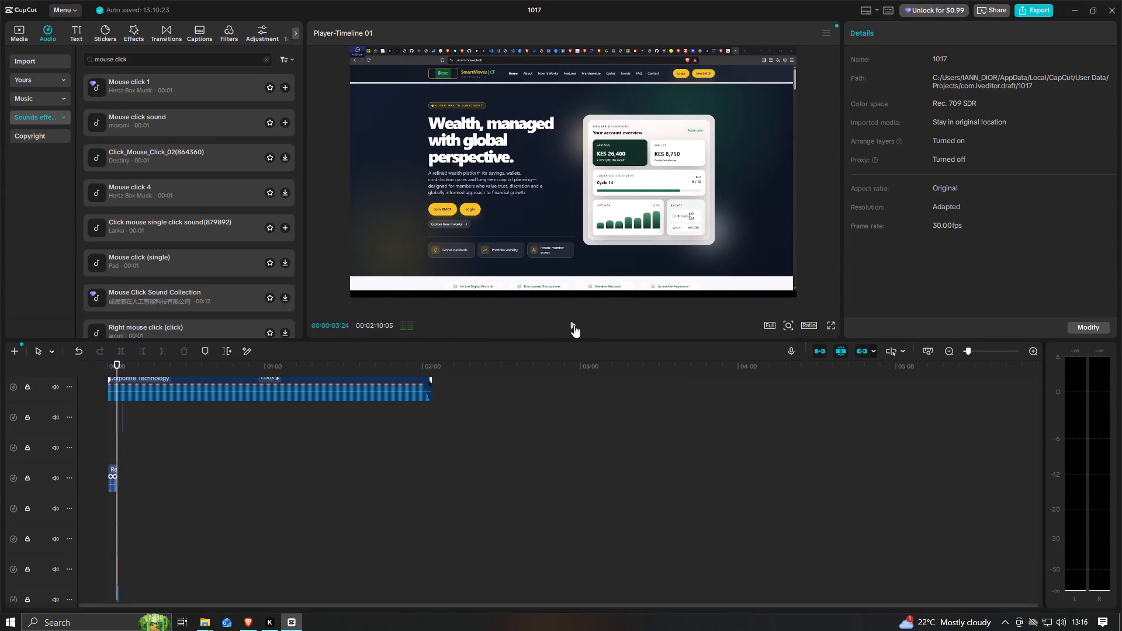
{"action": "left_click", "coordinate": [116, 365]}
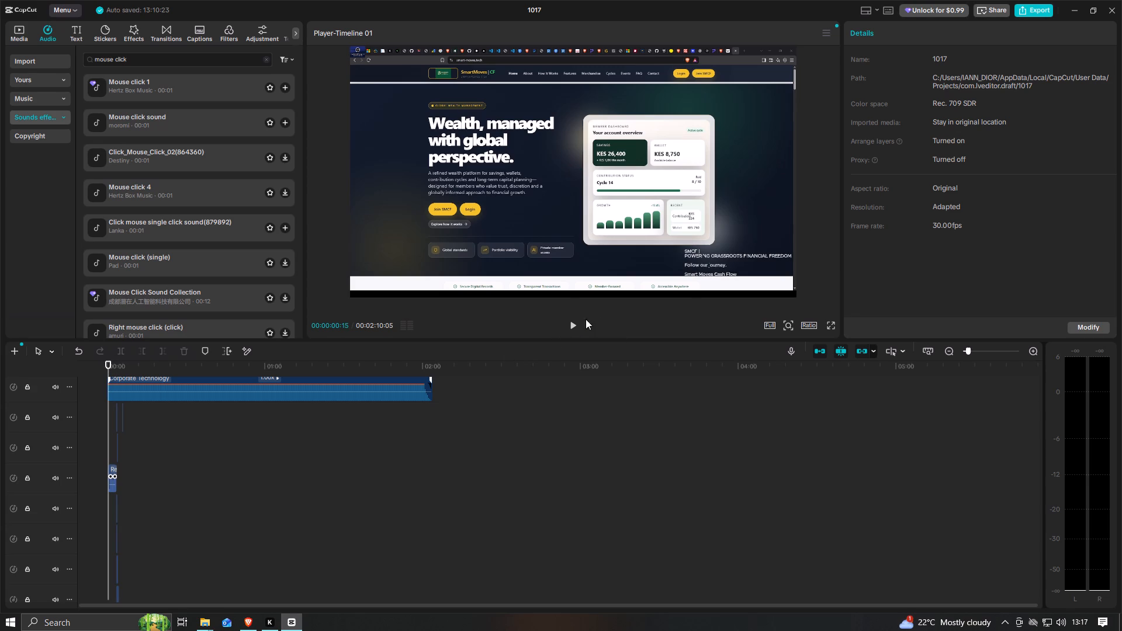
{"action": "left_click", "coordinate": [570, 326]}
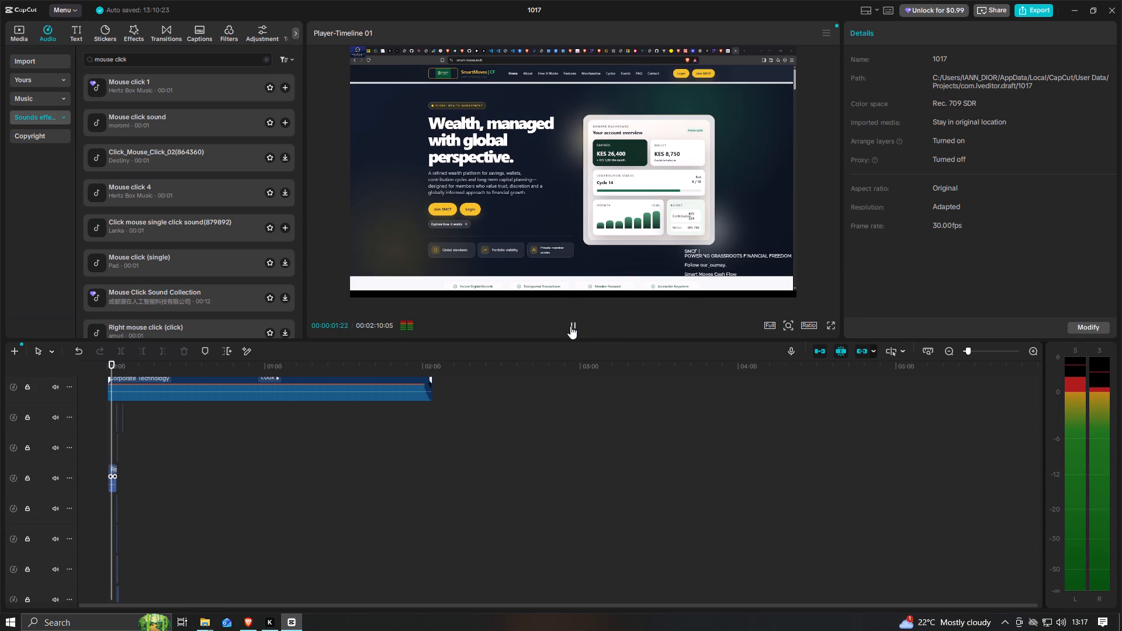
{"action": "left_click", "coordinate": [570, 326]}
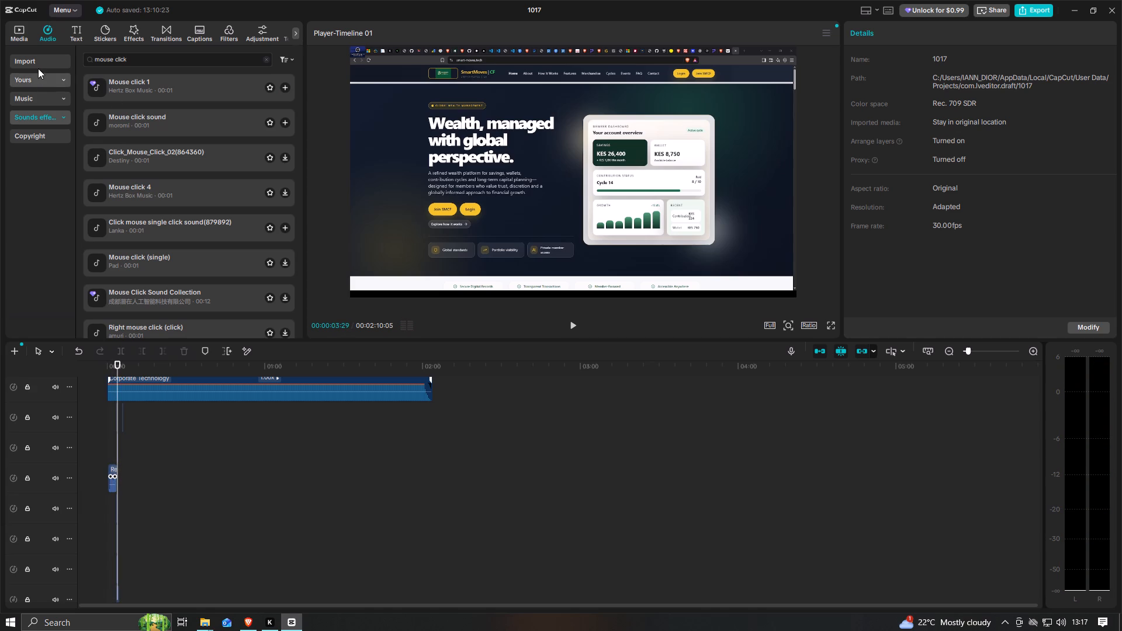
Add a default text clip at 00:00:03:29 and replace its wording with the copied OUR MISSION, OUR VISION and OUR PURPOSE statements.
{"action": "left_click", "coordinate": [77, 34]}
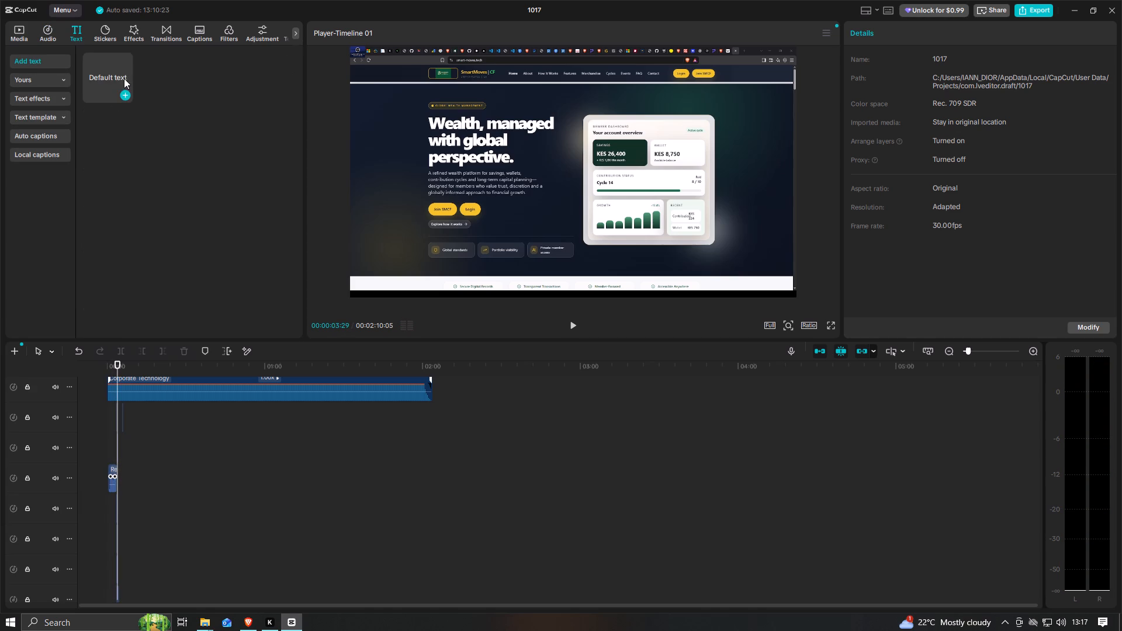
{"action": "left_click", "coordinate": [124, 94]}
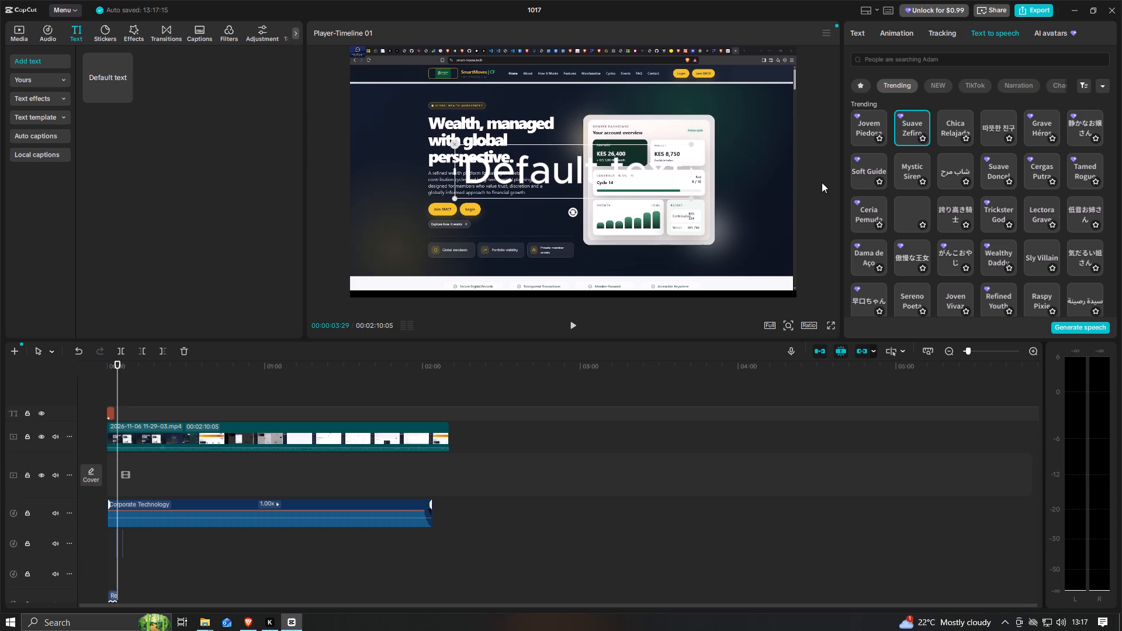
{"action": "left_click", "coordinate": [857, 31]}
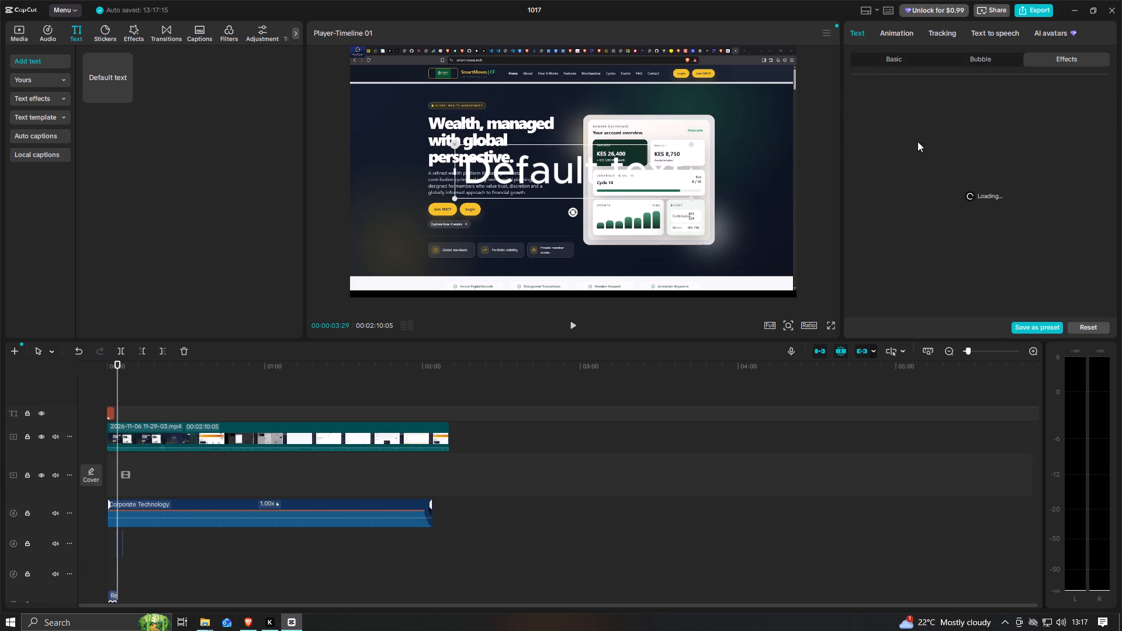
{"action": "left_click", "coordinate": [898, 62]}
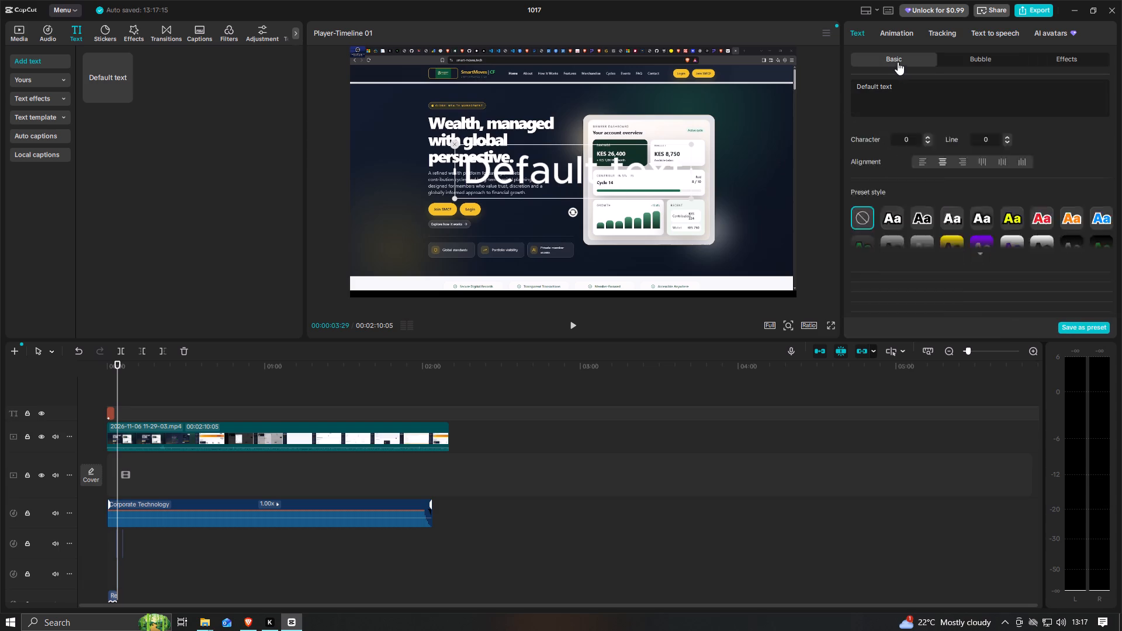
{"action": "left_click", "coordinate": [909, 93]}
{"action": "left_click_drag", "start_coordinate": [909, 93], "coordinate": [814, 93]}
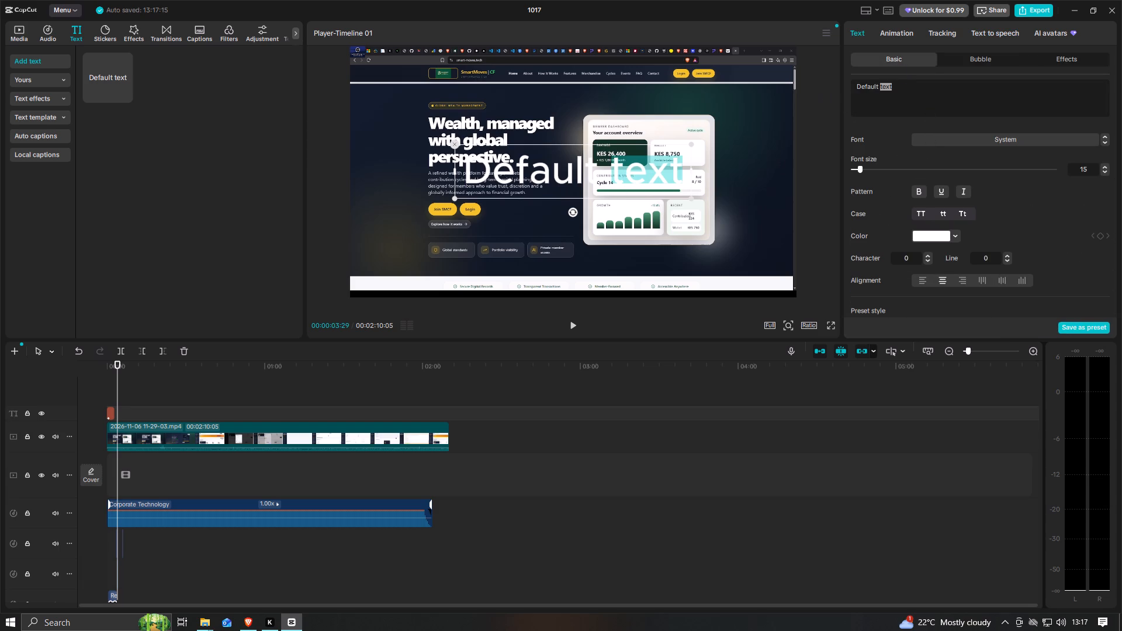
{"action": "triple_click", "coordinate": [898, 88]}
{"action": "left_click", "coordinate": [898, 88]}
{"action": "left_click", "coordinate": [898, 88]}
{"action": "key", "text": "ctrl+v"}
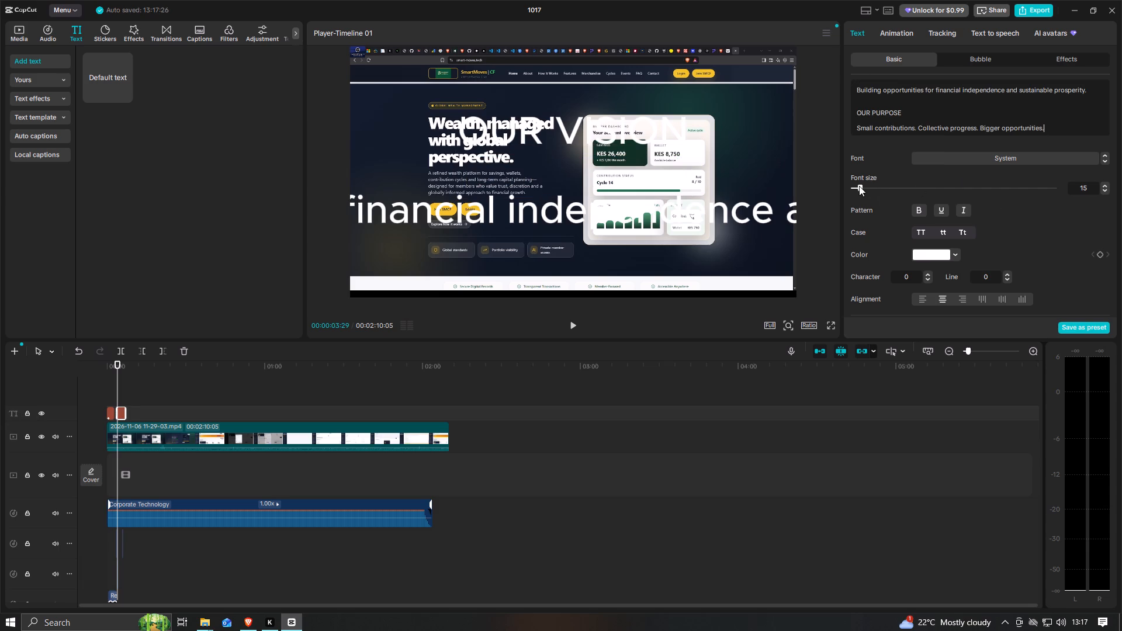
Set the mission text's font size to 5 and scale it down into the lower-right corner of the video frame.
{"action": "left_click_drag", "start_coordinate": [859, 186], "coordinate": [837, 193]}
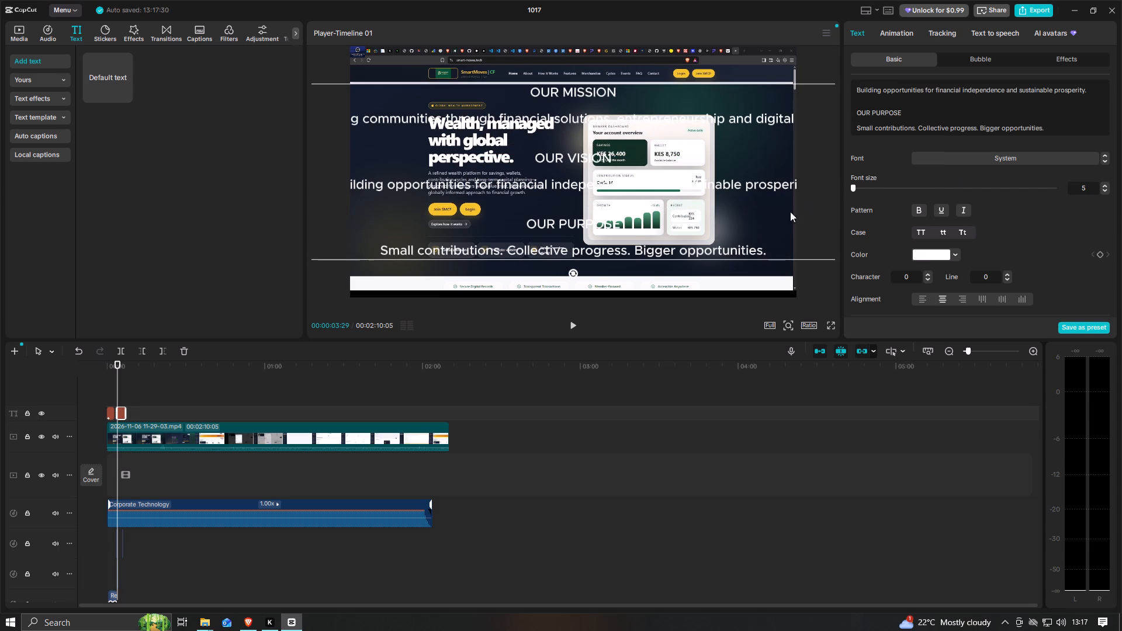
{"action": "left_click_drag", "start_coordinate": [776, 226], "coordinate": [655, 247]}
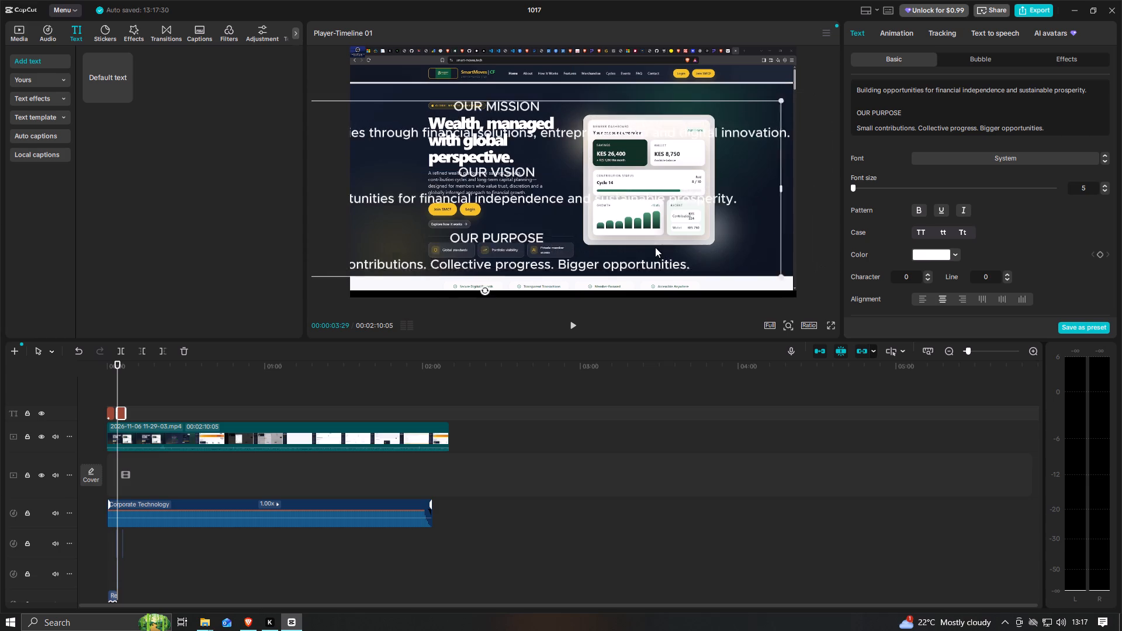
{"action": "left_click_drag", "start_coordinate": [655, 247], "coordinate": [659, 246]}
{"action": "left_click_drag", "start_coordinate": [741, 248], "coordinate": [747, 239]}
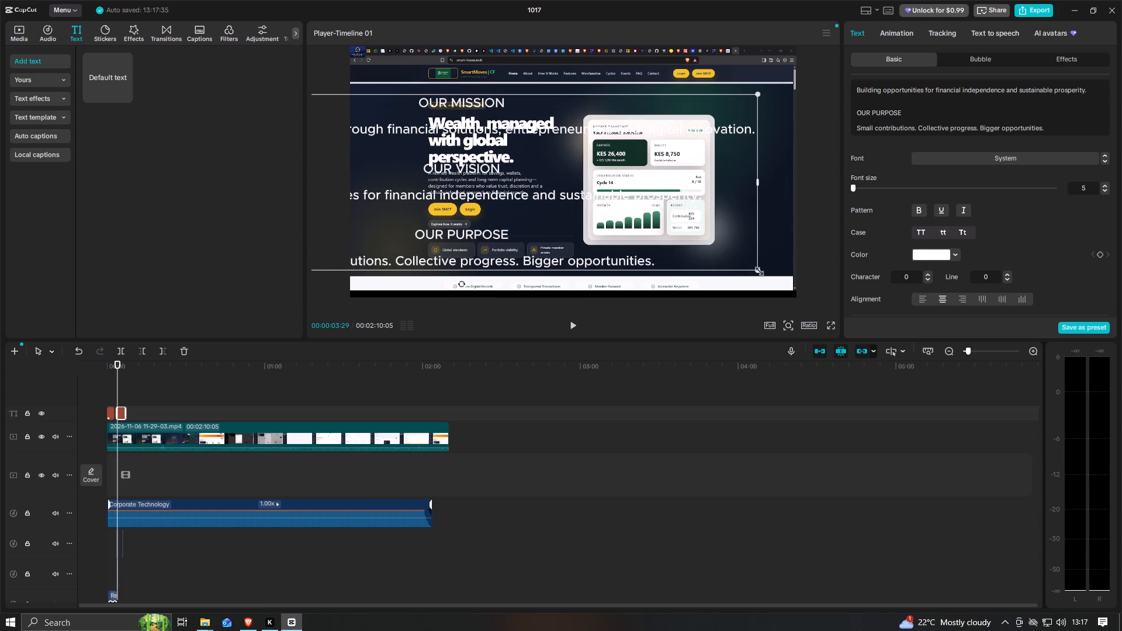
{"action": "left_click_drag", "start_coordinate": [757, 269], "coordinate": [453, 150]}
{"action": "left_click_drag", "start_coordinate": [466, 166], "coordinate": [489, 171]}
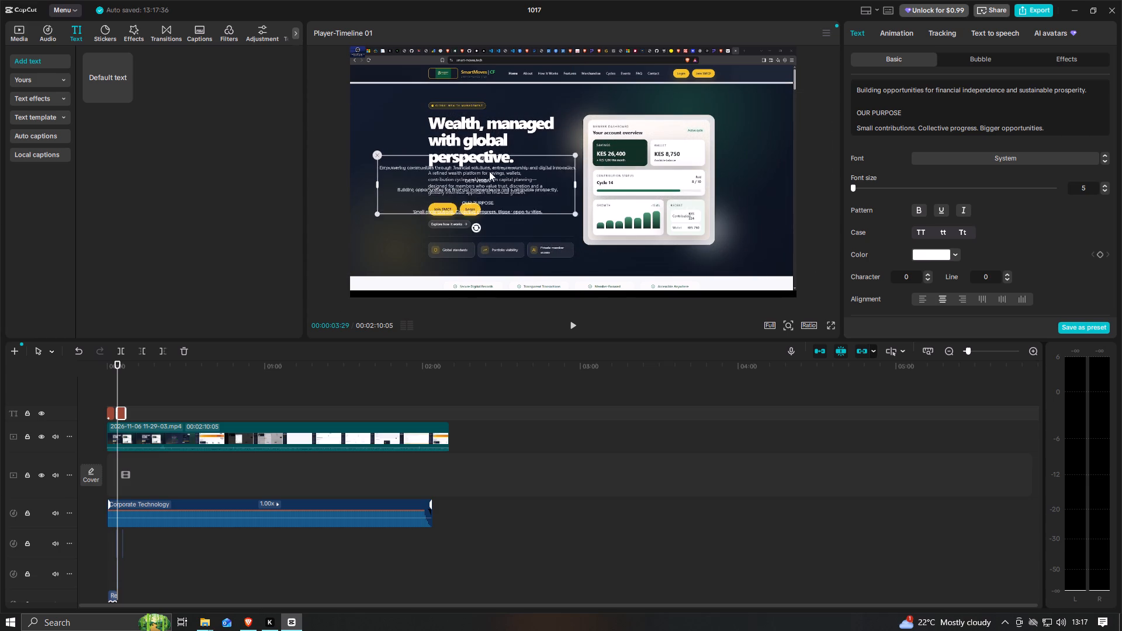
{"action": "left_click_drag", "start_coordinate": [489, 171], "coordinate": [690, 220]}
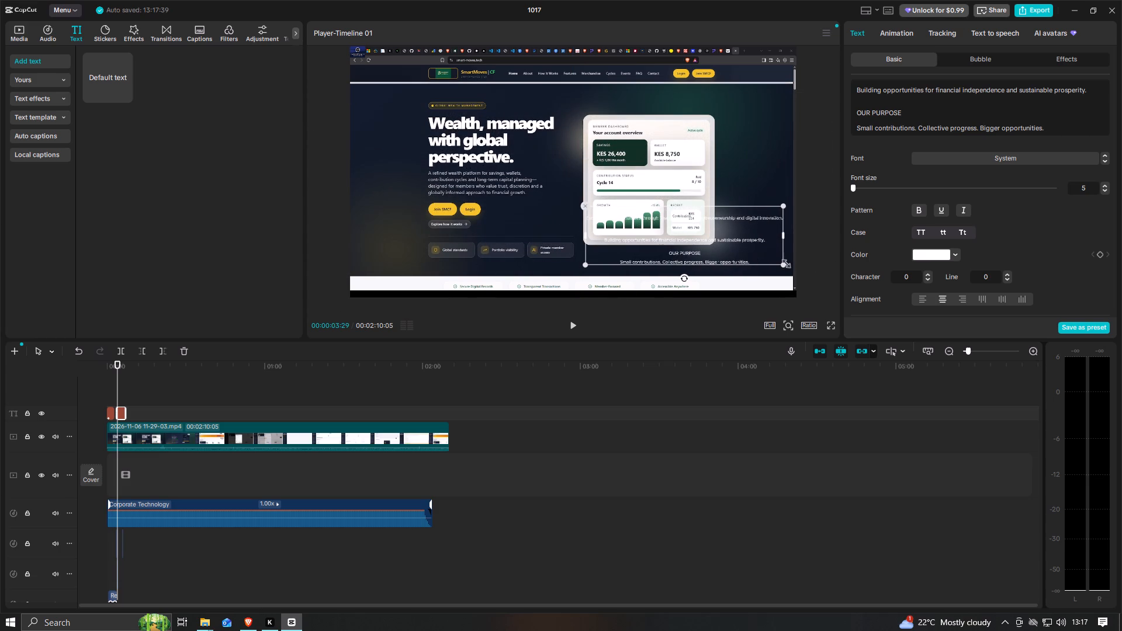
{"action": "left_click_drag", "start_coordinate": [784, 265], "coordinate": [752, 250]}
{"action": "left_click_drag", "start_coordinate": [731, 237], "coordinate": [757, 249]}
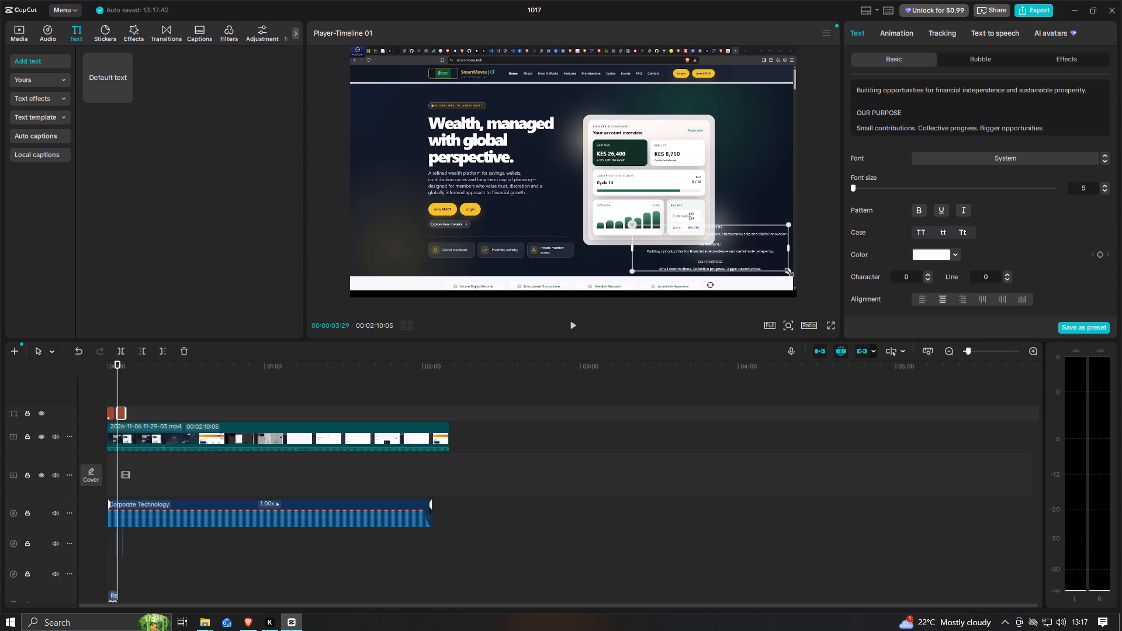
Left-align the mission text and narrow its box so it wraps into a column beside the dashboard card at the frame's lower right.
{"action": "left_click", "coordinate": [925, 300]}
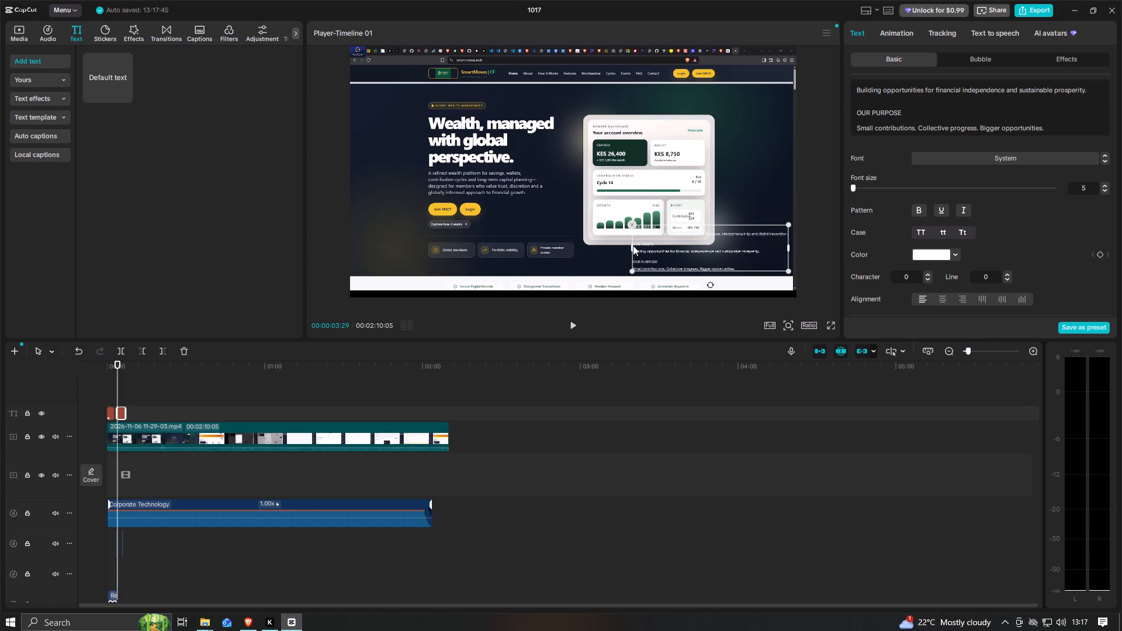
{"action": "left_click", "coordinate": [630, 245]}
{"action": "left_click", "coordinate": [695, 252]}
{"action": "left_click_drag", "start_coordinate": [633, 245], "coordinate": [657, 248]}
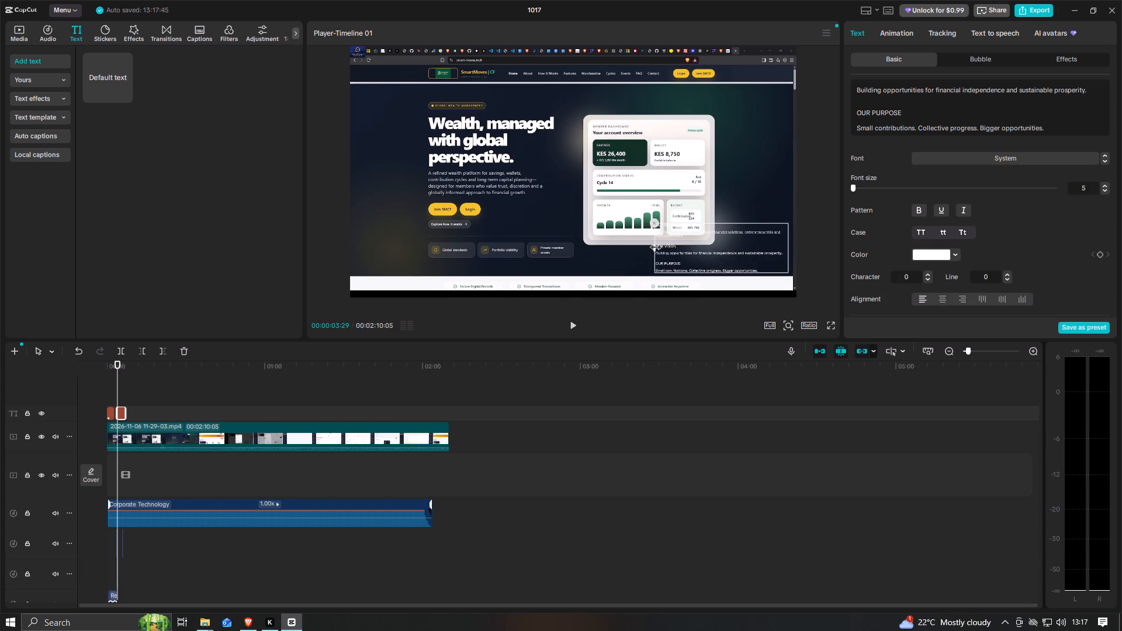
{"action": "left_click_drag", "start_coordinate": [657, 248], "coordinate": [724, 245]}
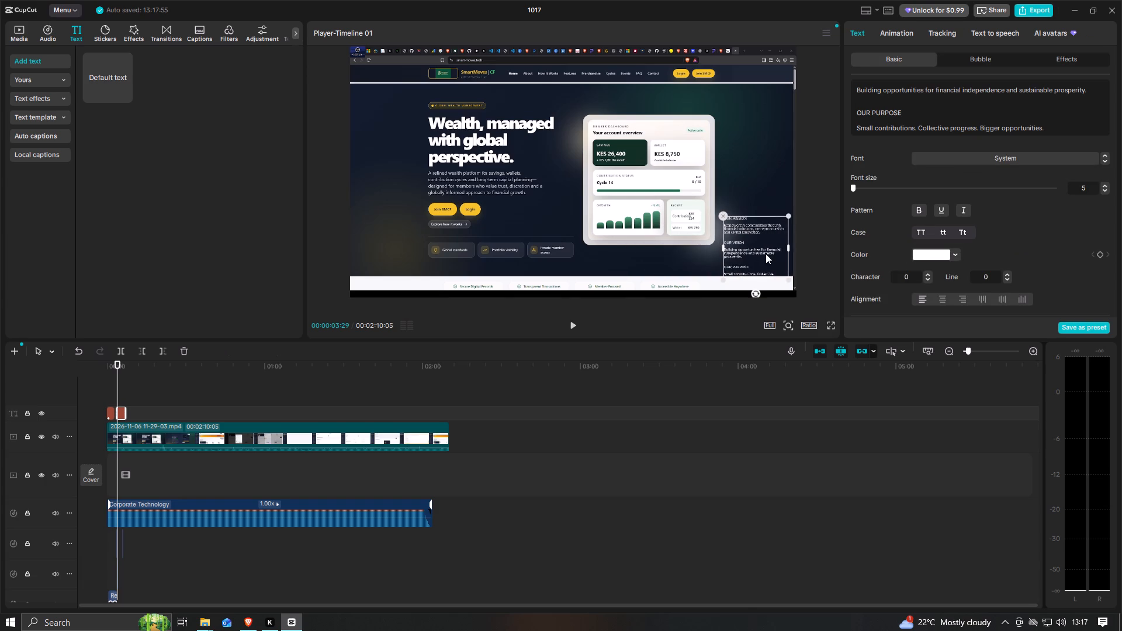
{"action": "left_click_drag", "start_coordinate": [754, 249], "coordinate": [750, 220]}
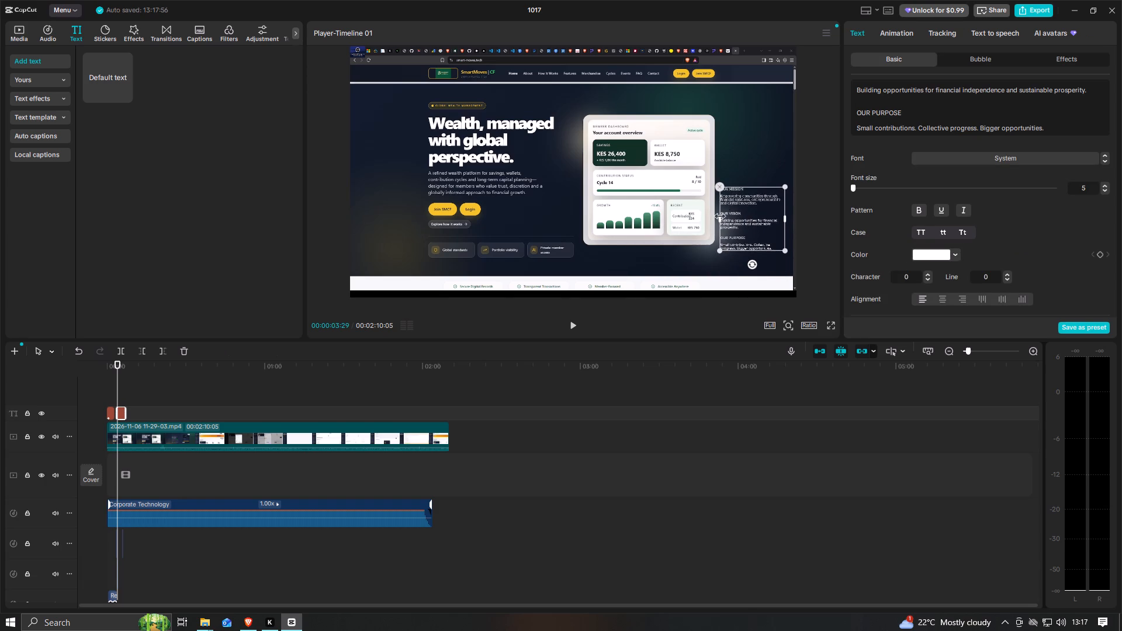
{"action": "left_click", "coordinate": [720, 217]}
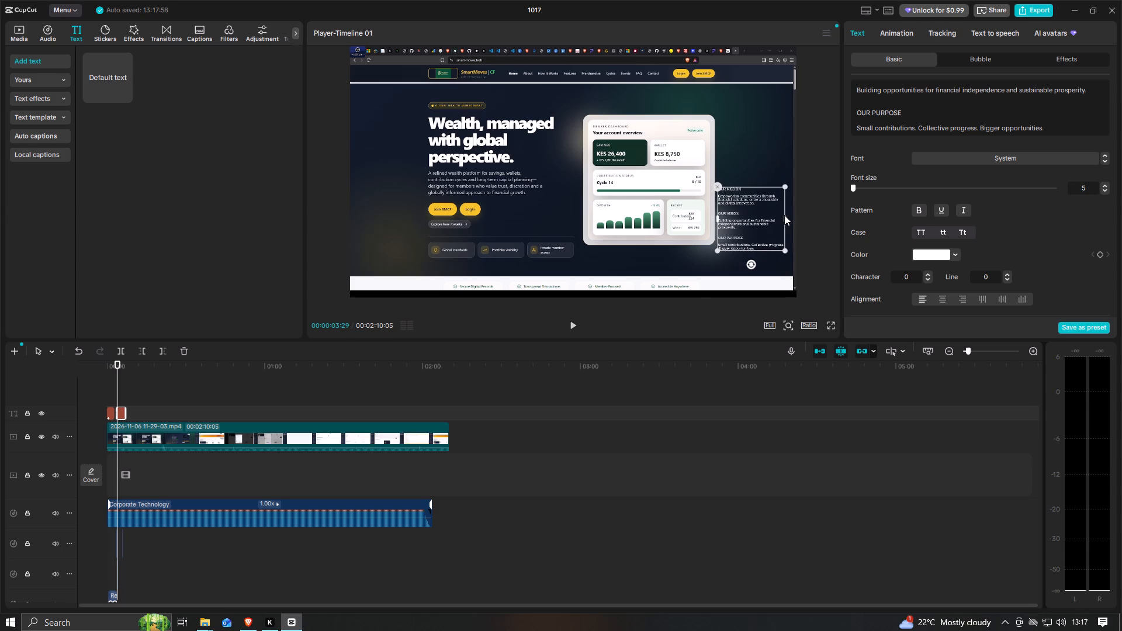
{"action": "left_click_drag", "start_coordinate": [784, 217], "coordinate": [790, 217]}
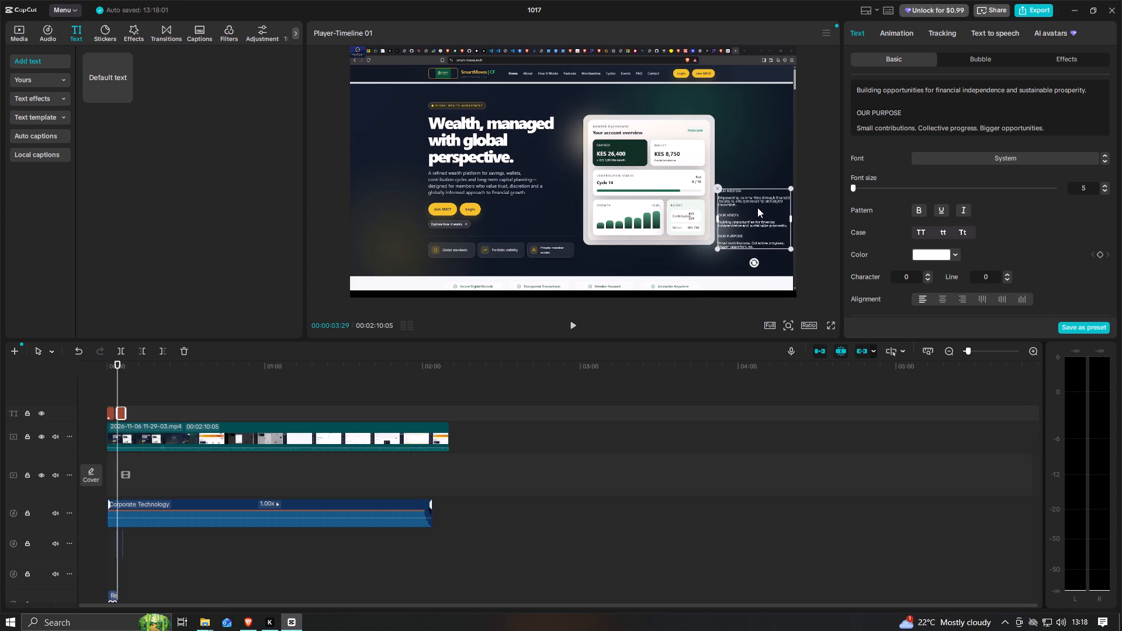
{"action": "left_click_drag", "start_coordinate": [757, 207], "coordinate": [757, 227]}
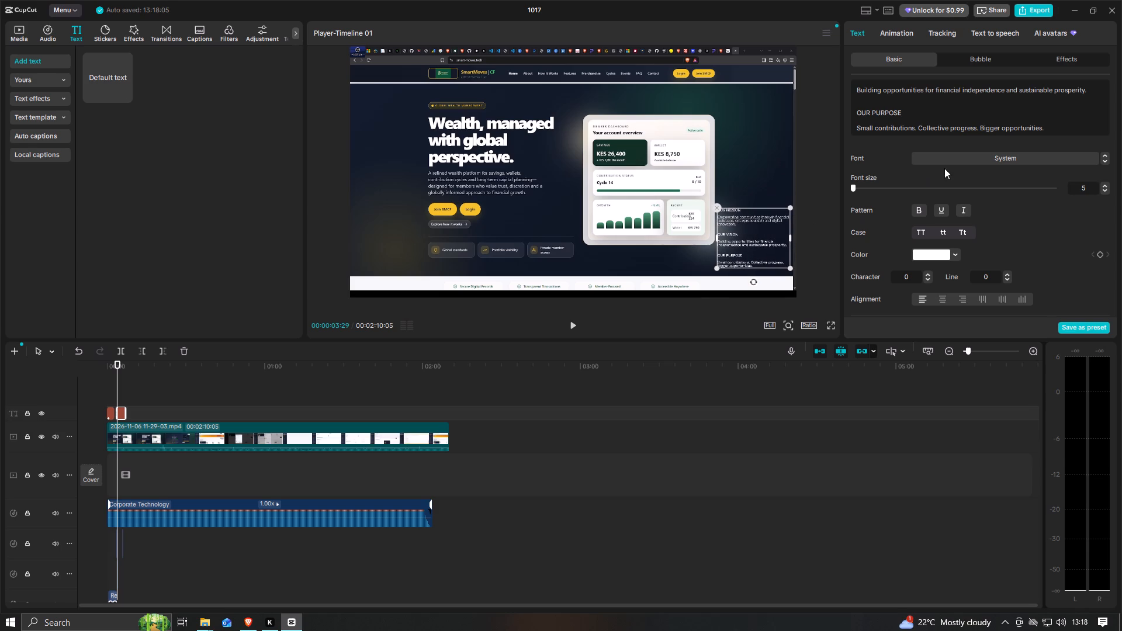
Browse the bubble and text effect styles available for the mission text.
{"action": "left_click", "coordinate": [962, 53]}
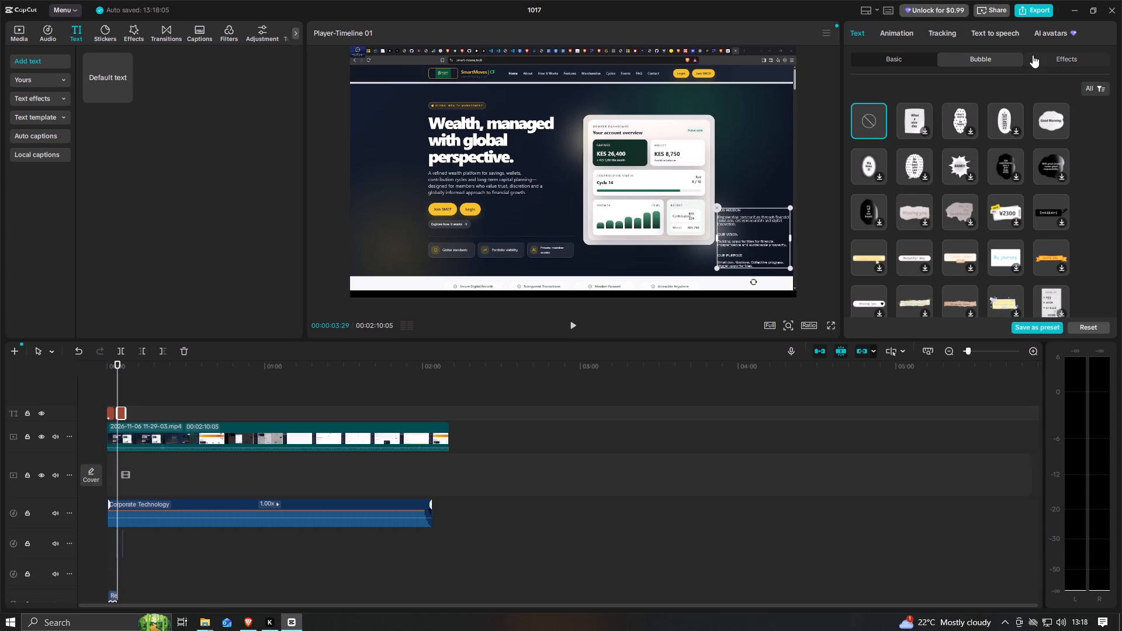
{"action": "scroll", "coordinate": [1006, 254], "scroll_direction": "up", "scroll_amount": 1}
{"action": "scroll", "coordinate": [1006, 254], "scroll_direction": "down", "scroll_amount": 3}
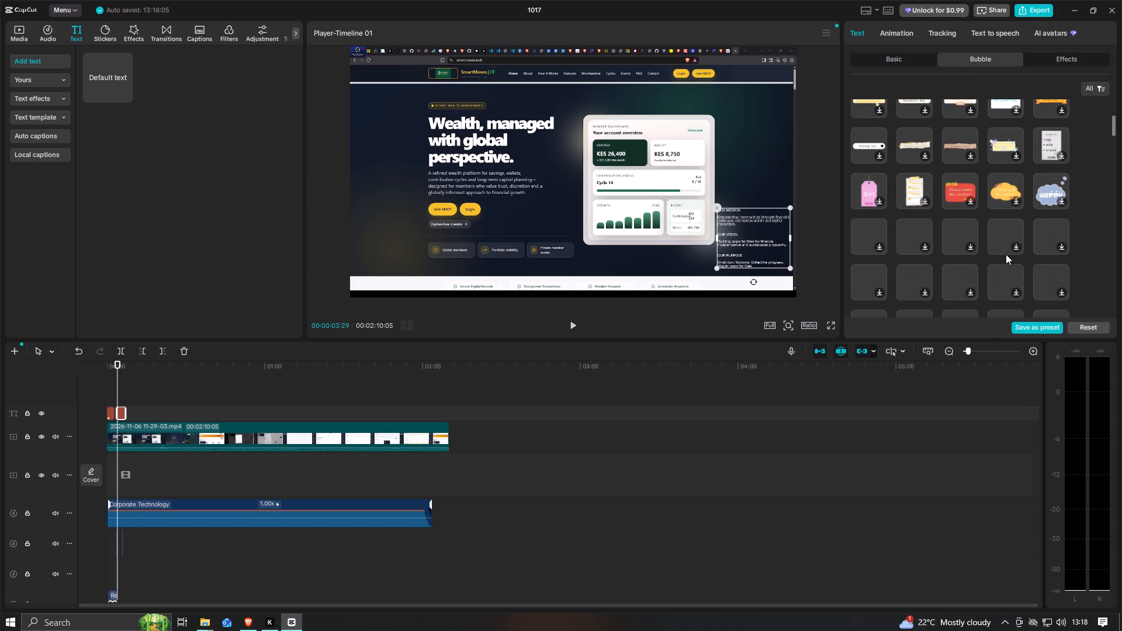
{"action": "scroll", "coordinate": [1006, 254], "scroll_direction": "up", "scroll_amount": 4}
{"action": "scroll", "coordinate": [1006, 254], "scroll_direction": "down", "scroll_amount": 1}
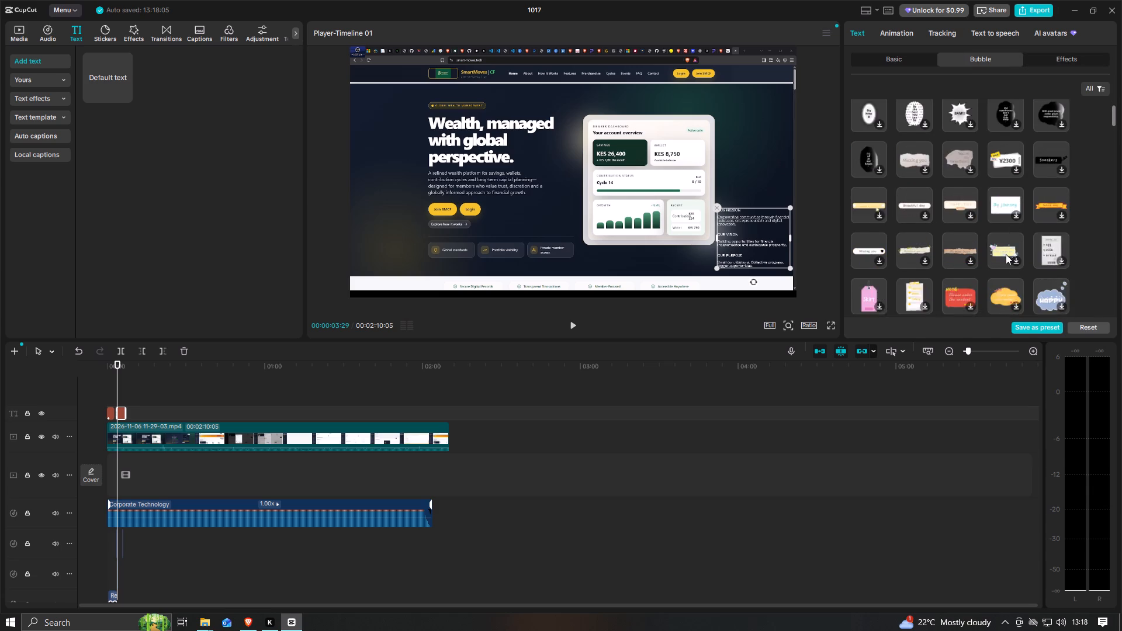
{"action": "scroll", "coordinate": [1006, 254], "scroll_direction": "up", "scroll_amount": 4}
{"action": "left_click", "coordinate": [1066, 60]}
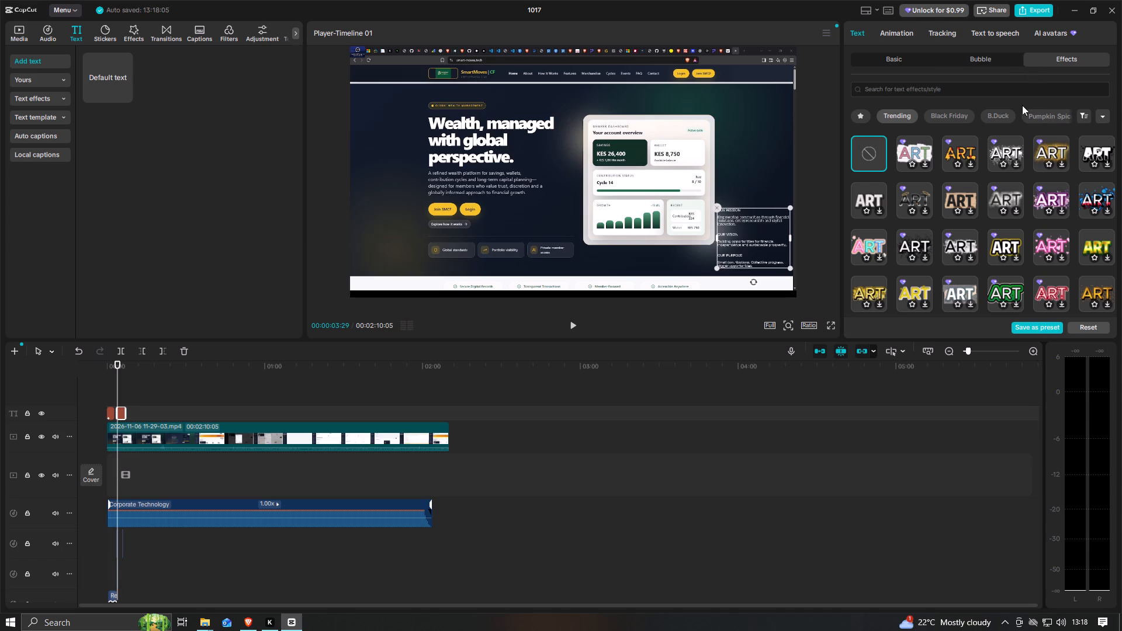
{"action": "scroll", "coordinate": [1007, 252], "scroll_direction": "down", "scroll_amount": 1}
{"action": "scroll", "coordinate": [1008, 254], "scroll_direction": "up", "scroll_amount": 3}
Choose the Flying Up entrance animation from the available text animations and apply it to the mission text.
{"action": "left_click", "coordinate": [900, 34]}
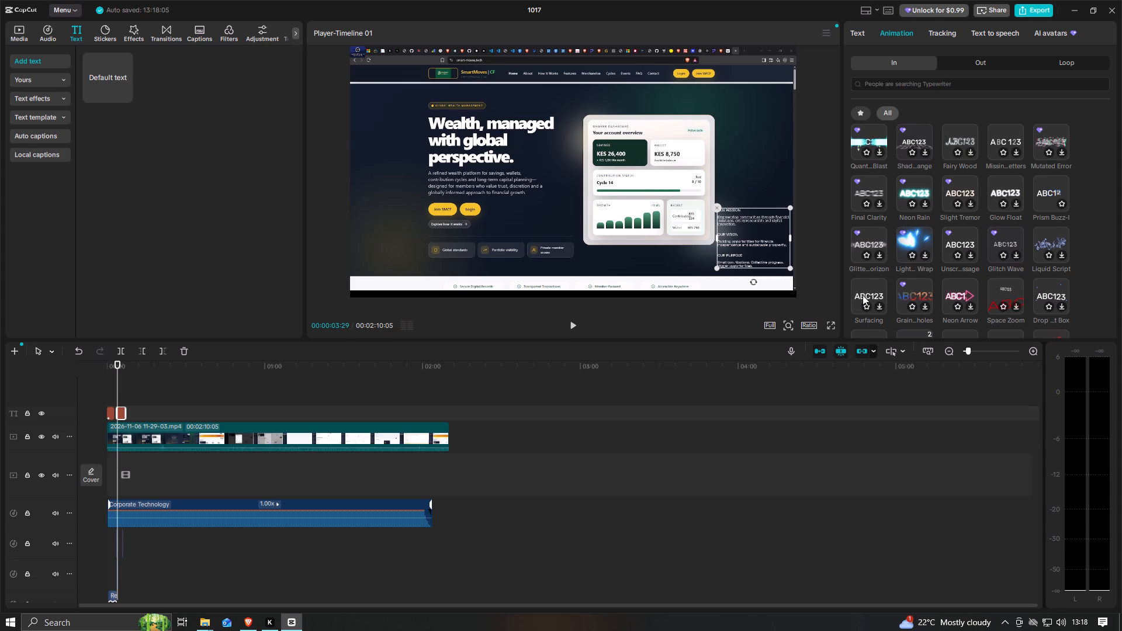
{"action": "scroll", "coordinate": [958, 292], "scroll_direction": "down", "scroll_amount": 1}
{"action": "scroll", "coordinate": [958, 292], "scroll_direction": "up", "scroll_amount": 1}
{"action": "scroll", "coordinate": [958, 292], "scroll_direction": "down", "scroll_amount": 1}
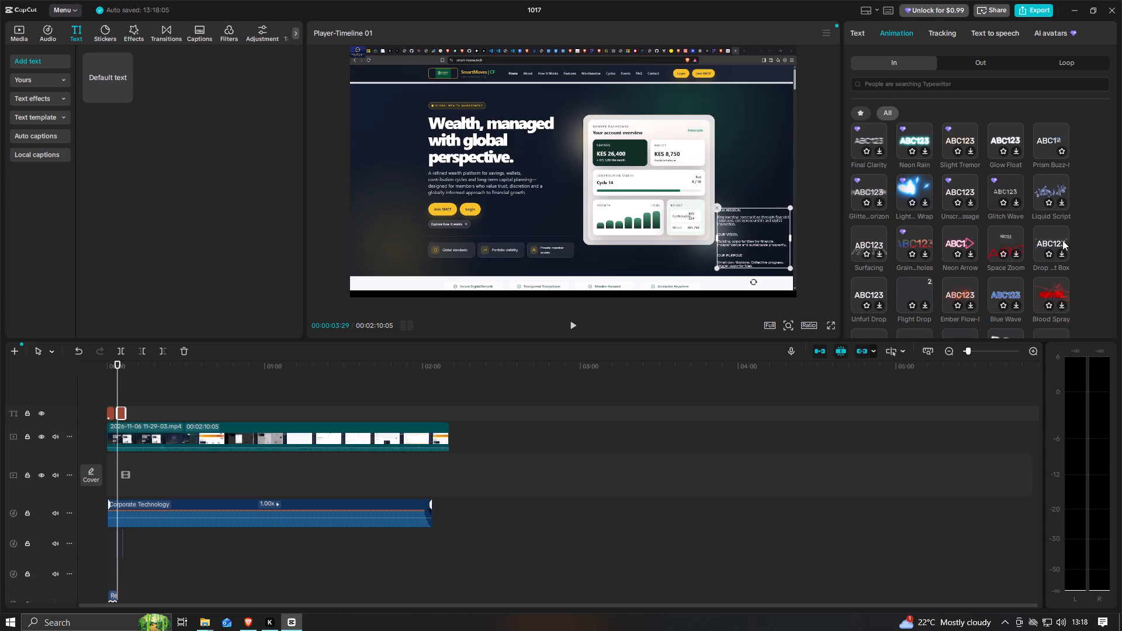
{"action": "scroll", "coordinate": [934, 286], "scroll_direction": "down", "scroll_amount": 2}
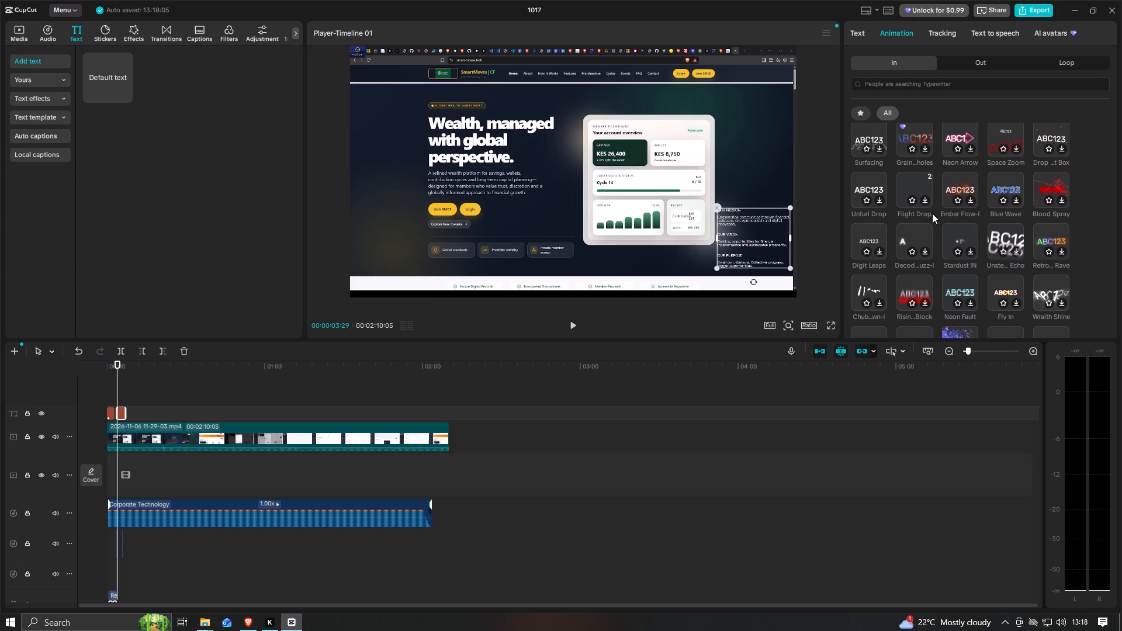
{"action": "scroll", "coordinate": [981, 293], "scroll_direction": "down", "scroll_amount": 2}
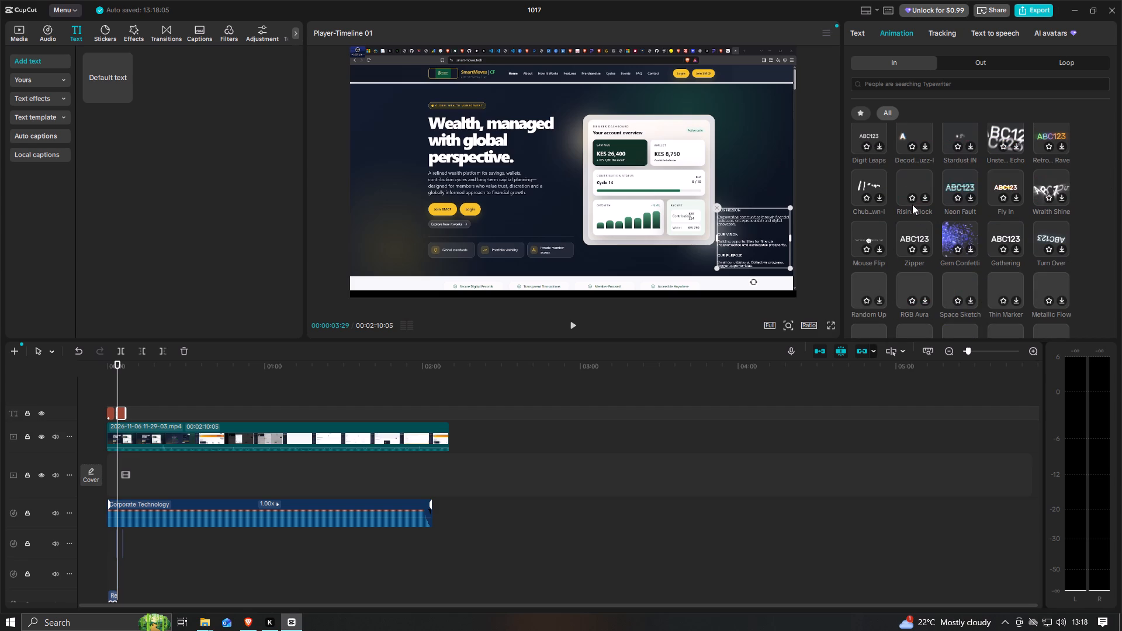
{"action": "scroll", "coordinate": [930, 283], "scroll_direction": "down", "scroll_amount": 3}
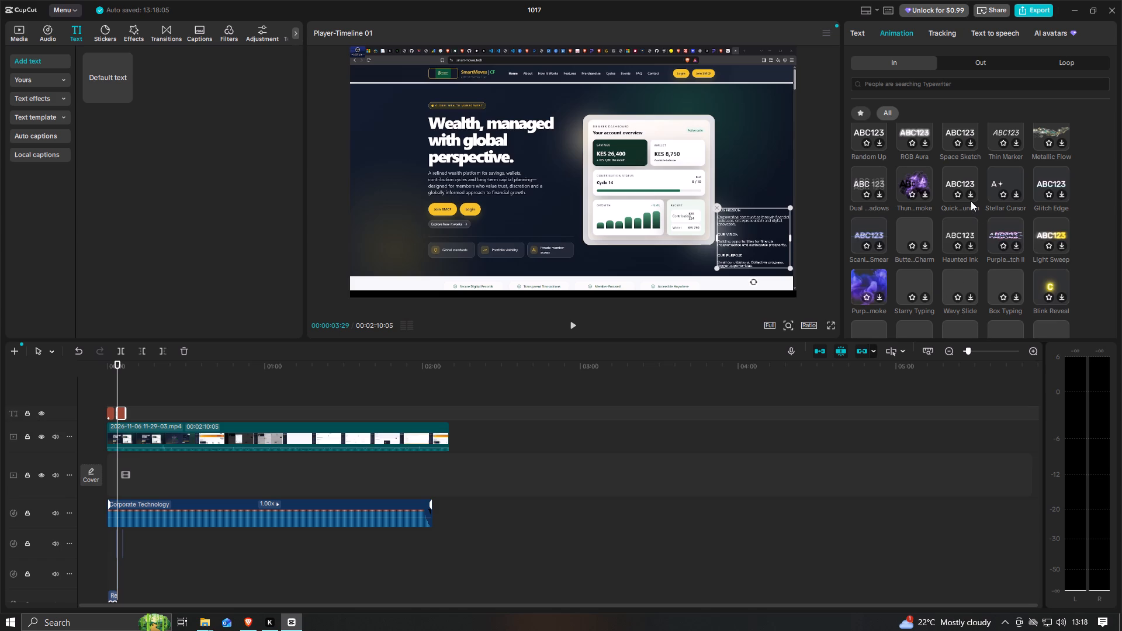
{"action": "scroll", "coordinate": [988, 252], "scroll_direction": "up", "scroll_amount": 1}
{"action": "scroll", "coordinate": [988, 252], "scroll_direction": "down", "scroll_amount": 1}
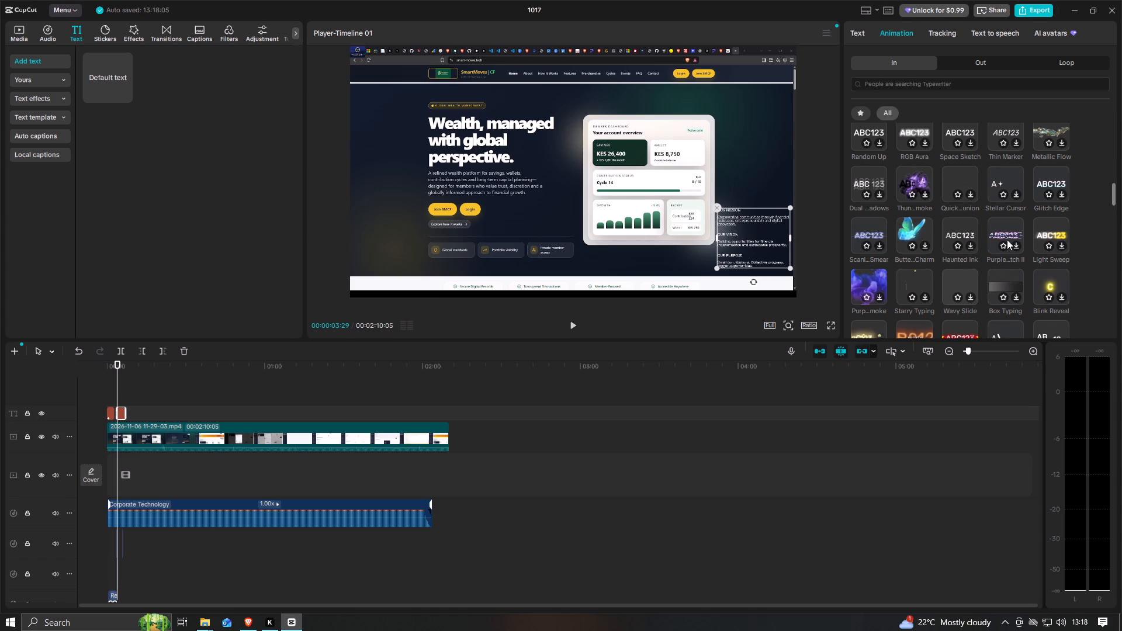
{"action": "scroll", "coordinate": [1038, 220], "scroll_direction": "up", "scroll_amount": 1}
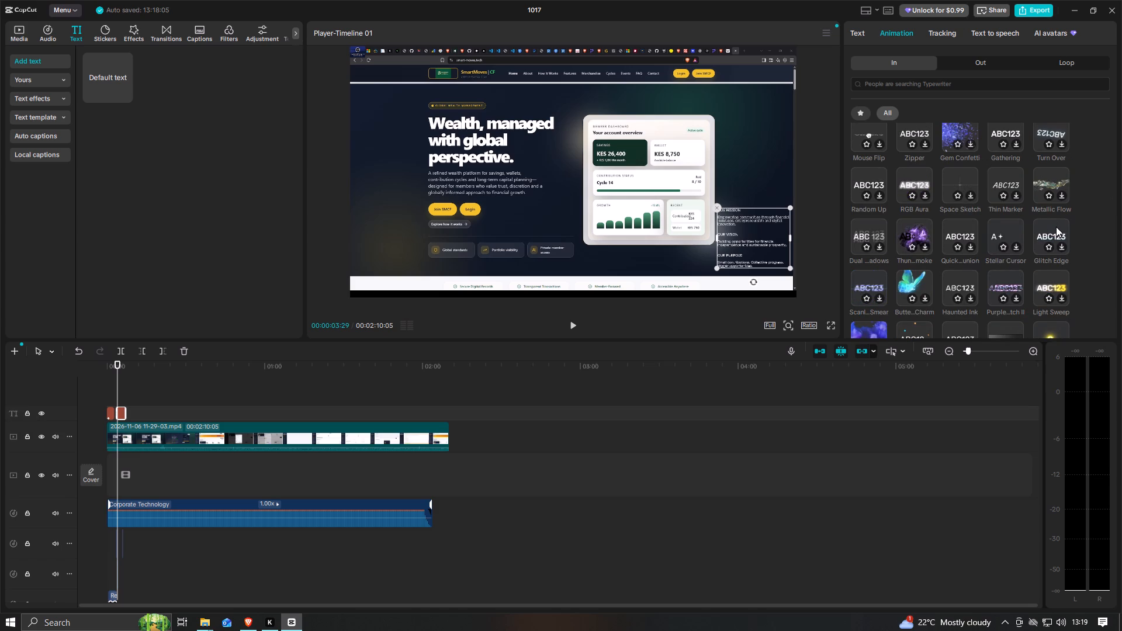
{"action": "scroll", "coordinate": [1056, 227], "scroll_direction": "up", "scroll_amount": 10}
{"action": "scroll", "coordinate": [1048, 193], "scroll_direction": "down", "scroll_amount": 1}
{"action": "scroll", "coordinate": [1048, 193], "scroll_direction": "up", "scroll_amount": 3}
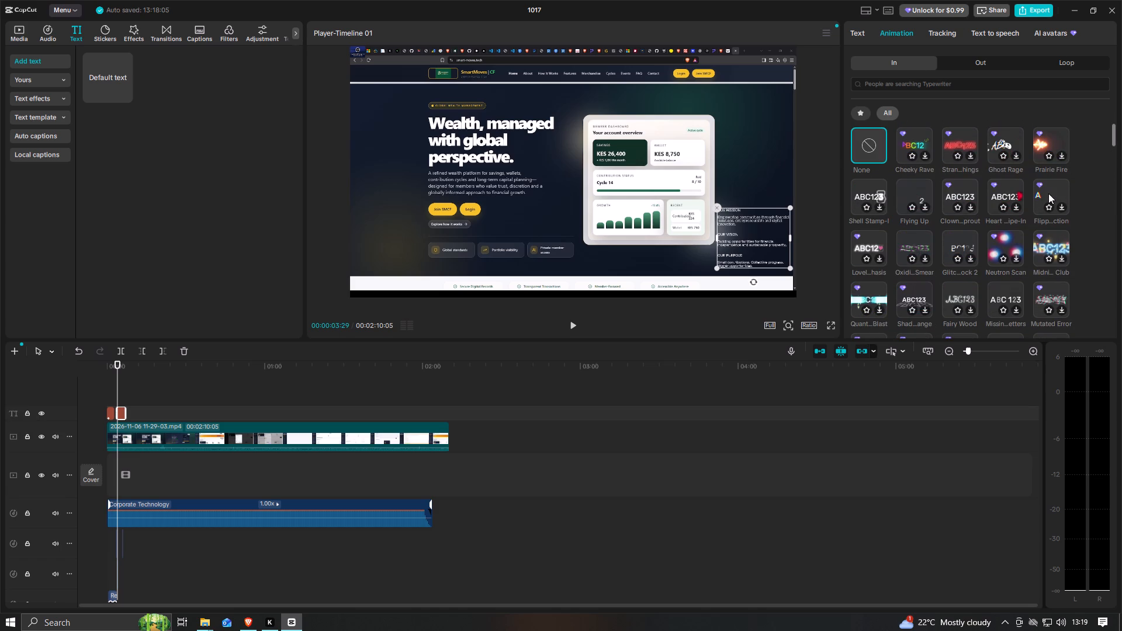
{"action": "scroll", "coordinate": [1048, 193], "scroll_direction": "up", "scroll_amount": 6}
{"action": "scroll", "coordinate": [943, 239], "scroll_direction": "down", "scroll_amount": 4}
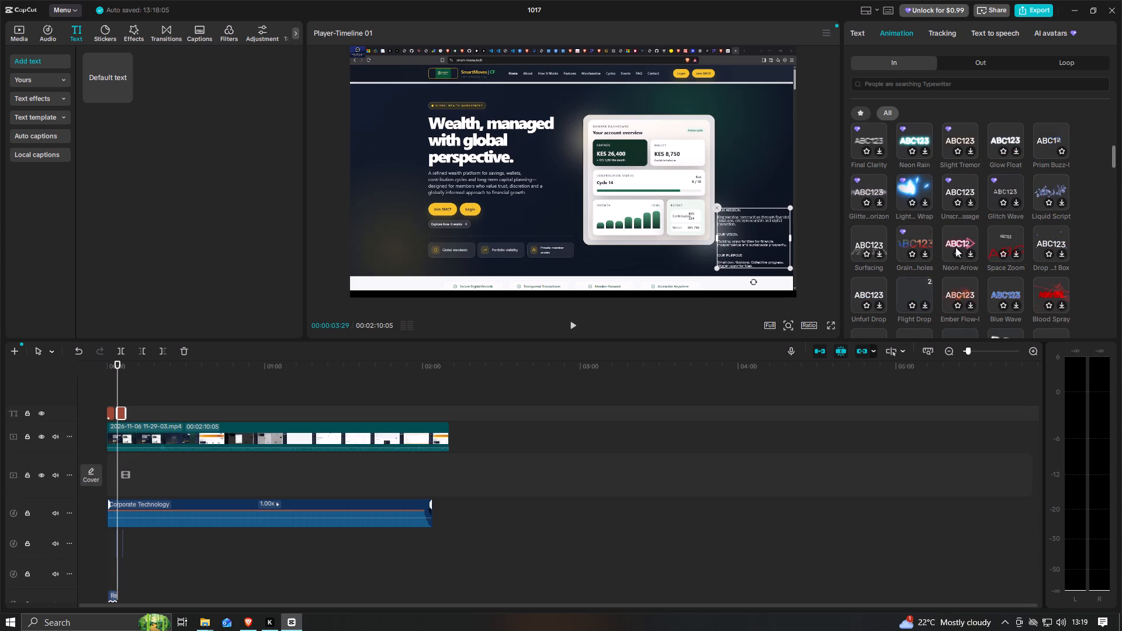
{"action": "scroll", "coordinate": [1037, 267], "scroll_direction": "down", "scroll_amount": 2}
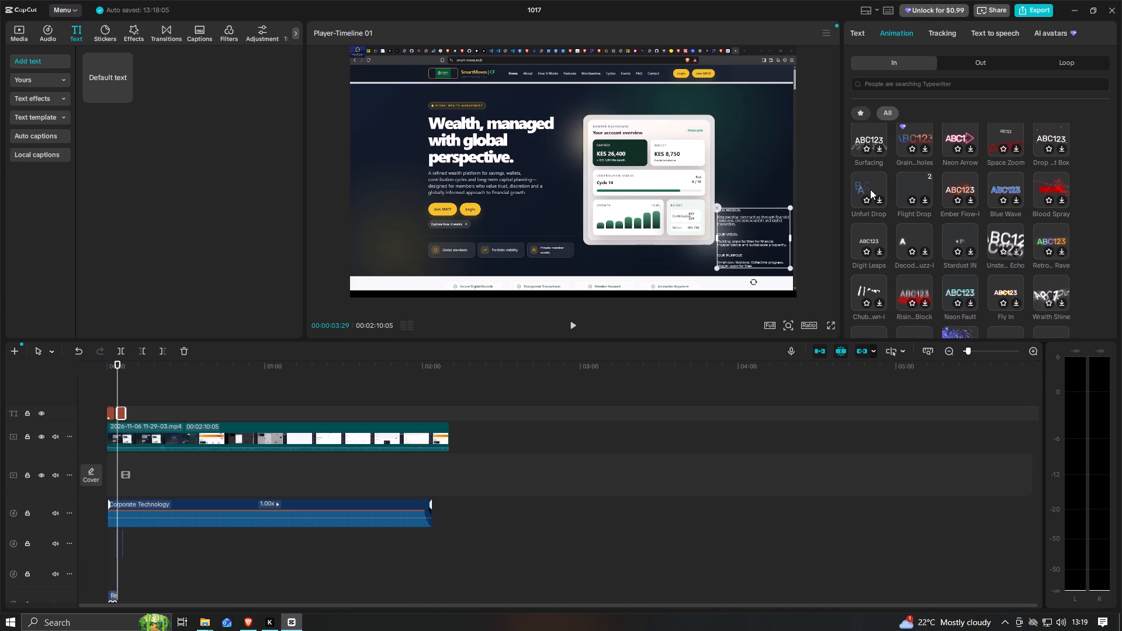
{"action": "scroll", "coordinate": [870, 188], "scroll_direction": "up", "scroll_amount": 2}
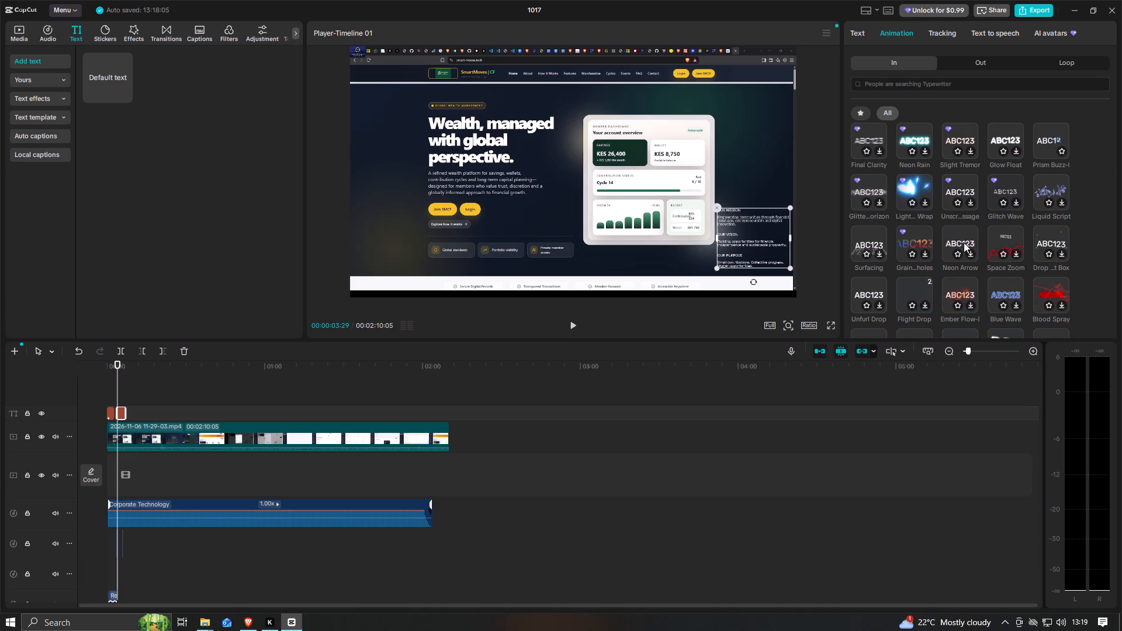
{"action": "scroll", "coordinate": [963, 258], "scroll_direction": "up", "scroll_amount": 1}
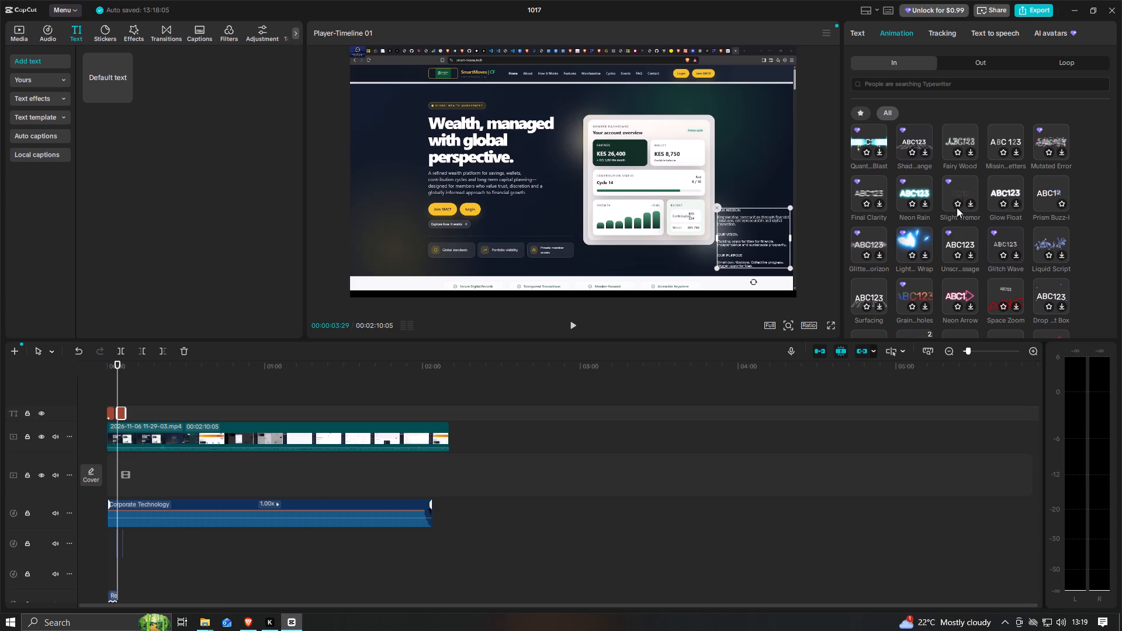
{"action": "scroll", "coordinate": [961, 197], "scroll_direction": "up", "scroll_amount": 3}
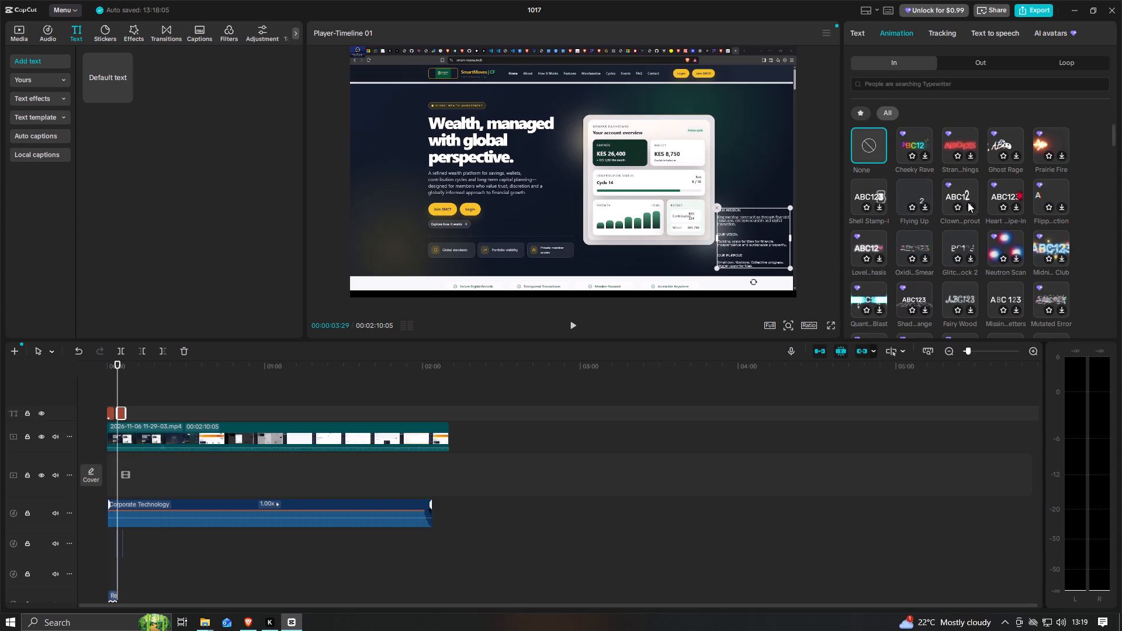
{"action": "left_click", "coordinate": [927, 209]}
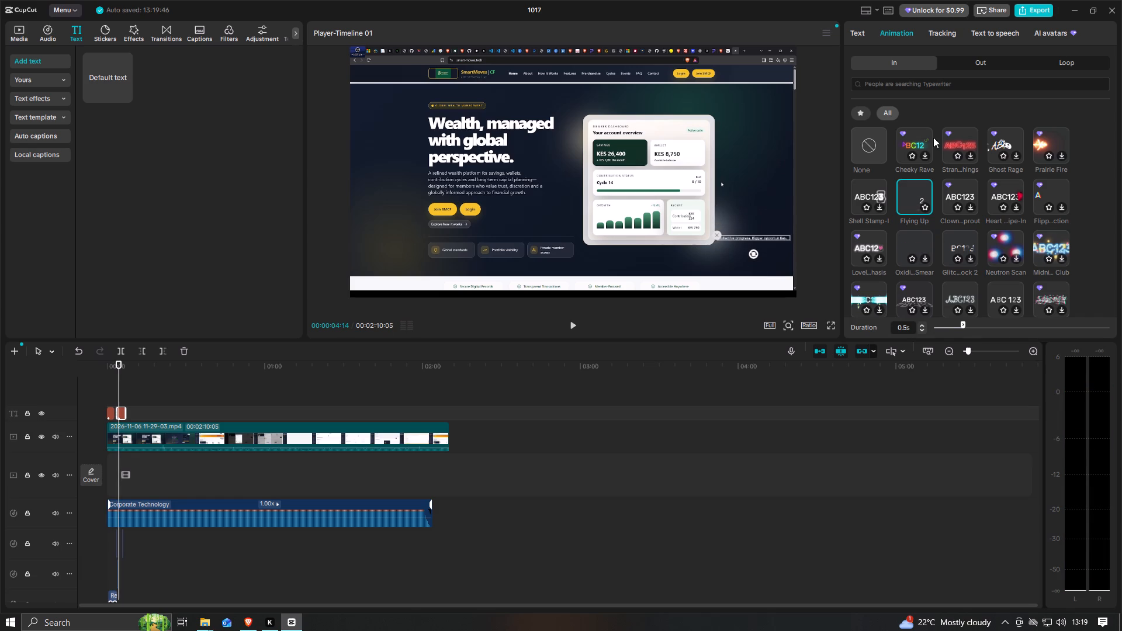
Look through the exit and loop animations, text-to-speech voices and tracking options available for the mission text.
{"action": "left_click", "coordinate": [972, 63]}
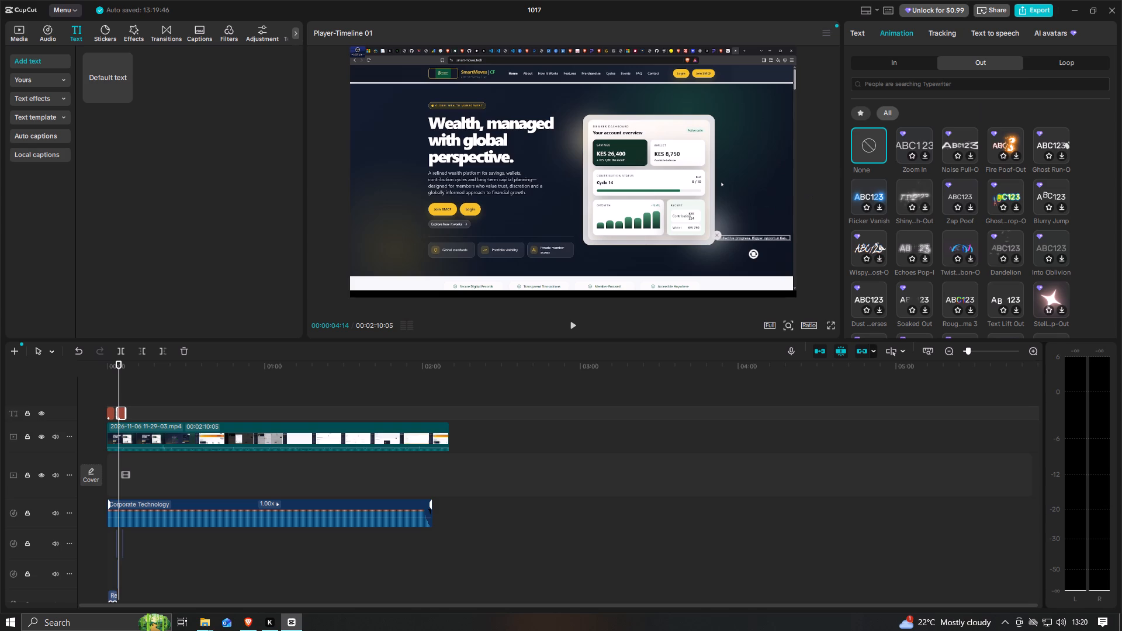
{"action": "left_click", "coordinate": [1054, 62]}
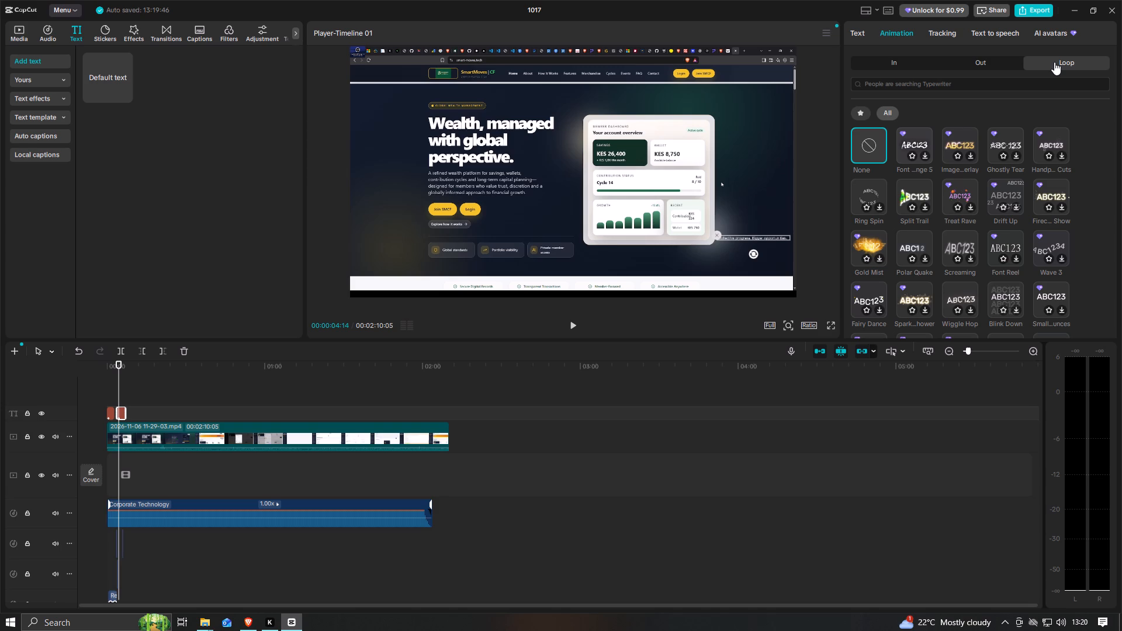
{"action": "scroll", "coordinate": [1039, 182], "scroll_direction": "down", "scroll_amount": 2}
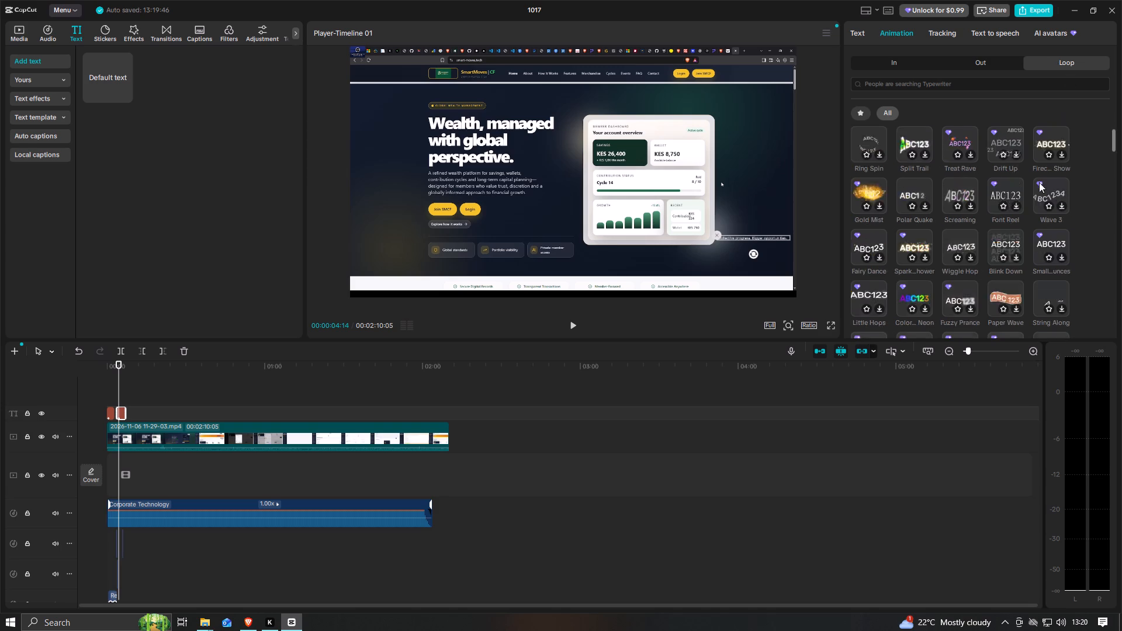
{"action": "scroll", "coordinate": [923, 269], "scroll_direction": "down", "scroll_amount": 1}
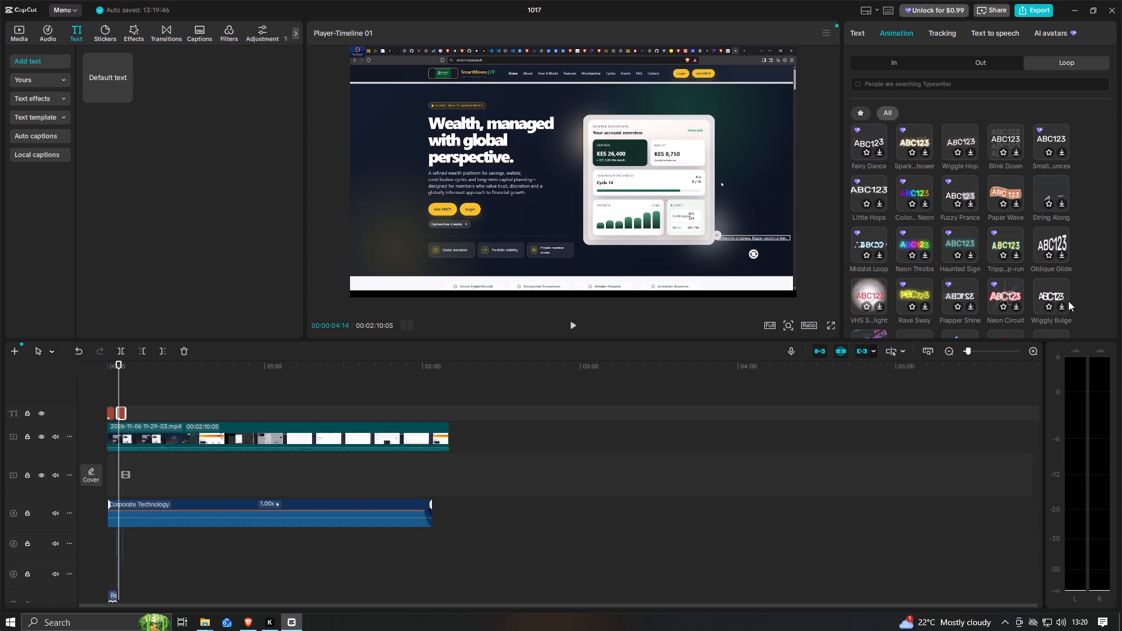
{"action": "scroll", "coordinate": [1006, 292], "scroll_direction": "down", "scroll_amount": 2}
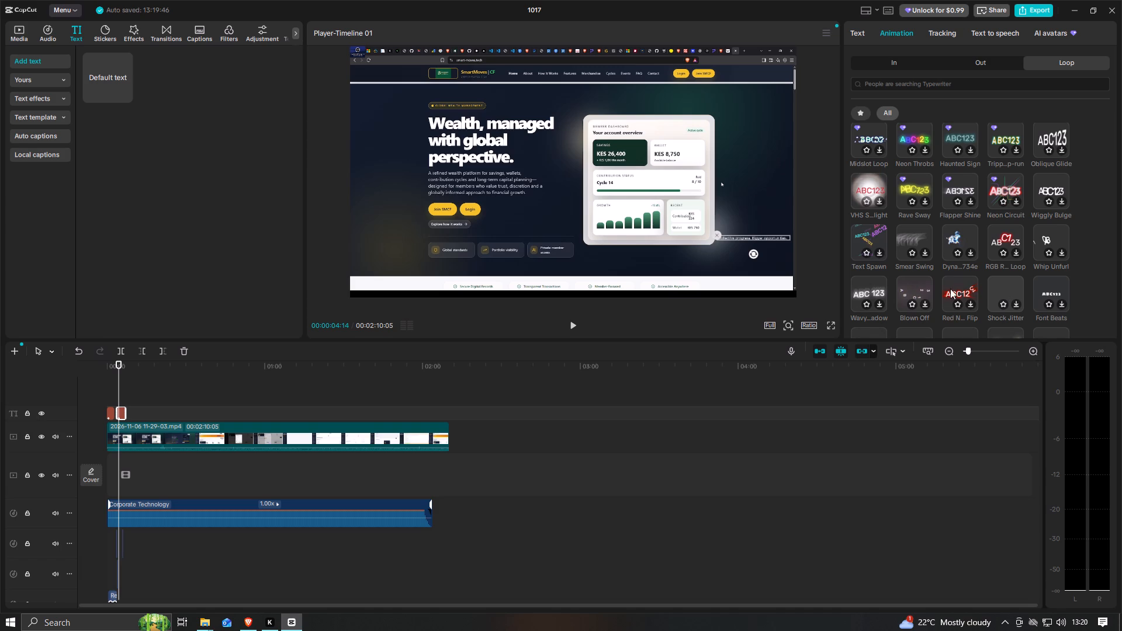
{"action": "scroll", "coordinate": [874, 290], "scroll_direction": "up", "scroll_amount": 4}
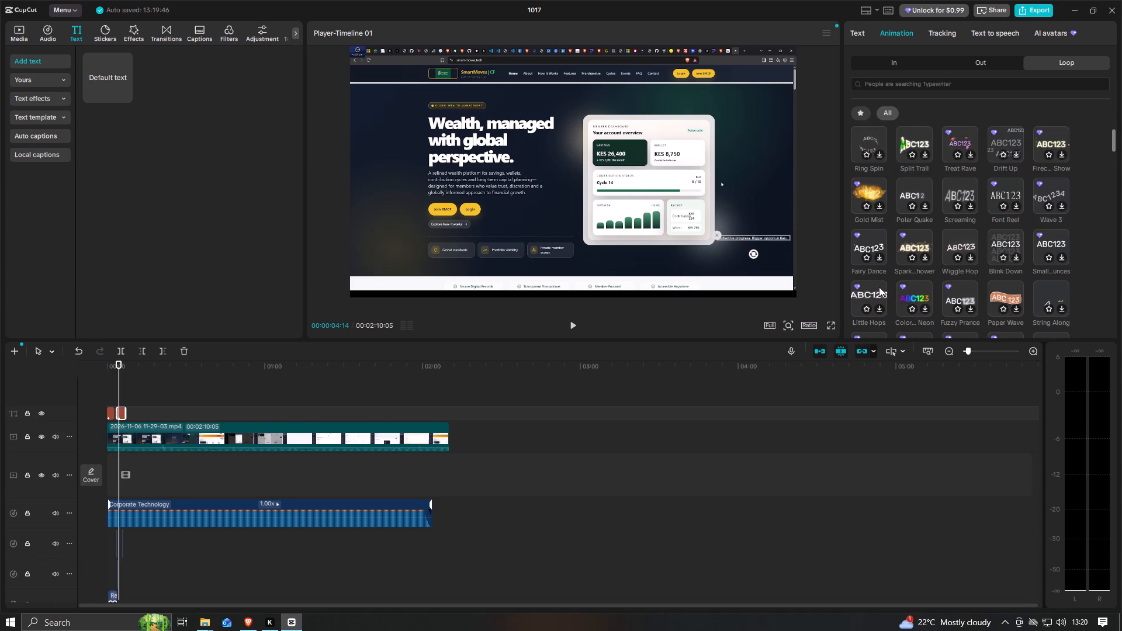
{"action": "scroll", "coordinate": [920, 268], "scroll_direction": "up", "scroll_amount": 5}
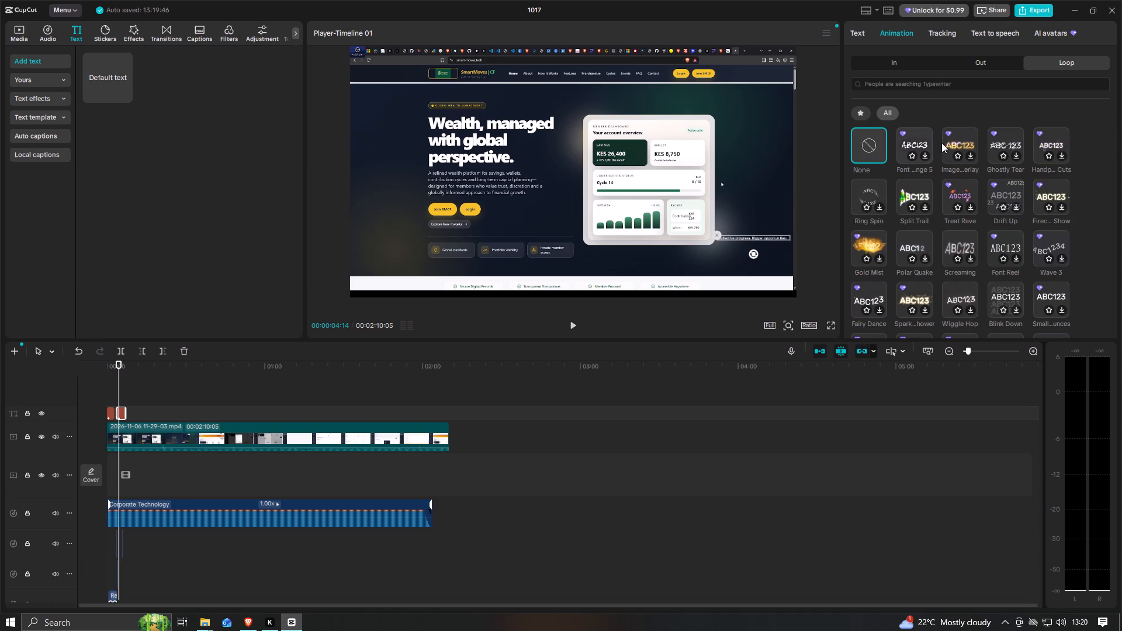
{"action": "left_click", "coordinate": [990, 35]}
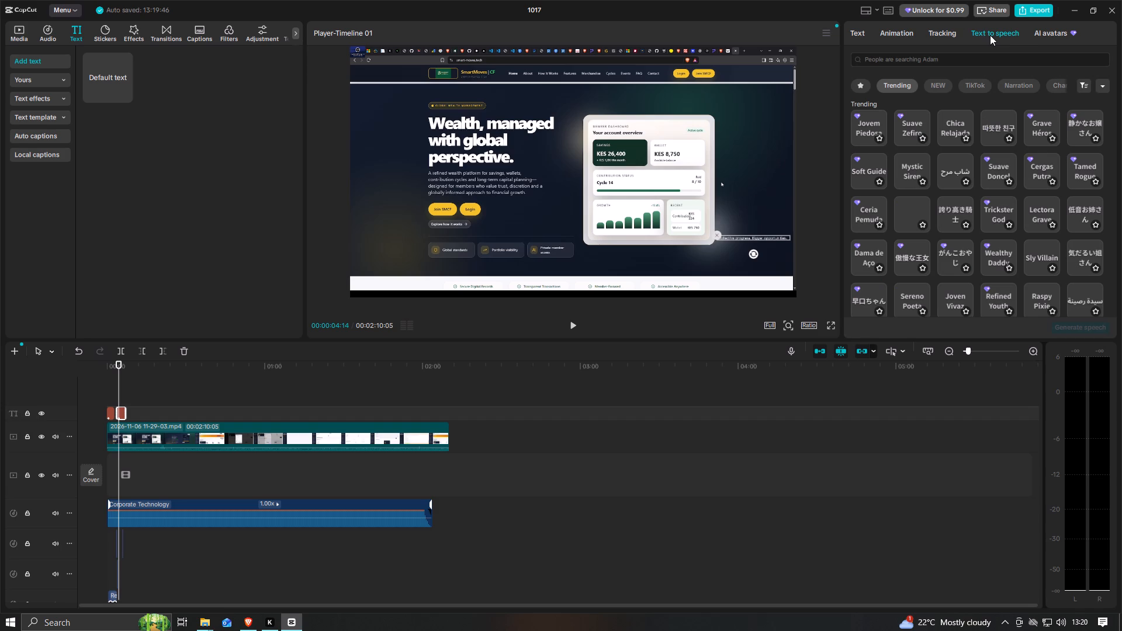
{"action": "left_click", "coordinate": [945, 34]}
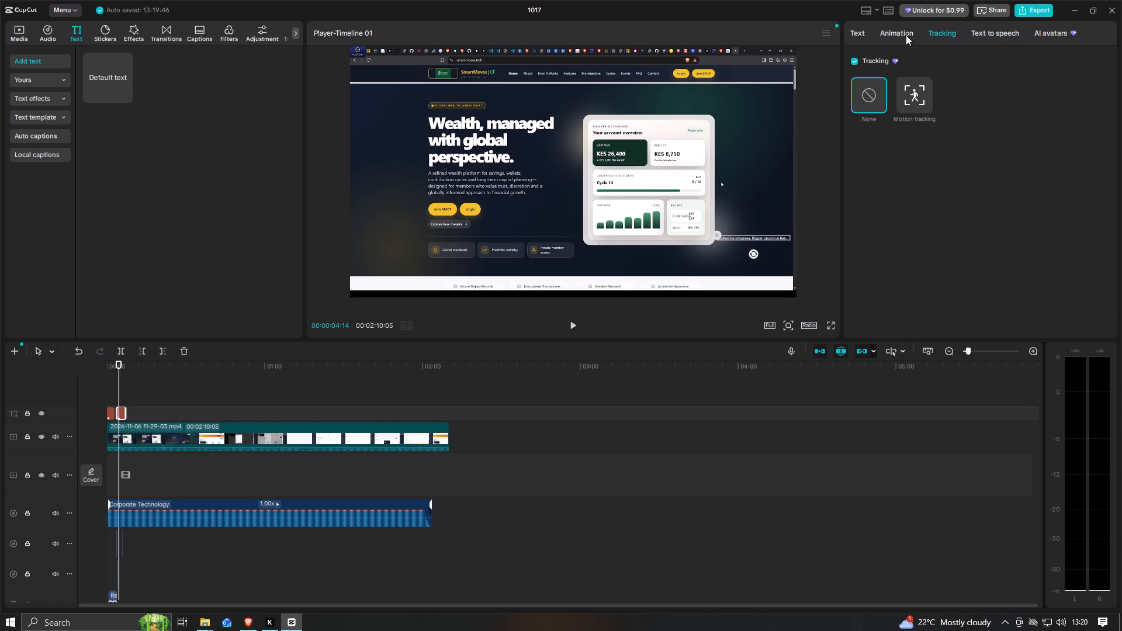
{"action": "left_click", "coordinate": [905, 35]}
{"action": "left_click", "coordinate": [1008, 106]}
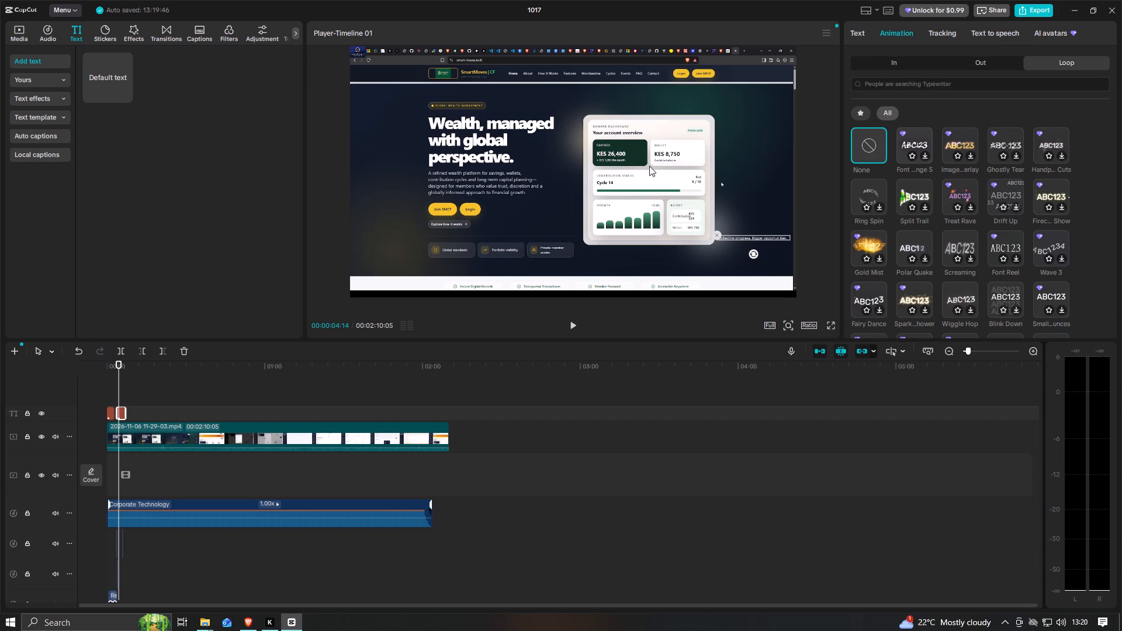
Return the playhead to 00:00:00:00 and apply the preset style with white lettering and a black shadow to the mission text.
{"action": "left_click_drag", "start_coordinate": [117, 365], "coordinate": [115, 366]}
{"action": "left_click_drag", "start_coordinate": [115, 366], "coordinate": [103, 370]}
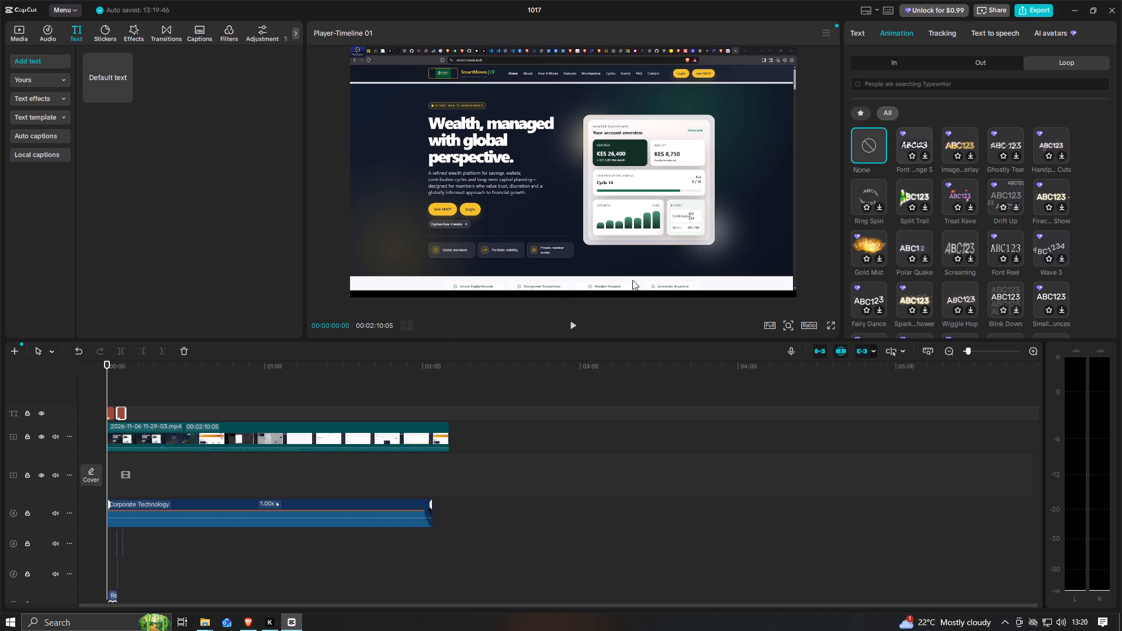
{"action": "left_click", "coordinate": [853, 29]}
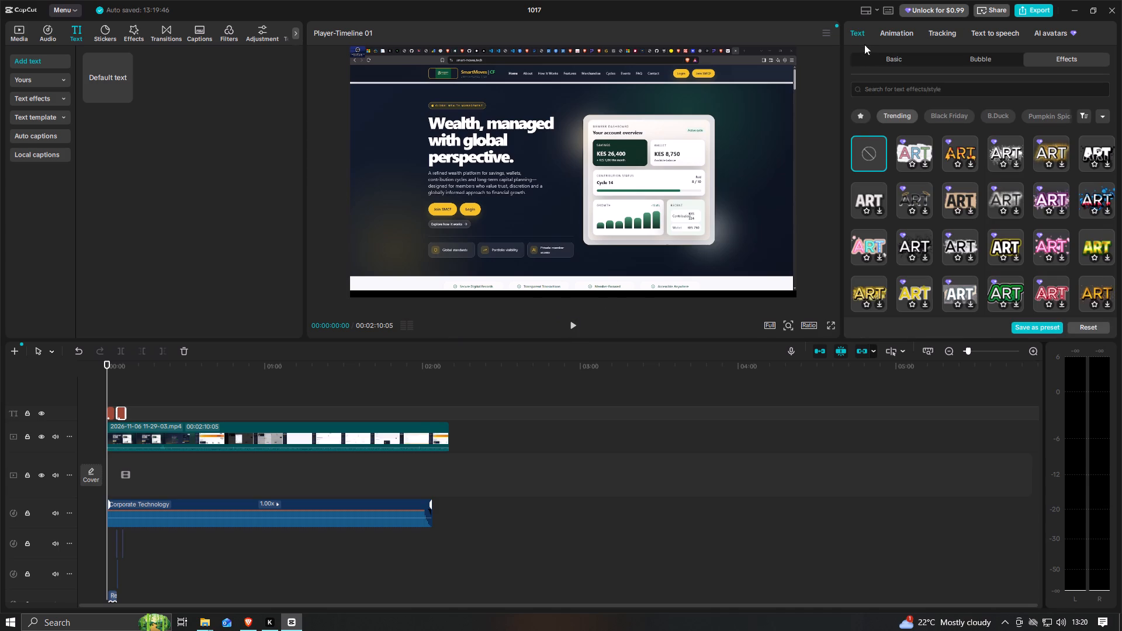
{"action": "left_click", "coordinate": [894, 59]}
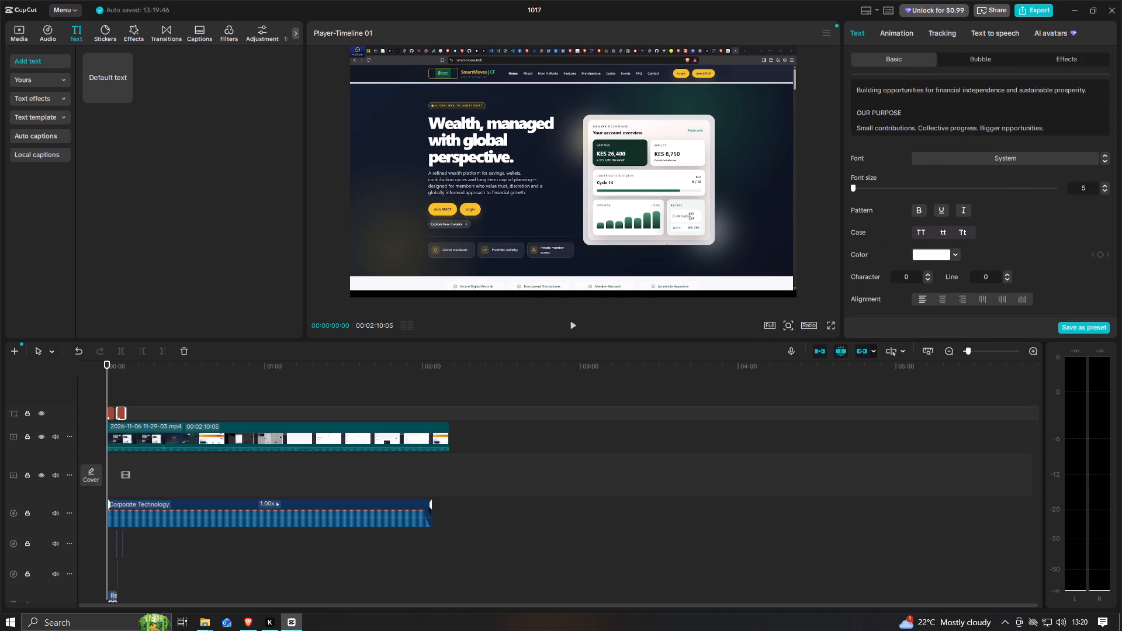
{"action": "scroll", "coordinate": [944, 258], "scroll_direction": "down", "scroll_amount": 2}
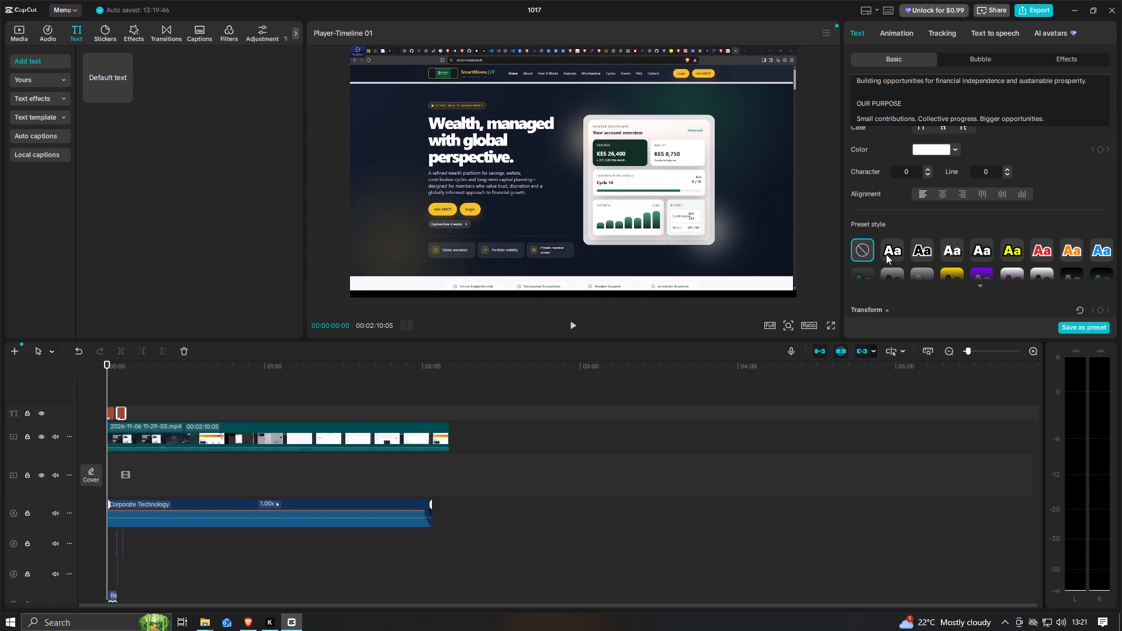
{"action": "left_click", "coordinate": [956, 255]}
Review the mission text's transform, blend, stroke, background and shadow settings.
{"action": "scroll", "coordinate": [1016, 244], "scroll_direction": "up", "scroll_amount": 1}
{"action": "scroll", "coordinate": [1016, 244], "scroll_direction": "down", "scroll_amount": 4}
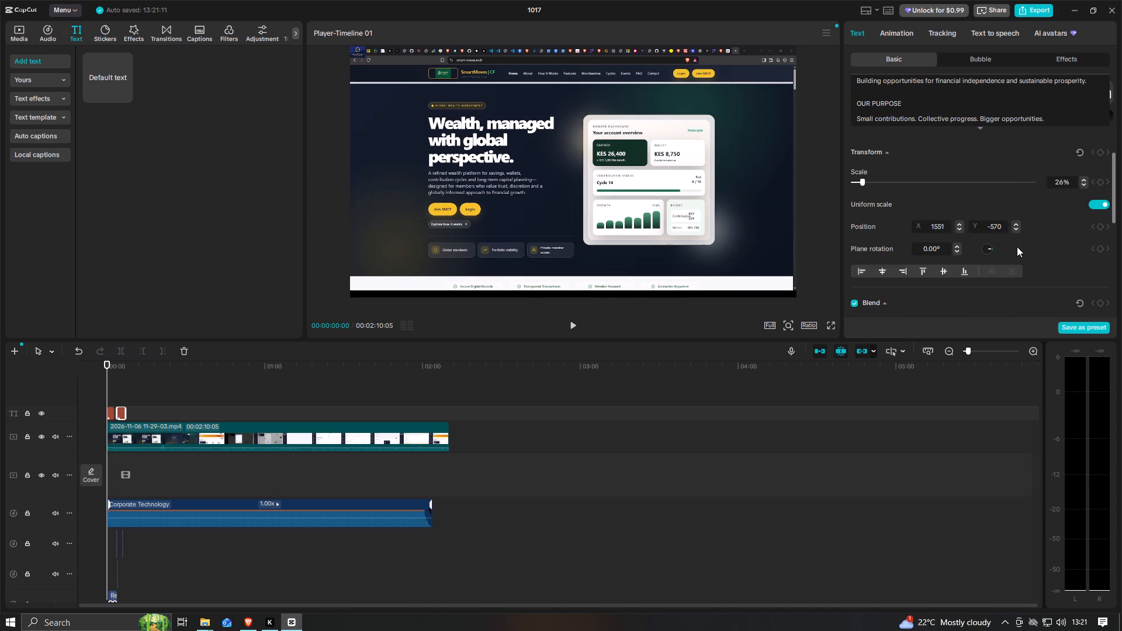
{"action": "scroll", "coordinate": [1022, 256], "scroll_direction": "down", "scroll_amount": 2}
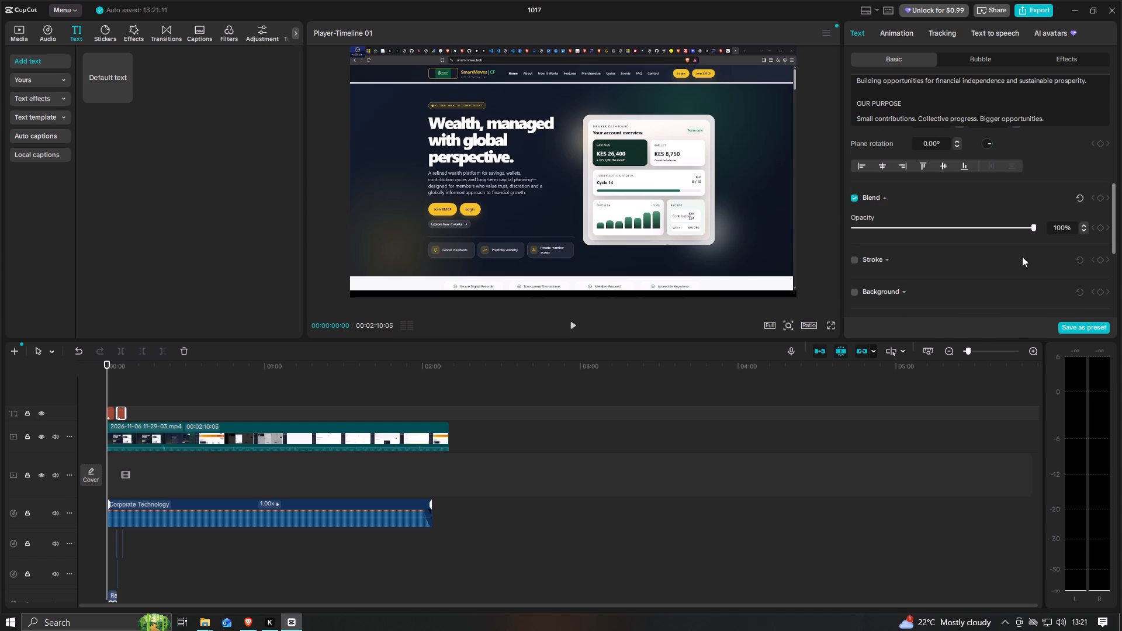
{"action": "scroll", "coordinate": [1022, 256], "scroll_direction": "down", "scroll_amount": 4}
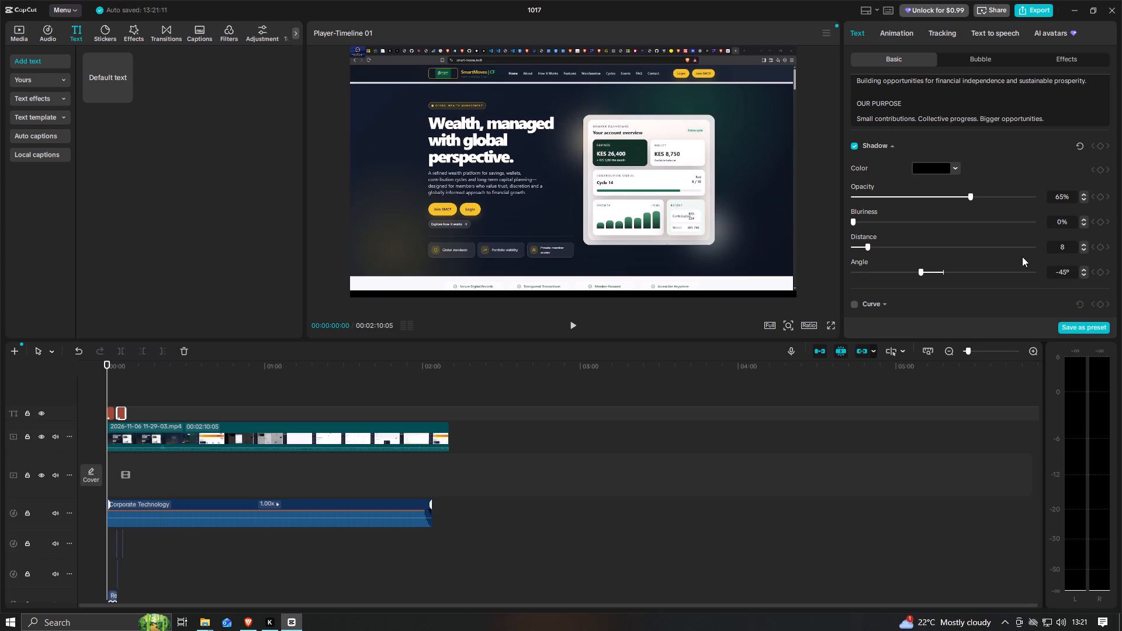
{"action": "scroll", "coordinate": [1022, 256], "scroll_direction": "down", "scroll_amount": 1}
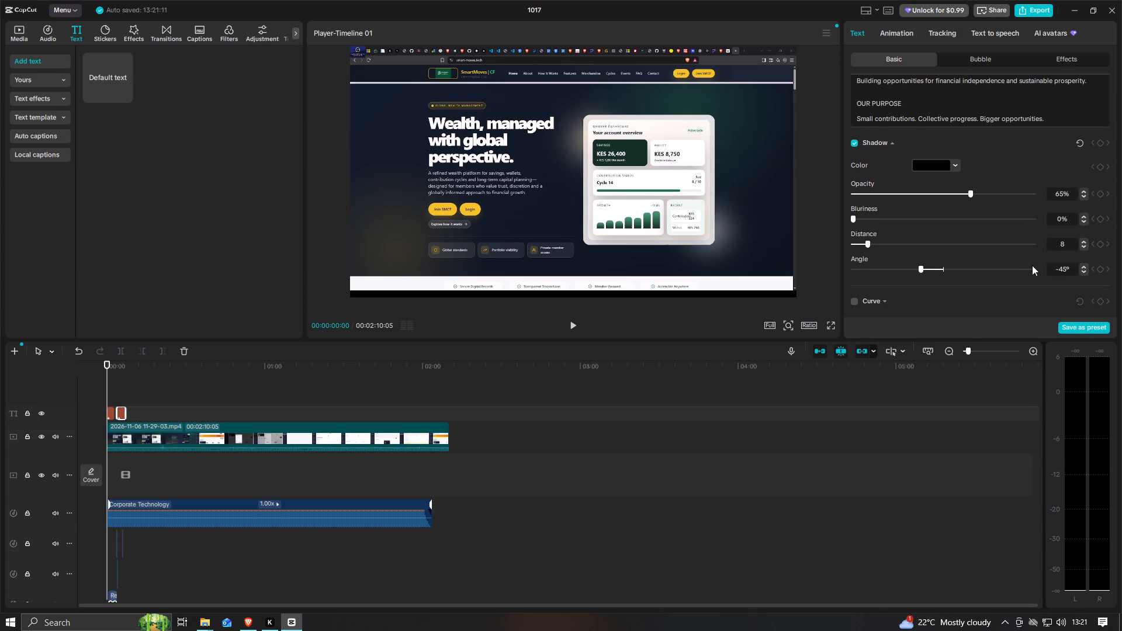
Save the mission text's current style as a text preset and deselect the text.
{"action": "left_click", "coordinate": [1085, 328]}
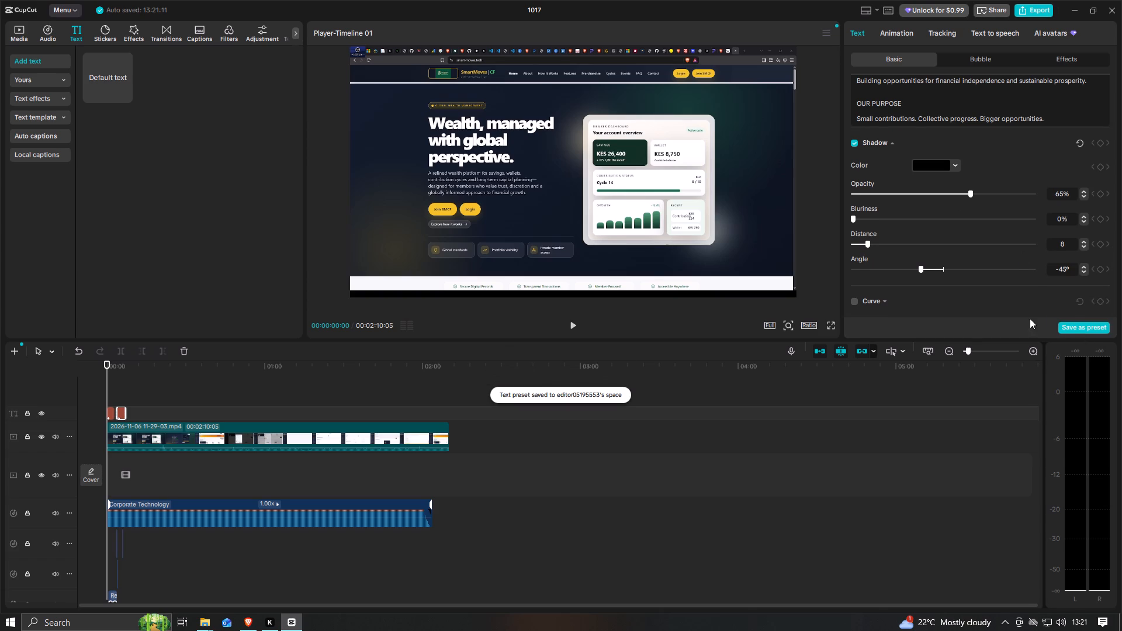
{"action": "left_click", "coordinate": [812, 188]}
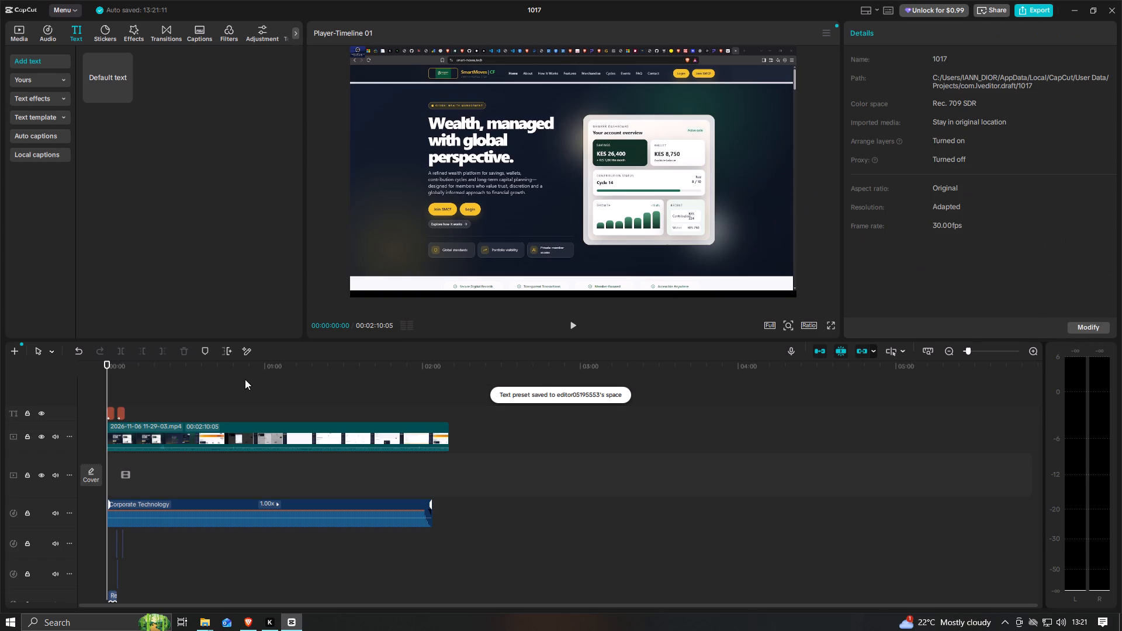
Play the opening of the video repeatedly from 00:00:00:00 to check the animated text, returning the playhead to the start.
{"action": "left_click", "coordinate": [574, 326]}
{"action": "left_click", "coordinate": [574, 326]}
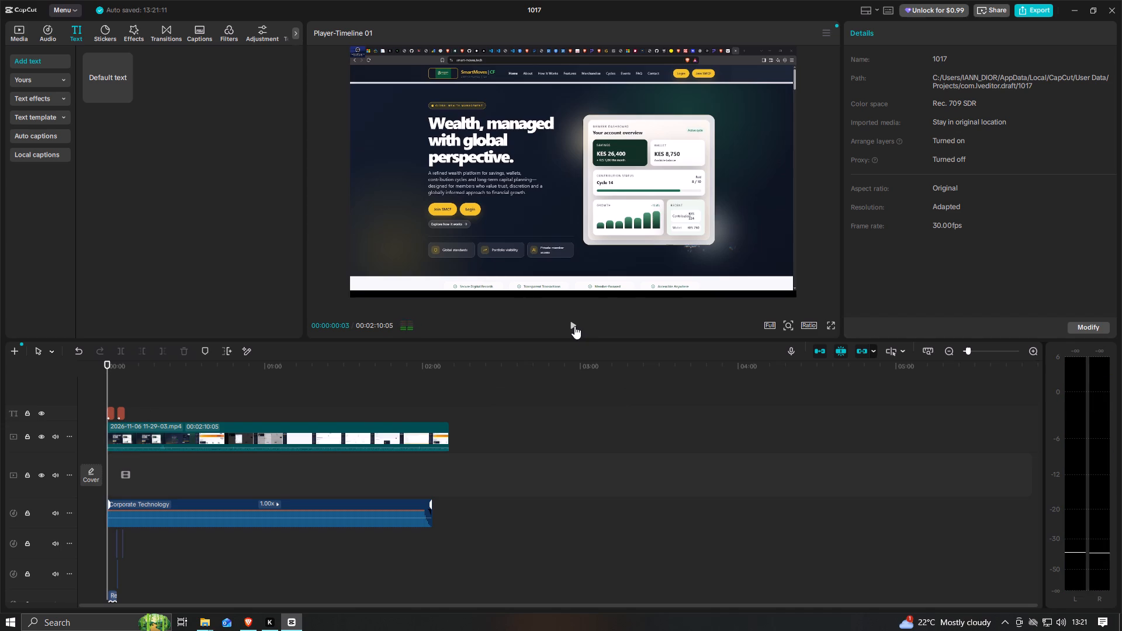
{"action": "left_click", "coordinate": [574, 326]}
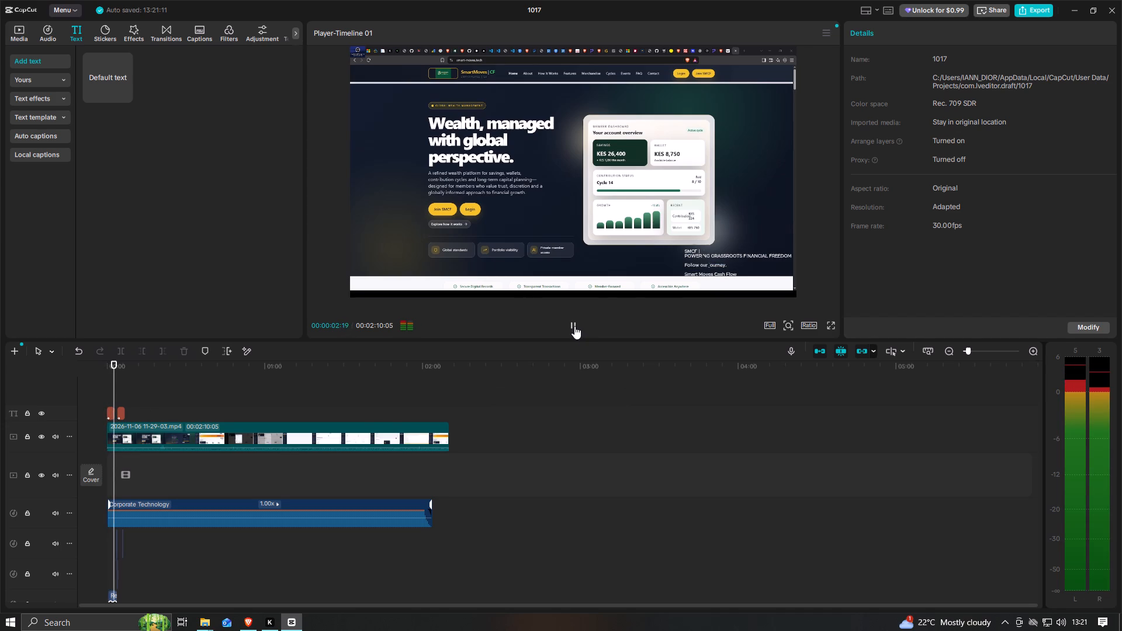
{"action": "left_click_drag", "start_coordinate": [115, 366], "coordinate": [51, 375]}
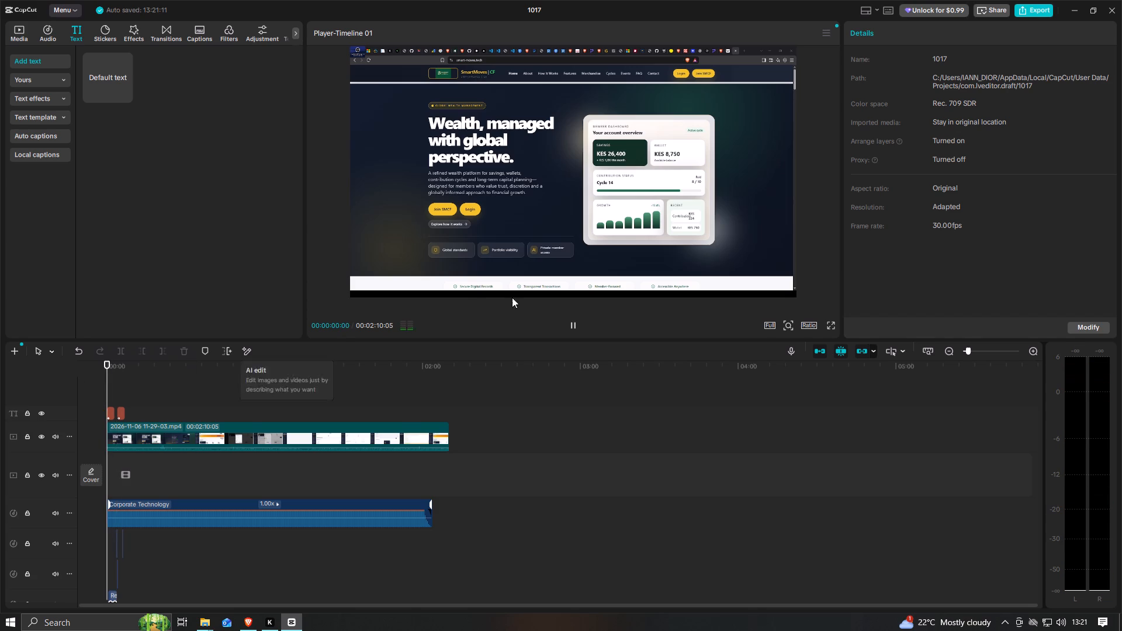
{"action": "left_click", "coordinate": [573, 324]}
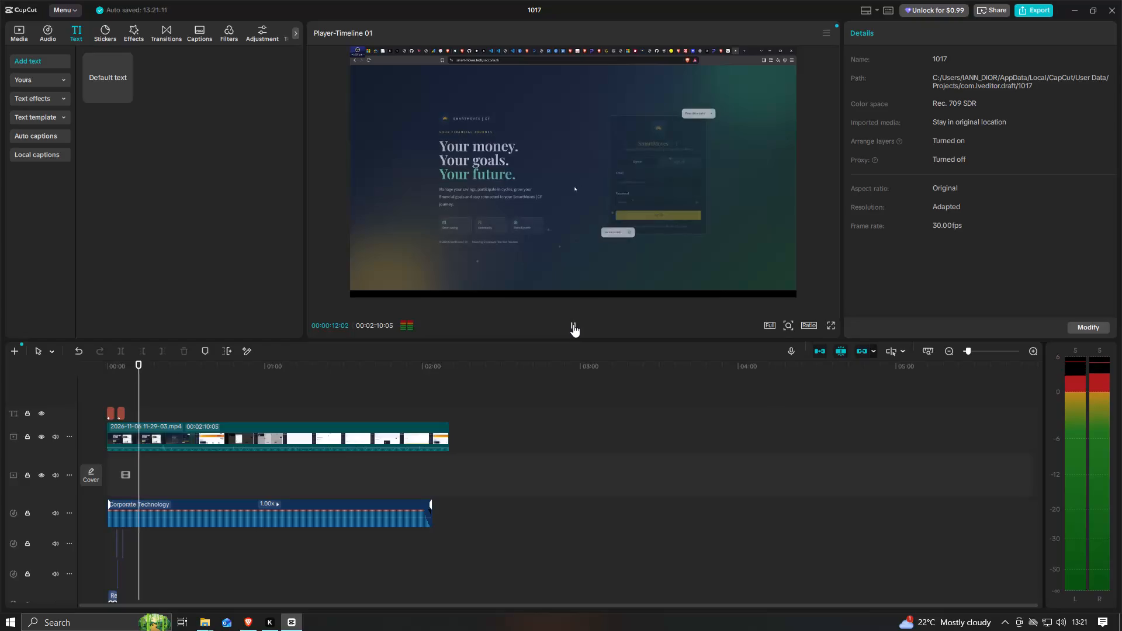
{"action": "left_click_drag", "start_coordinate": [141, 370], "coordinate": [118, 373]}
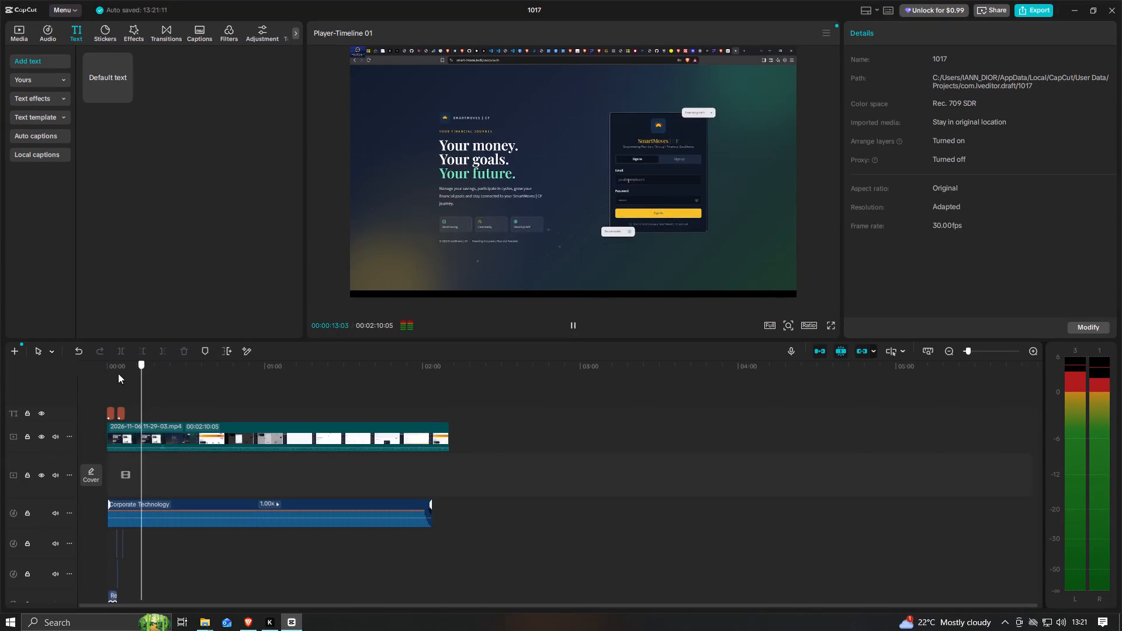
{"action": "left_click_drag", "start_coordinate": [118, 373], "coordinate": [107, 375]}
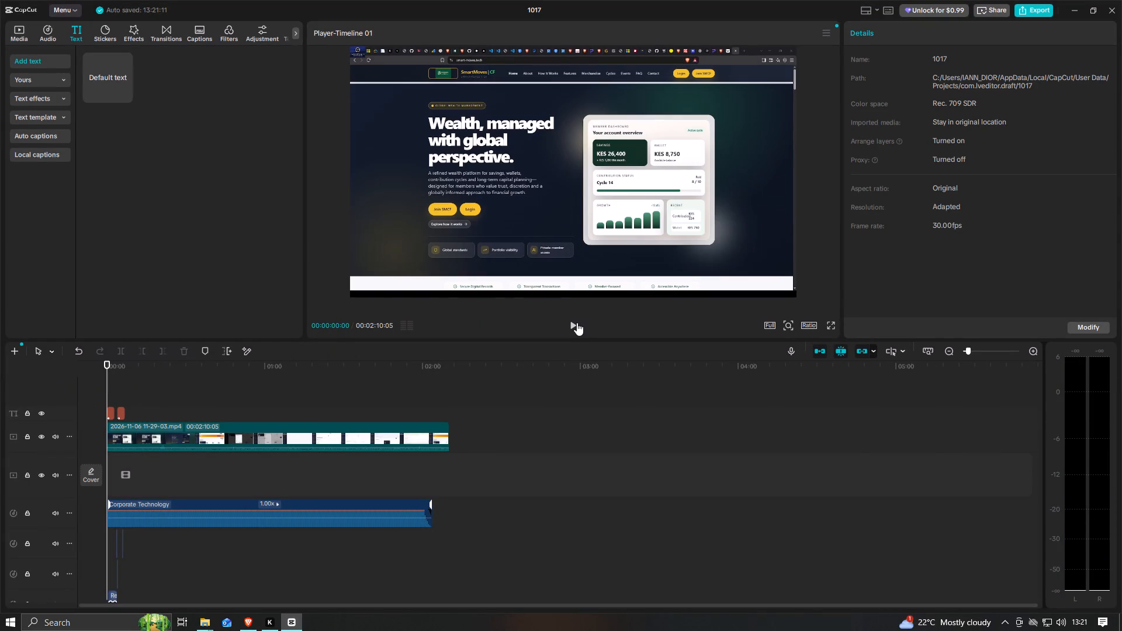
{"action": "left_click", "coordinate": [571, 327]}
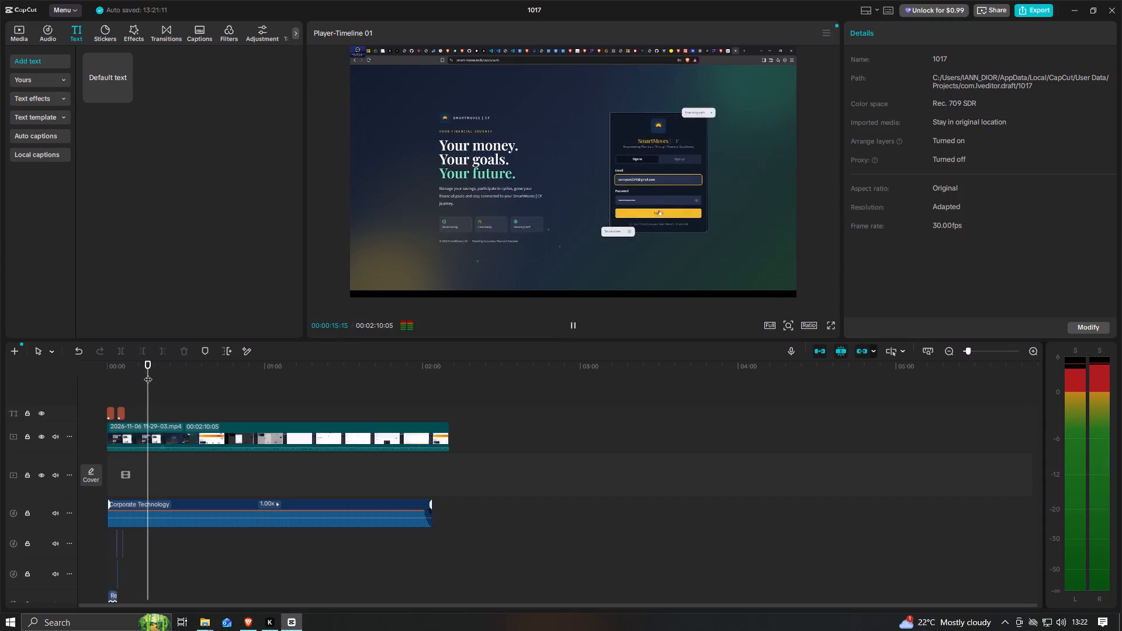
{"action": "left_click_drag", "start_coordinate": [148, 373], "coordinate": [84, 385]}
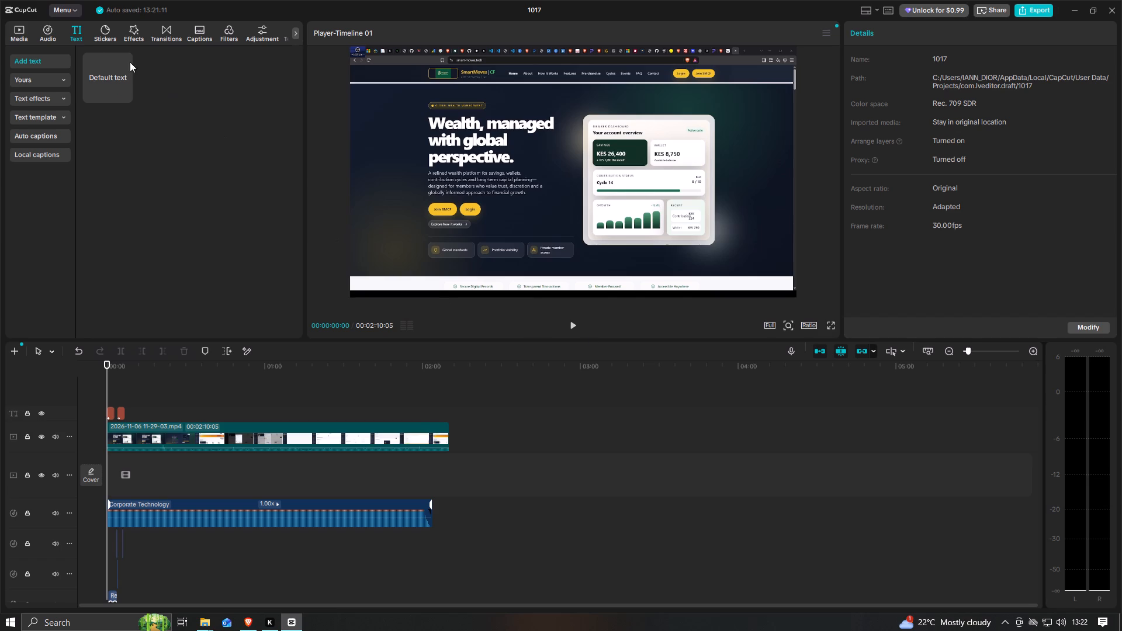
Add the "Mouse click sound" effect at 00:00:10:04 and 00:00:11:05, locating the moments by playing the video from the start.
{"action": "left_click", "coordinate": [47, 36]}
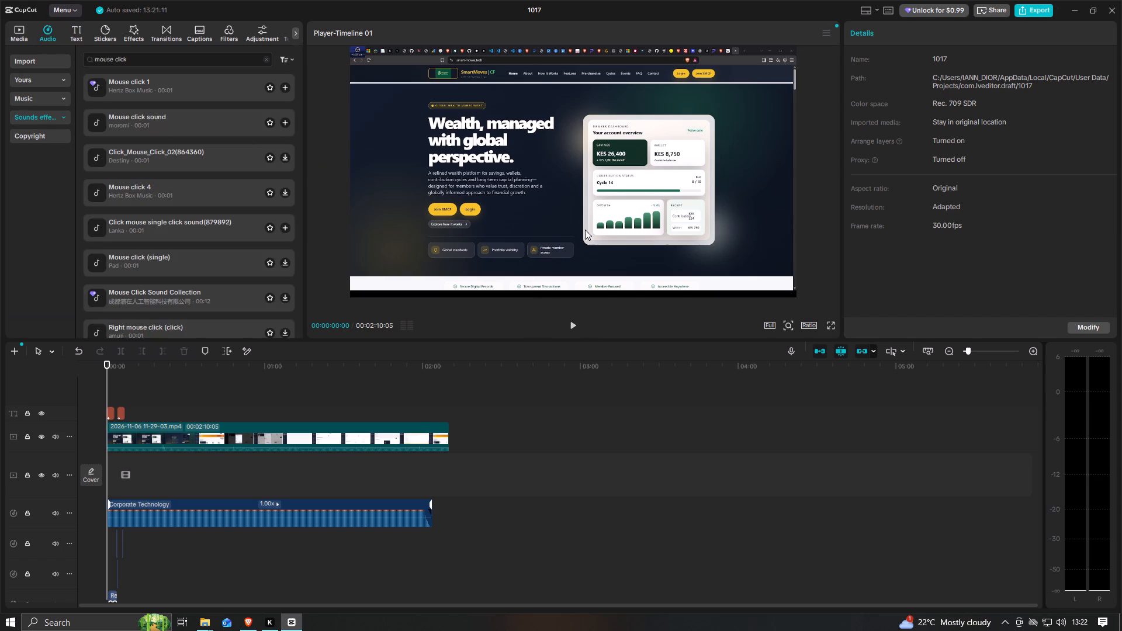
{"action": "left_click", "coordinate": [619, 176]}
{"action": "left_click", "coordinate": [573, 324]}
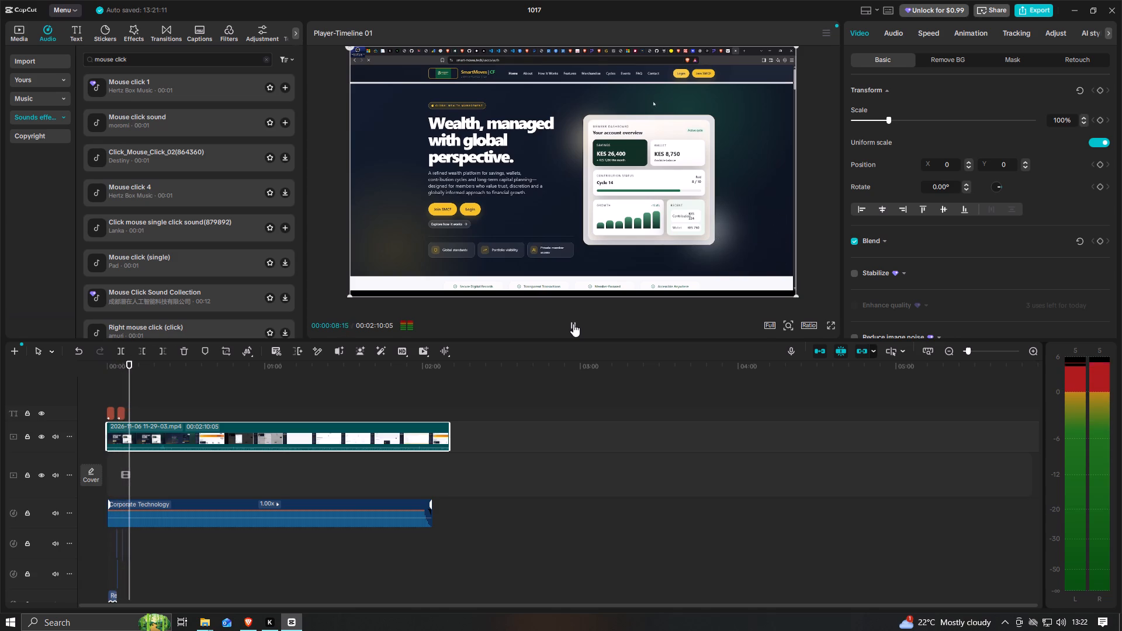
{"action": "left_click", "coordinate": [573, 324]}
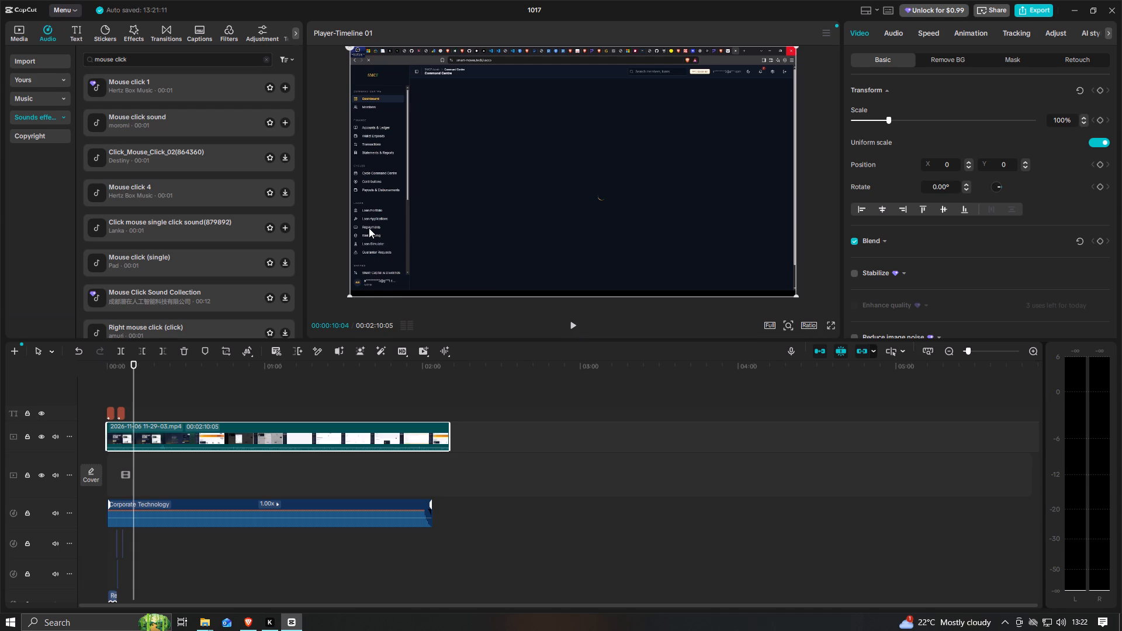
{"action": "left_click", "coordinate": [288, 122]}
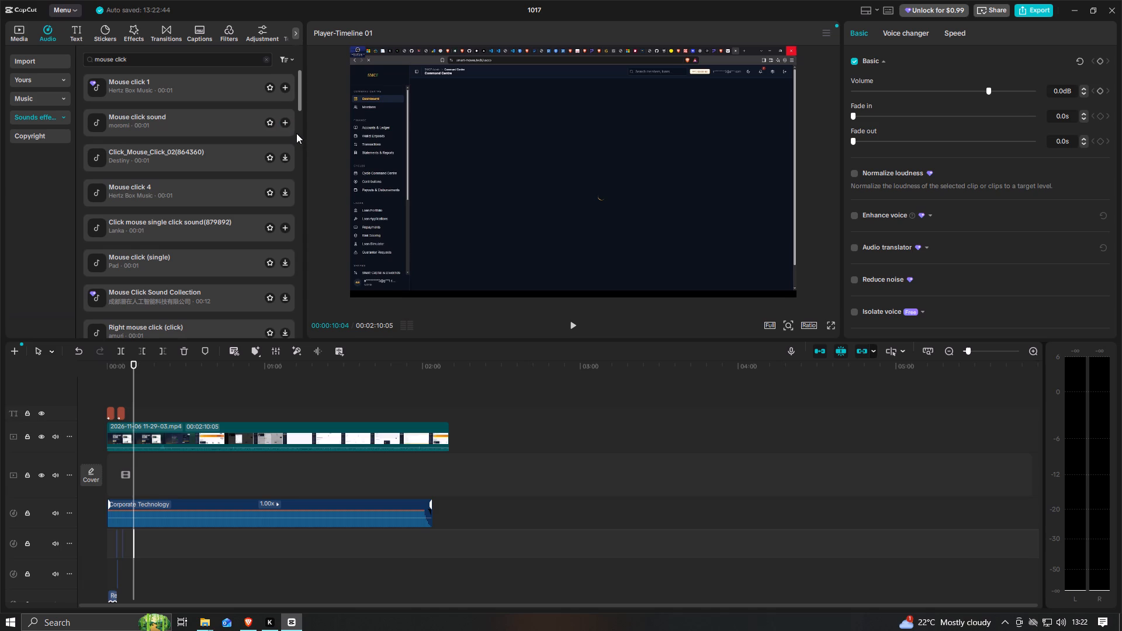
{"action": "left_click", "coordinate": [573, 327]}
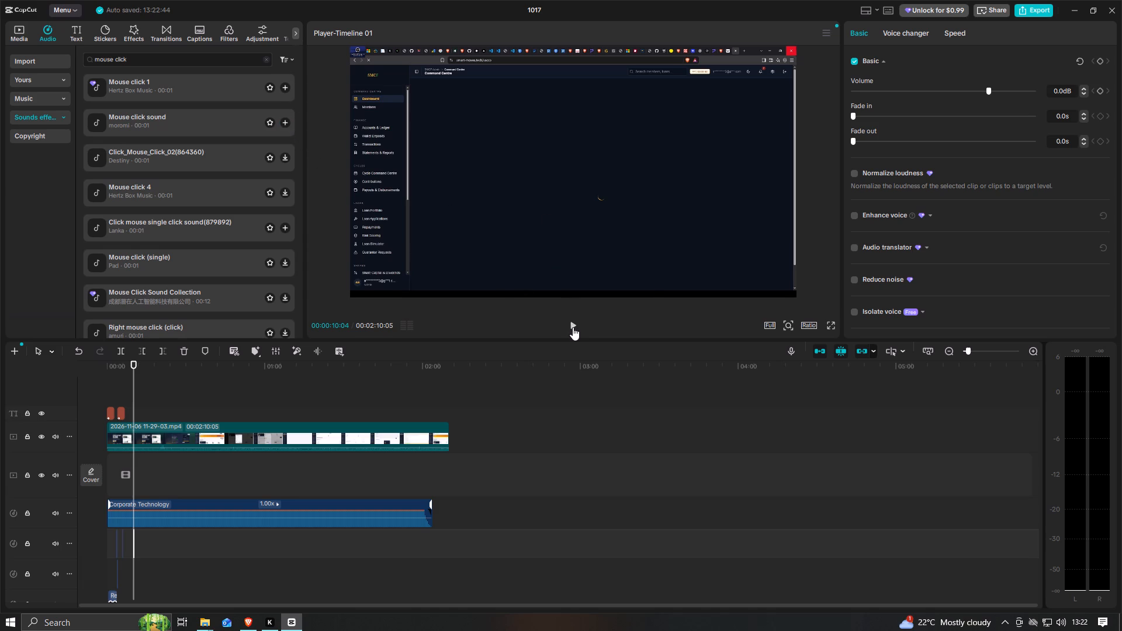
{"action": "left_click", "coordinate": [573, 327]}
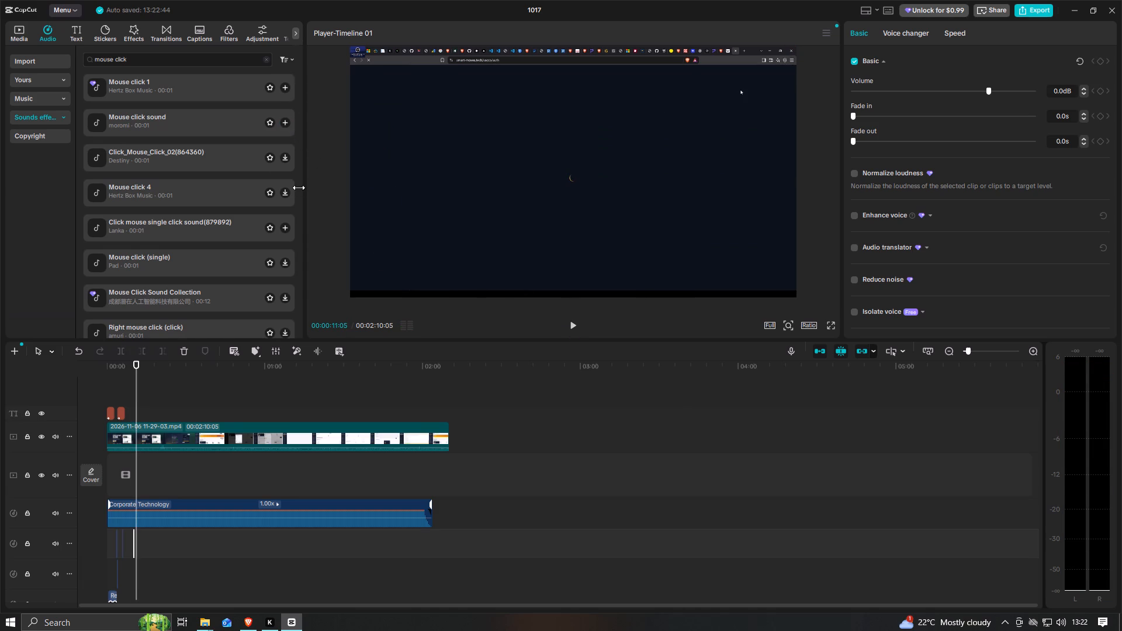
{"action": "left_click", "coordinate": [283, 122]}
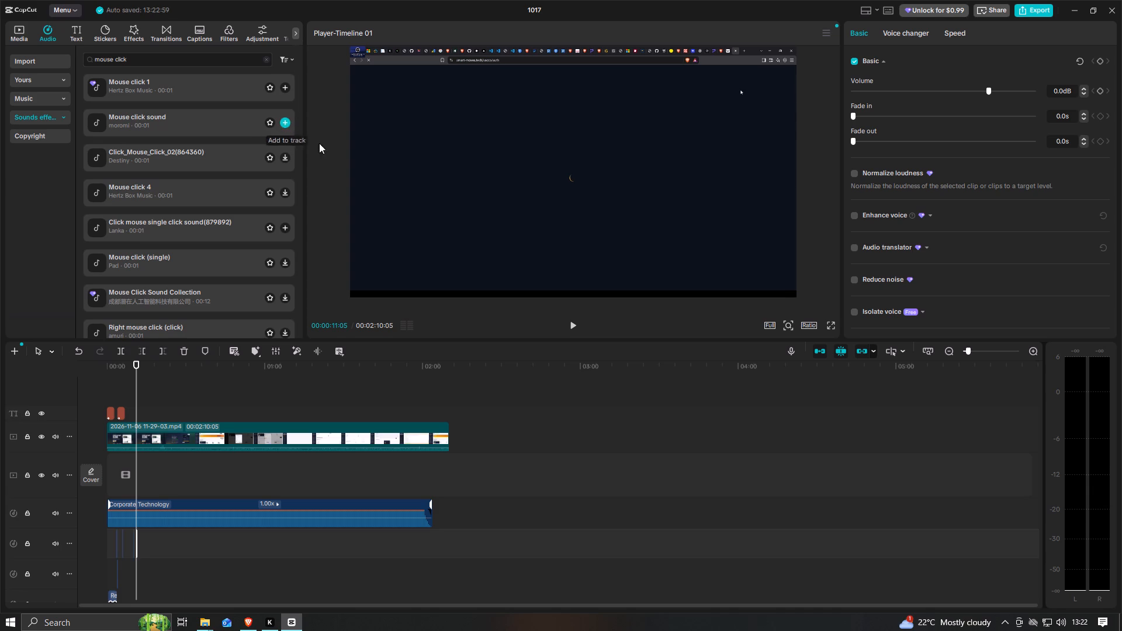
Add "Mouse click sound" for the sign-in form's email field at 00:00:13:08 and its sign-in button at 00:00:16:04.
{"action": "left_click", "coordinate": [571, 324]}
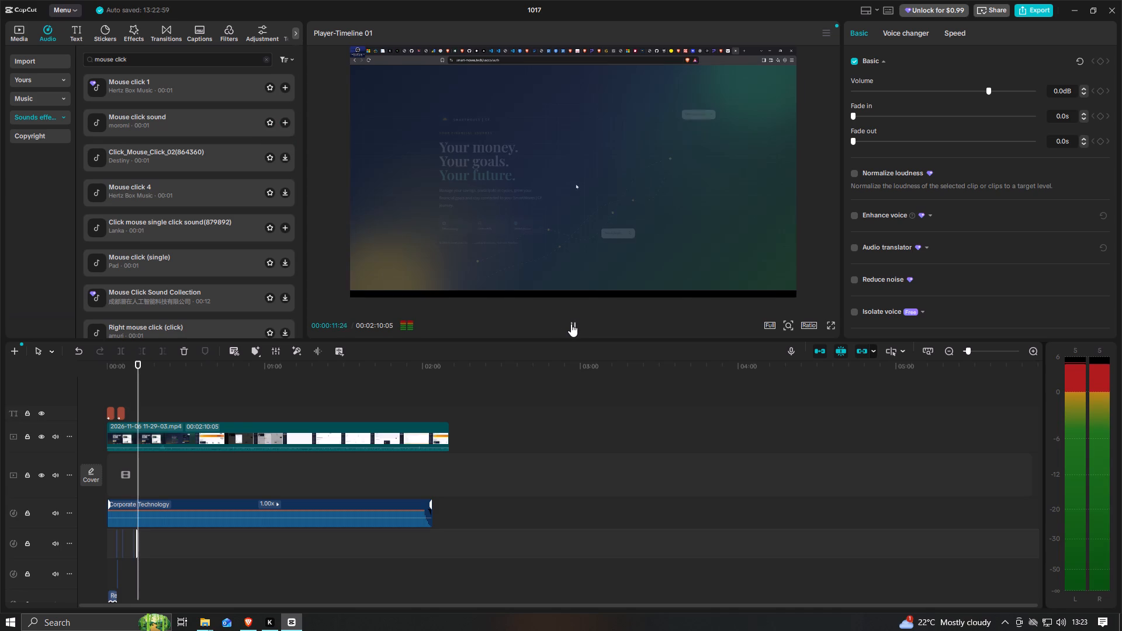
{"action": "left_click", "coordinate": [571, 324]}
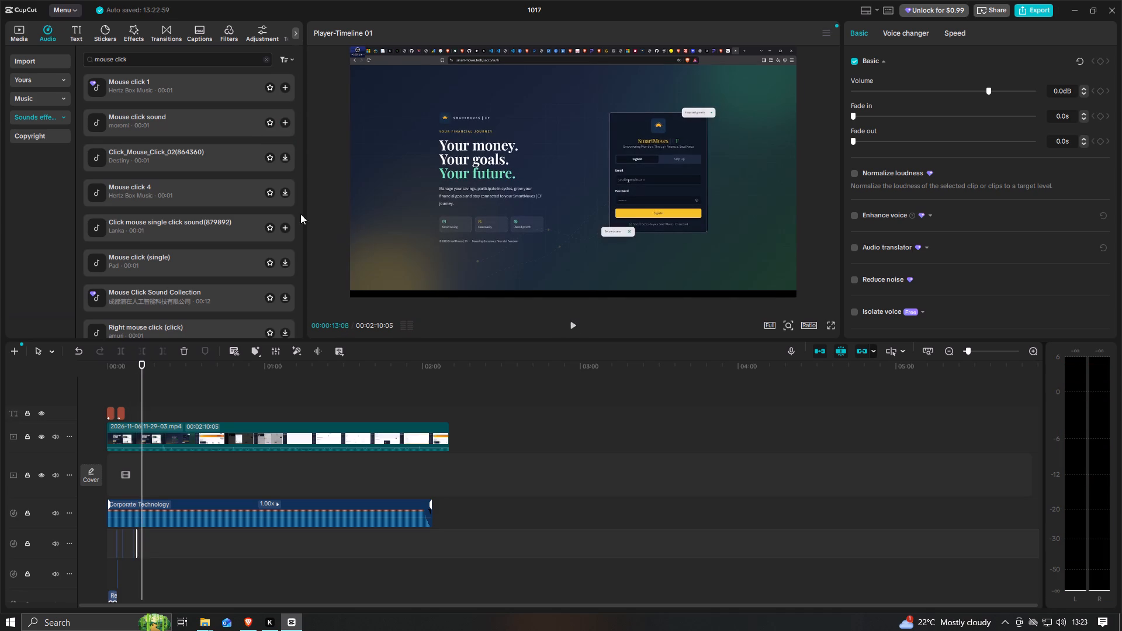
{"action": "left_click", "coordinate": [284, 120]}
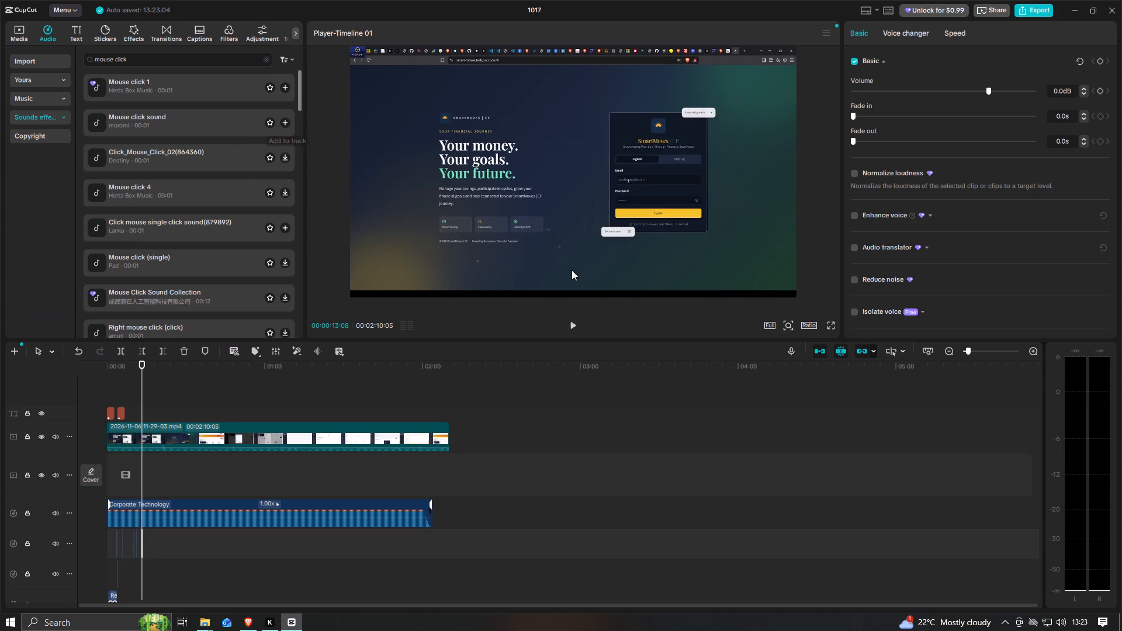
{"action": "left_click", "coordinate": [571, 325]}
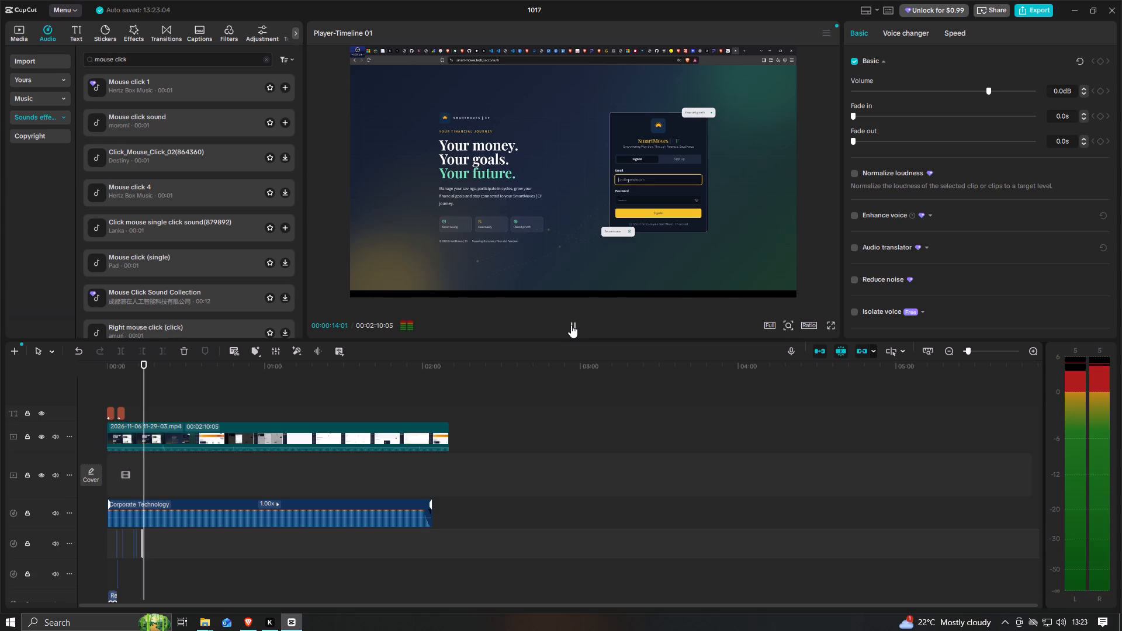
{"action": "left_click", "coordinate": [571, 325]}
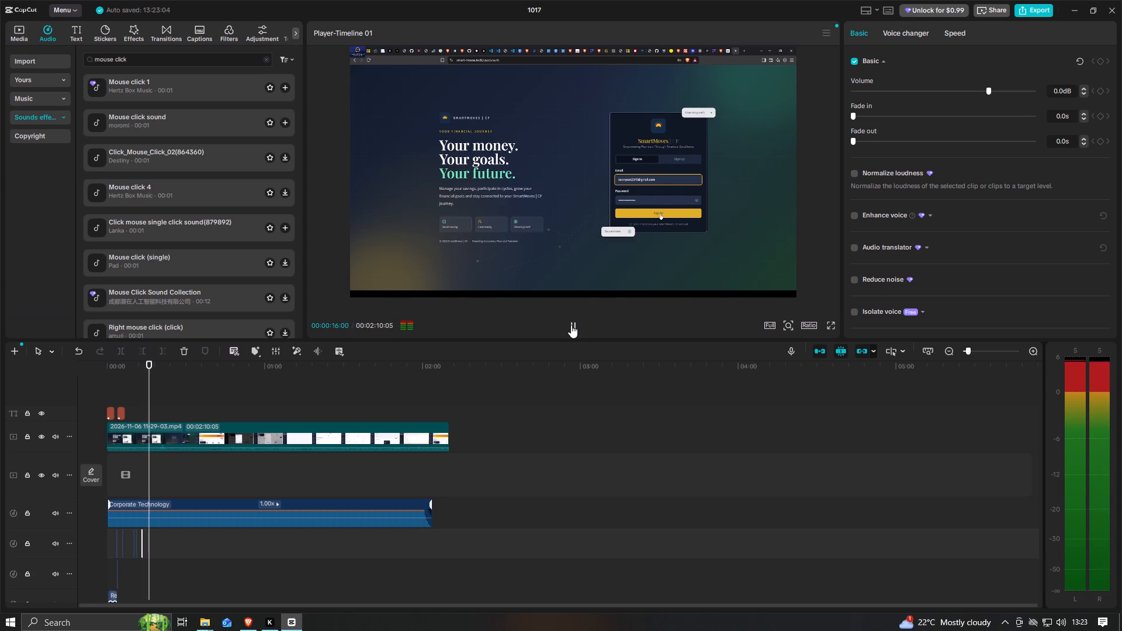
{"action": "left_click", "coordinate": [285, 125]}
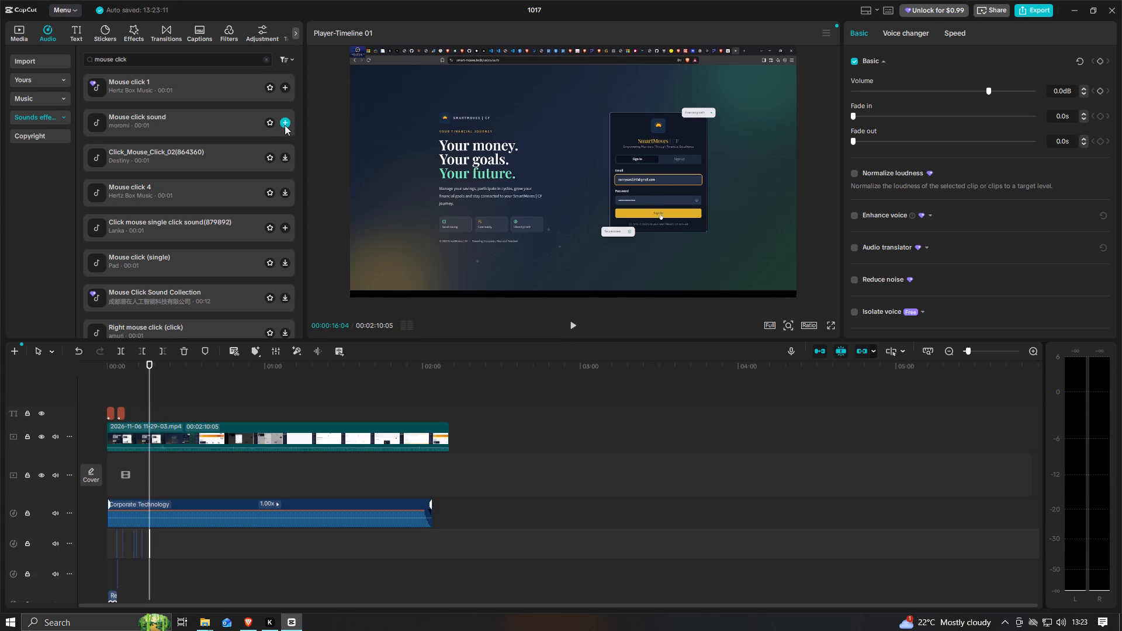
Add "Mouse click sound" for the dashboard clicks at 00:00:22:08, 00:00:23:19 and 00:00:24:22.
{"action": "left_click", "coordinate": [574, 324]}
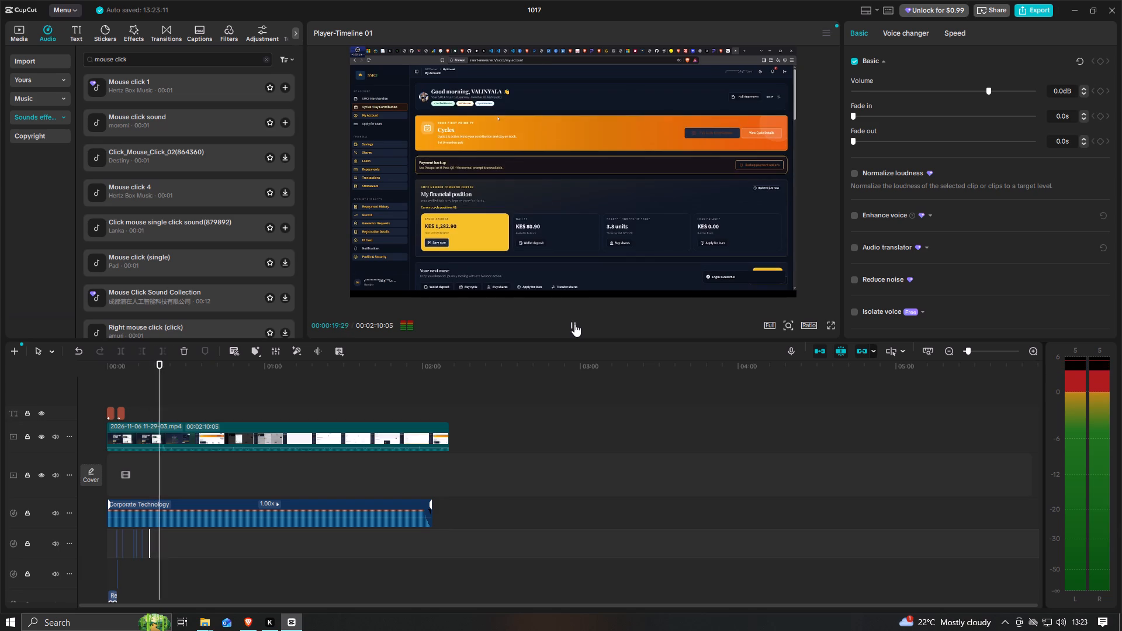
{"action": "left_click", "coordinate": [574, 324]}
{"action": "left_click", "coordinate": [574, 324]}
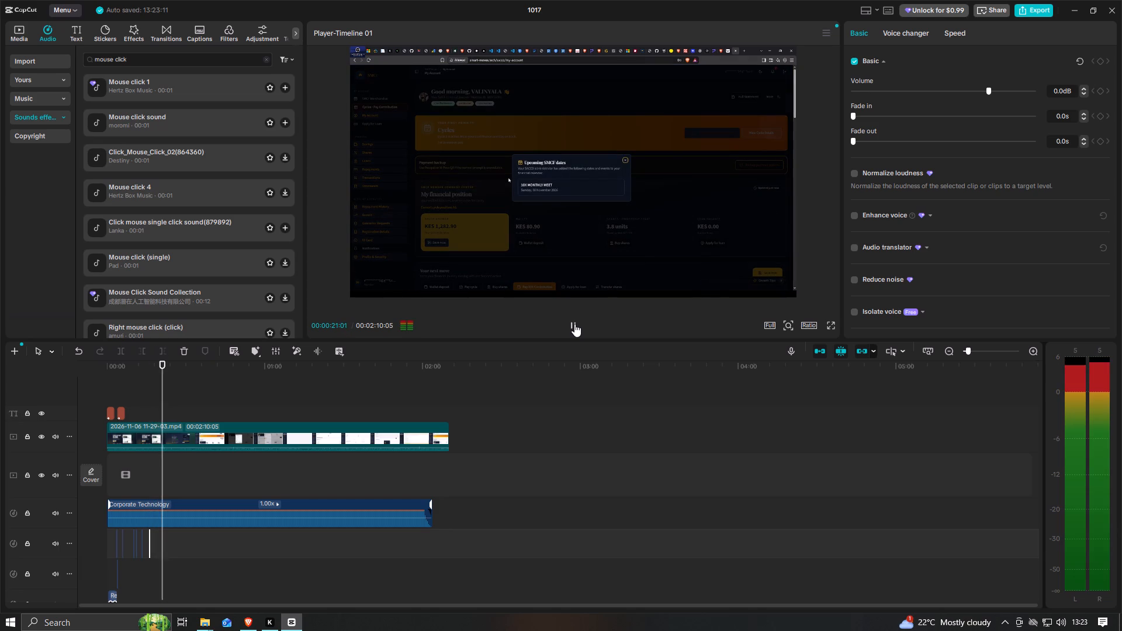
{"action": "left_click", "coordinate": [574, 324]}
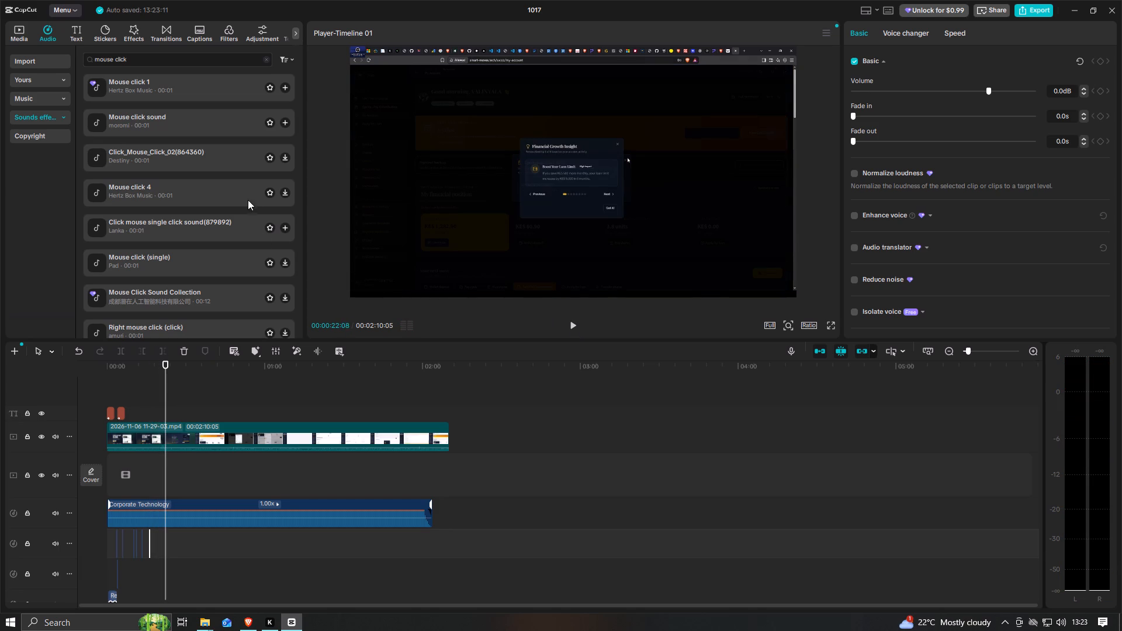
{"action": "left_click", "coordinate": [286, 120]}
{"action": "left_click", "coordinate": [573, 323]}
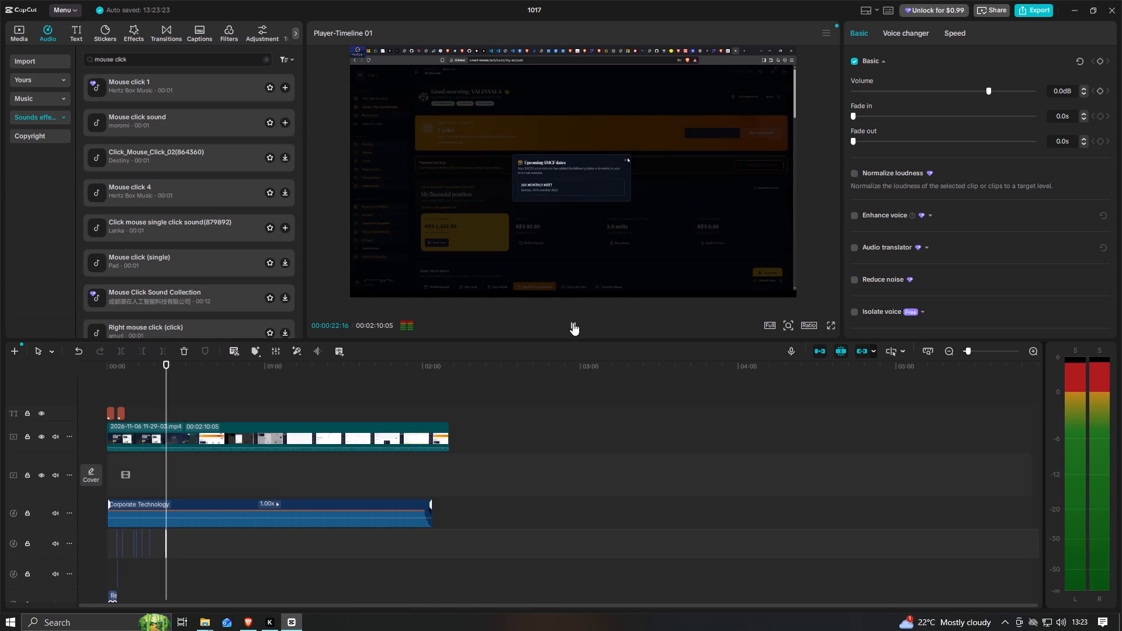
{"action": "left_click", "coordinate": [573, 323]}
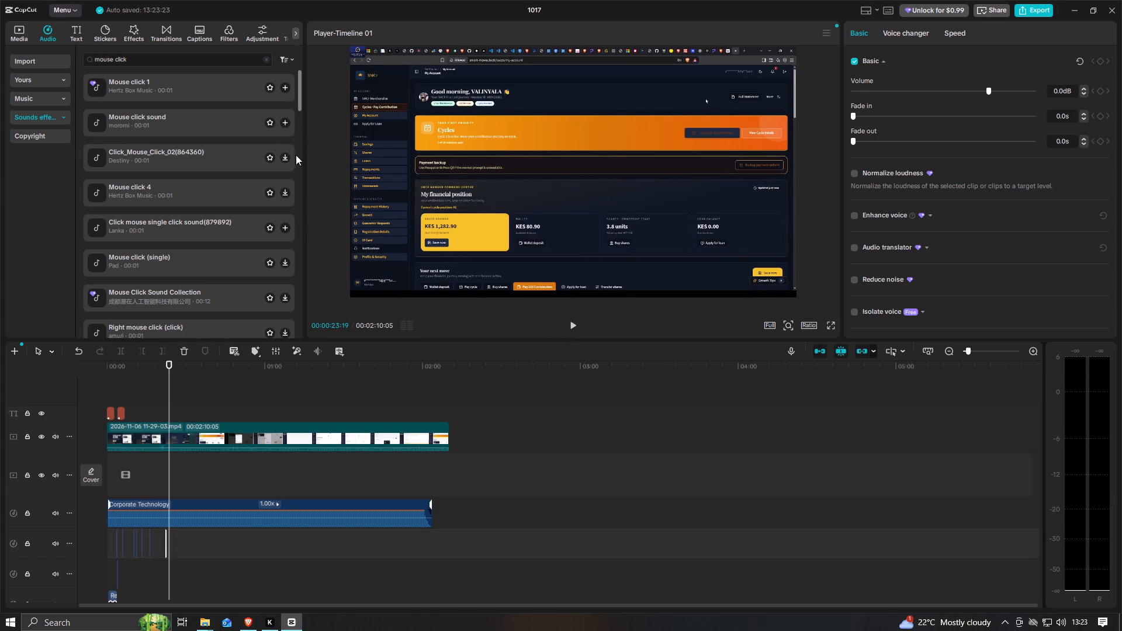
{"action": "left_click", "coordinate": [288, 123]}
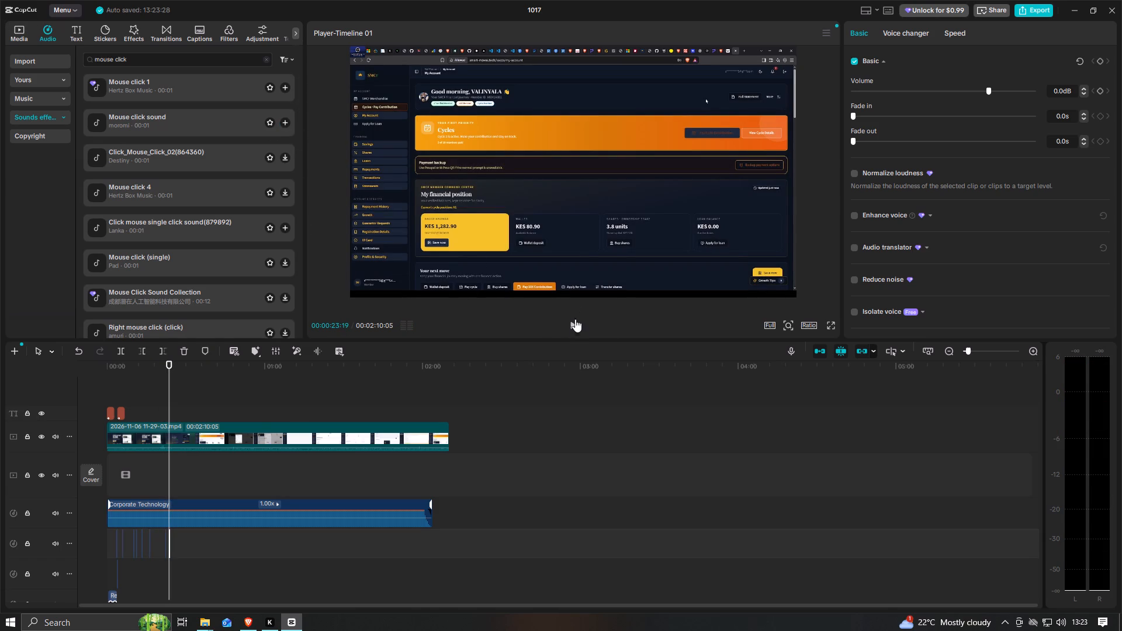
{"action": "left_click", "coordinate": [576, 327]}
{"action": "left_click", "coordinate": [576, 327]}
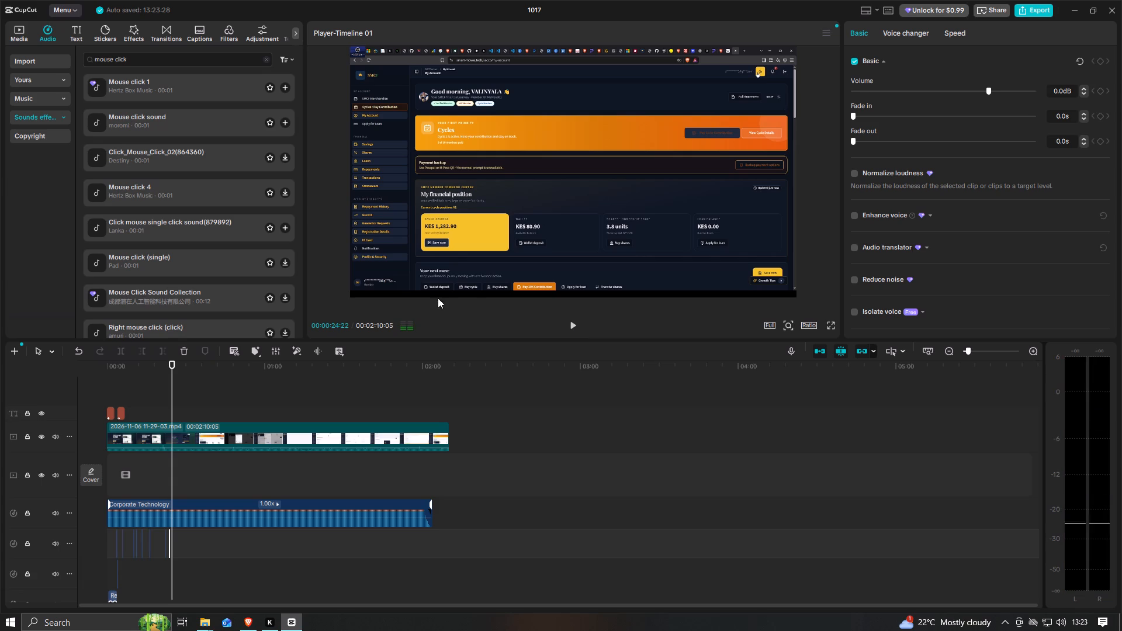
{"action": "left_click", "coordinate": [285, 125]}
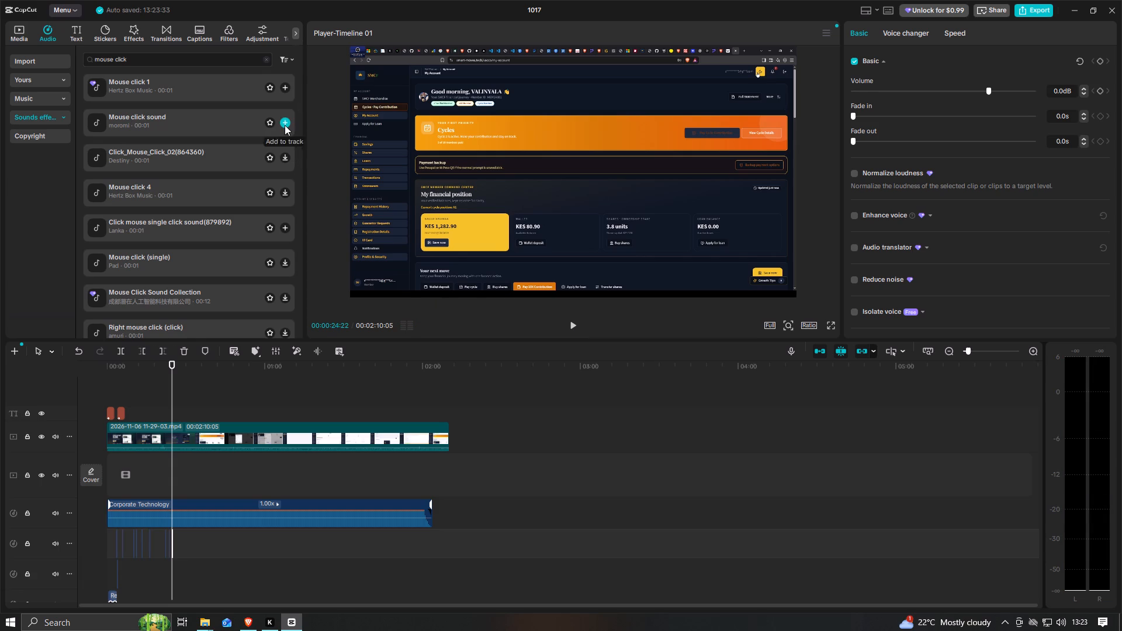
Add "Mouse click sound" where the Deposit Savings dialog is opened at 00:00:33:14 and closed at 00:00:34:28.
{"action": "left_click", "coordinate": [576, 323]}
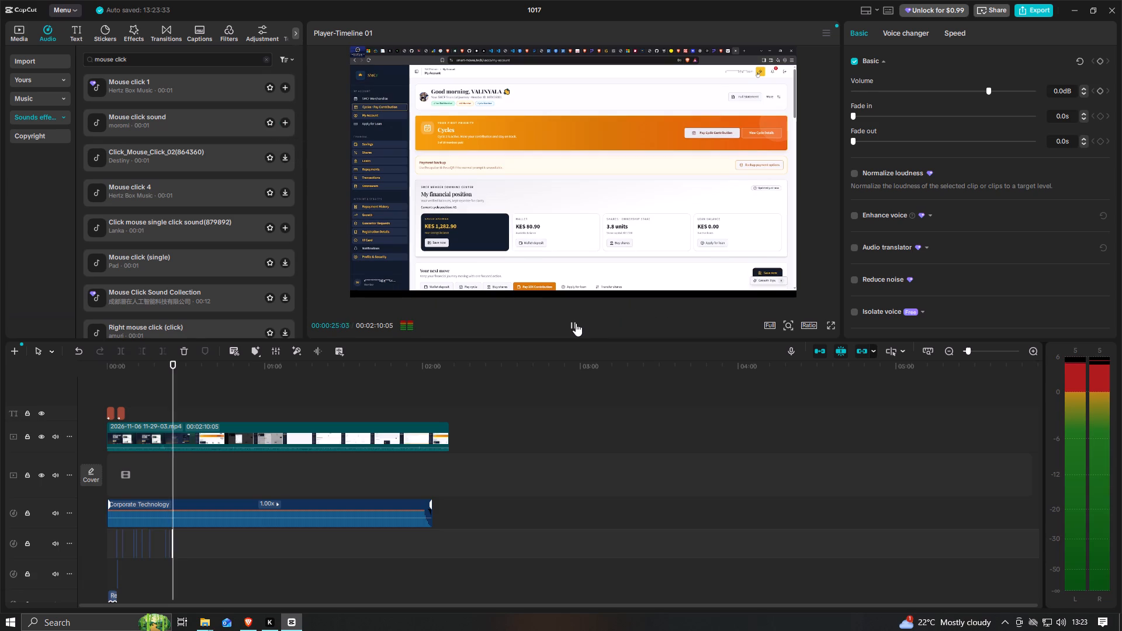
{"action": "left_click", "coordinate": [576, 323]}
{"action": "left_click", "coordinate": [576, 323]}
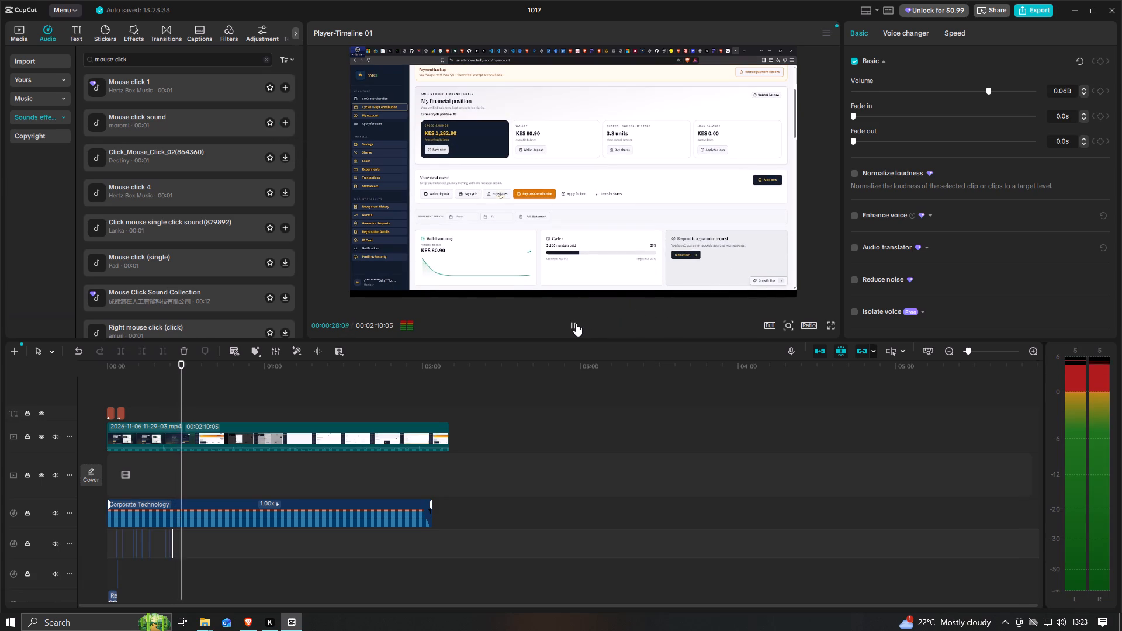
{"action": "left_click", "coordinate": [576, 323]}
{"action": "left_click", "coordinate": [576, 323]}
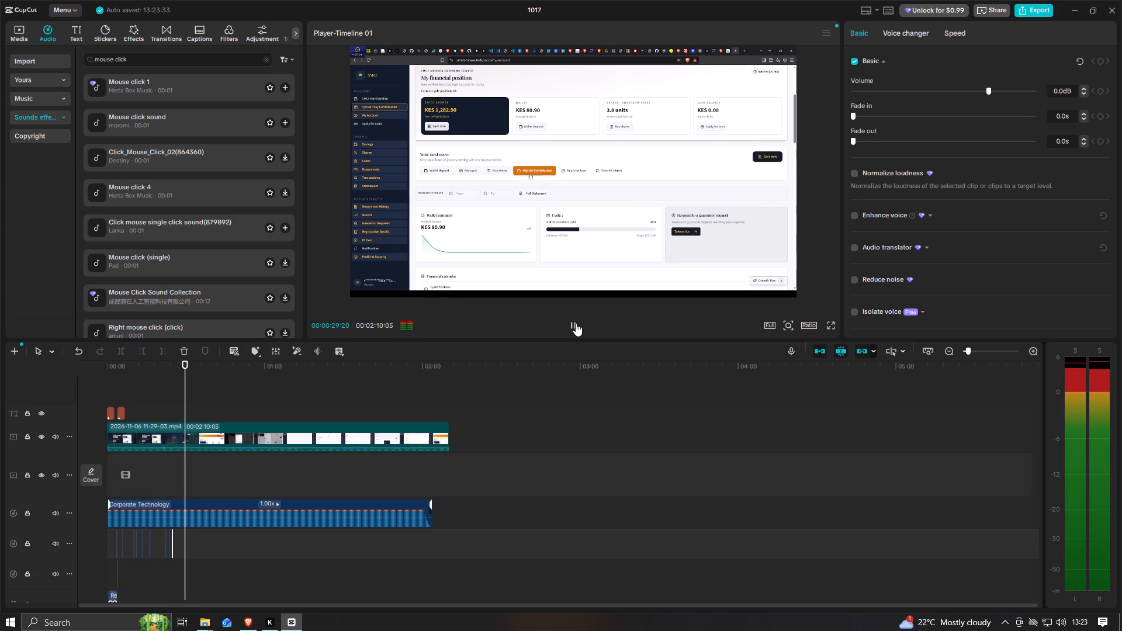
{"action": "left_click", "coordinate": [576, 323]}
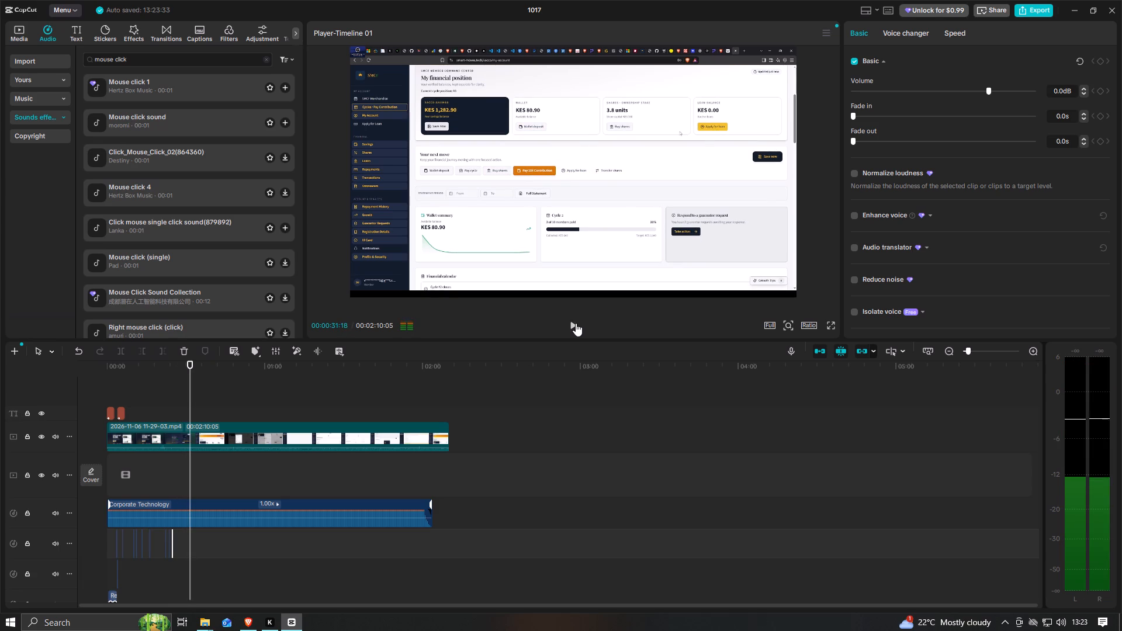
{"action": "left_click", "coordinate": [576, 323]}
{"action": "left_click", "coordinate": [576, 323]}
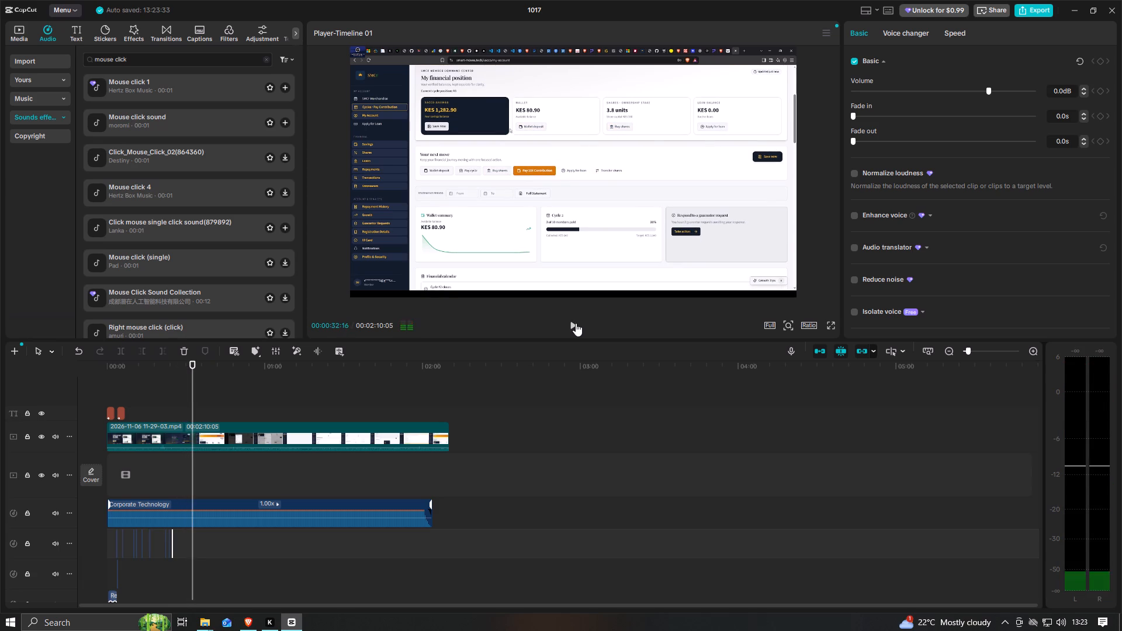
{"action": "left_click", "coordinate": [576, 323]}
{"action": "left_click", "coordinate": [576, 323]}
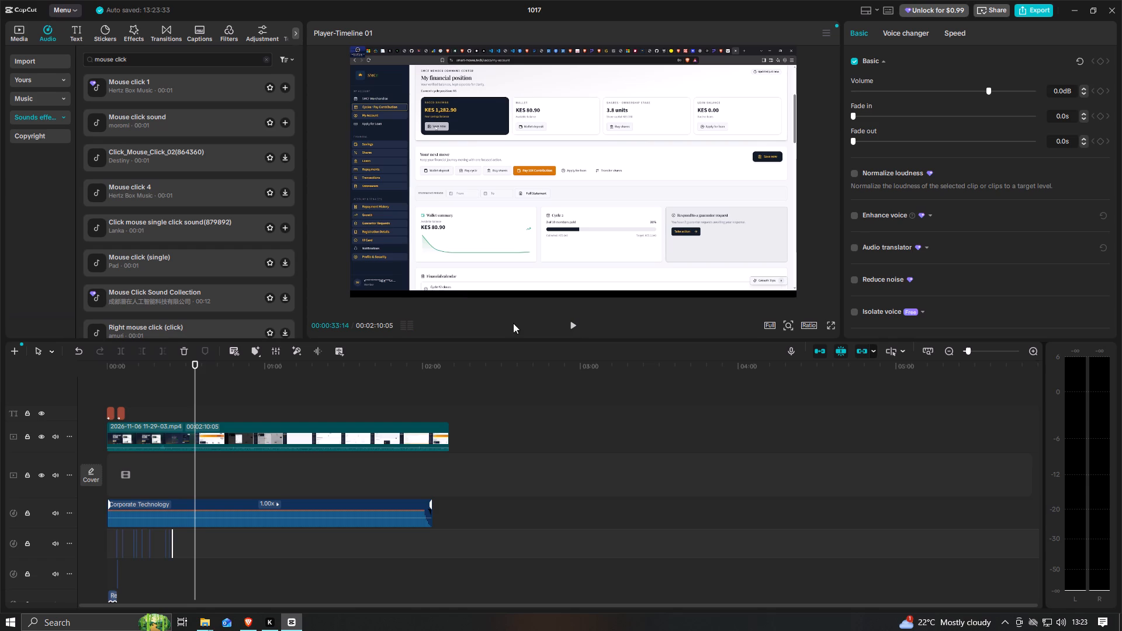
{"action": "left_click", "coordinate": [282, 123]}
{"action": "left_click", "coordinate": [572, 323]}
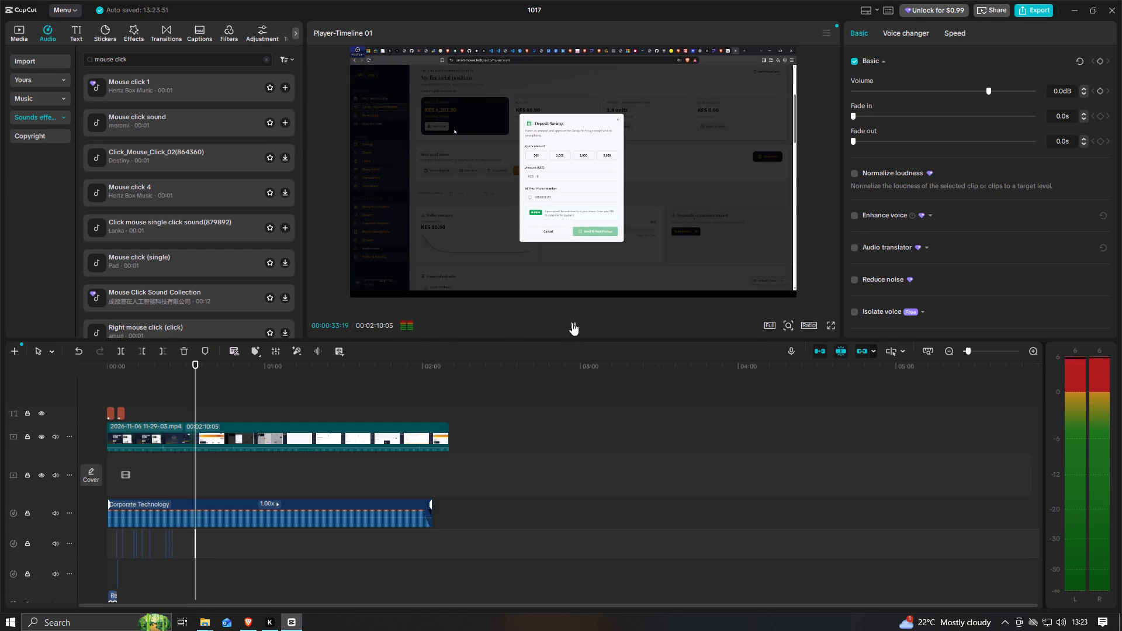
{"action": "left_click", "coordinate": [572, 323]}
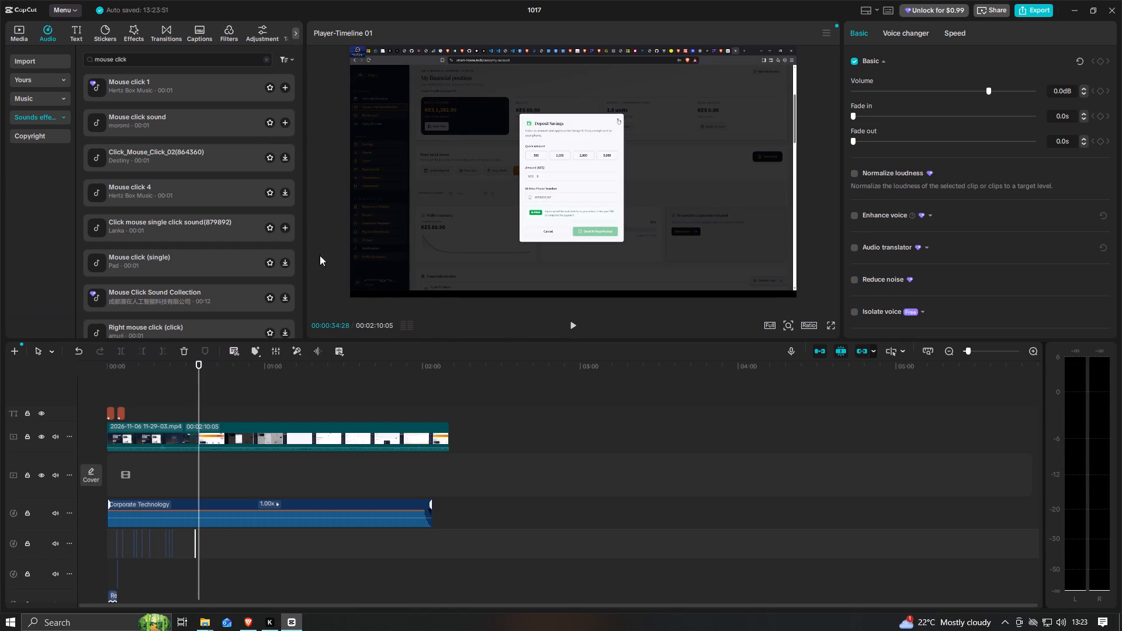
{"action": "left_click", "coordinate": [284, 126]}
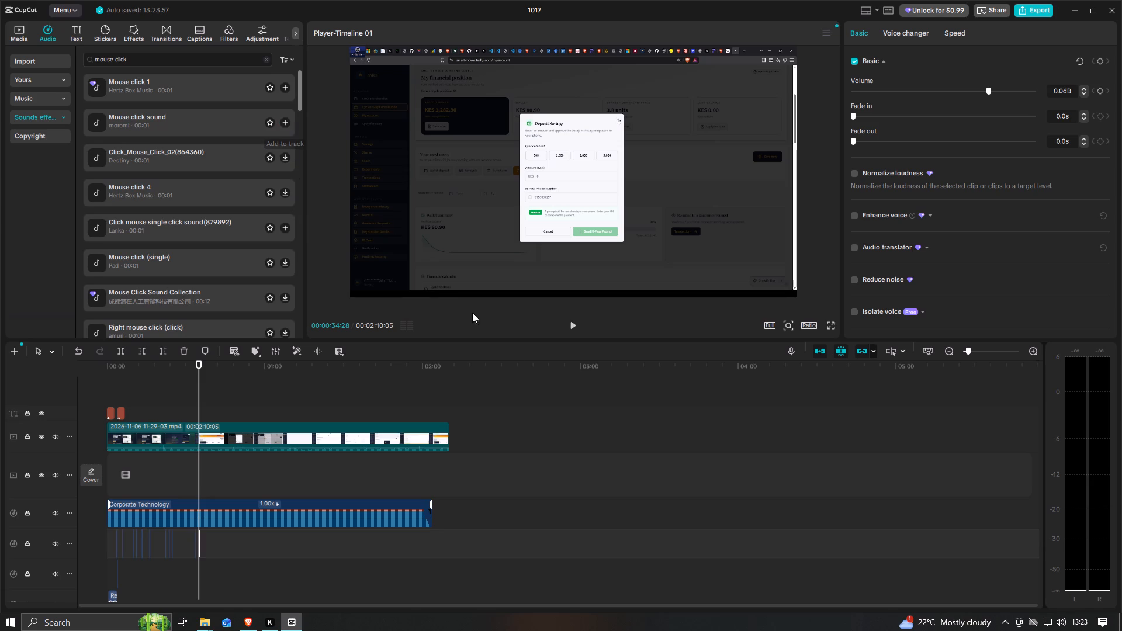
Add "Mouse click sound" for opening the Wallet Deposit Agreement at 00:00:36:04 and ticking its checkbox at 00:00:38:17.
{"action": "left_click", "coordinate": [574, 325]}
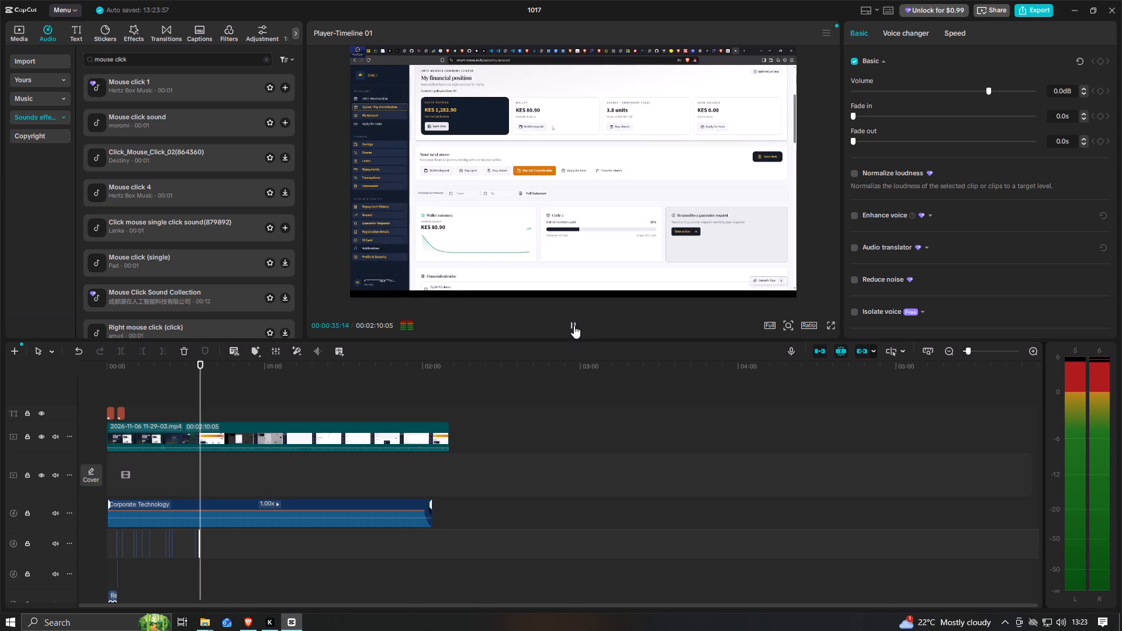
{"action": "left_click", "coordinate": [574, 325]}
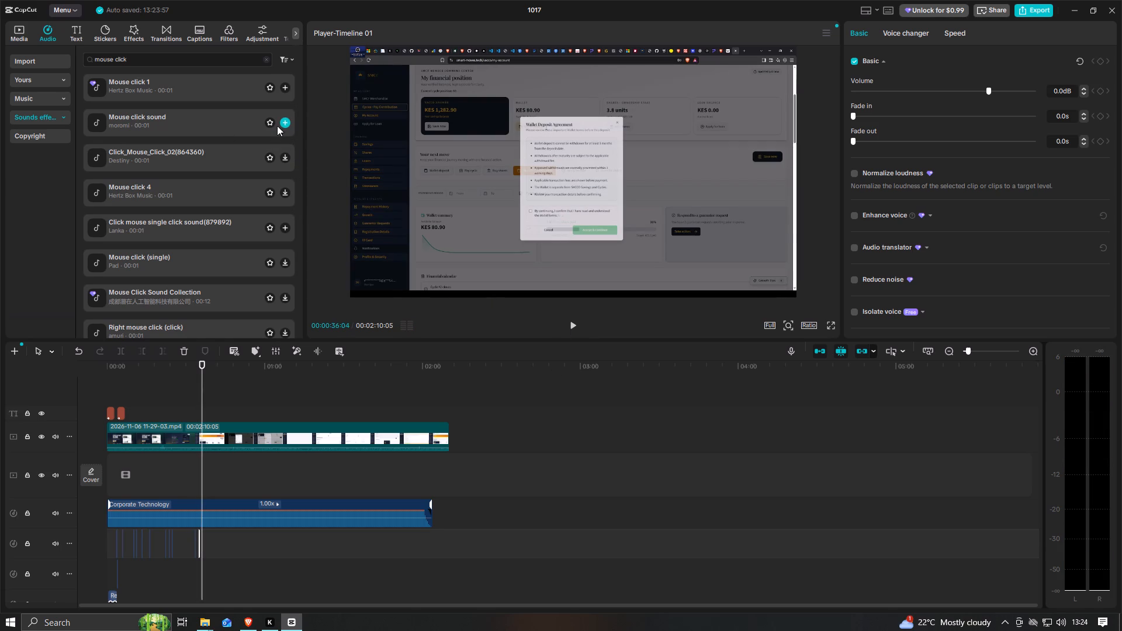
{"action": "left_click", "coordinate": [286, 121]}
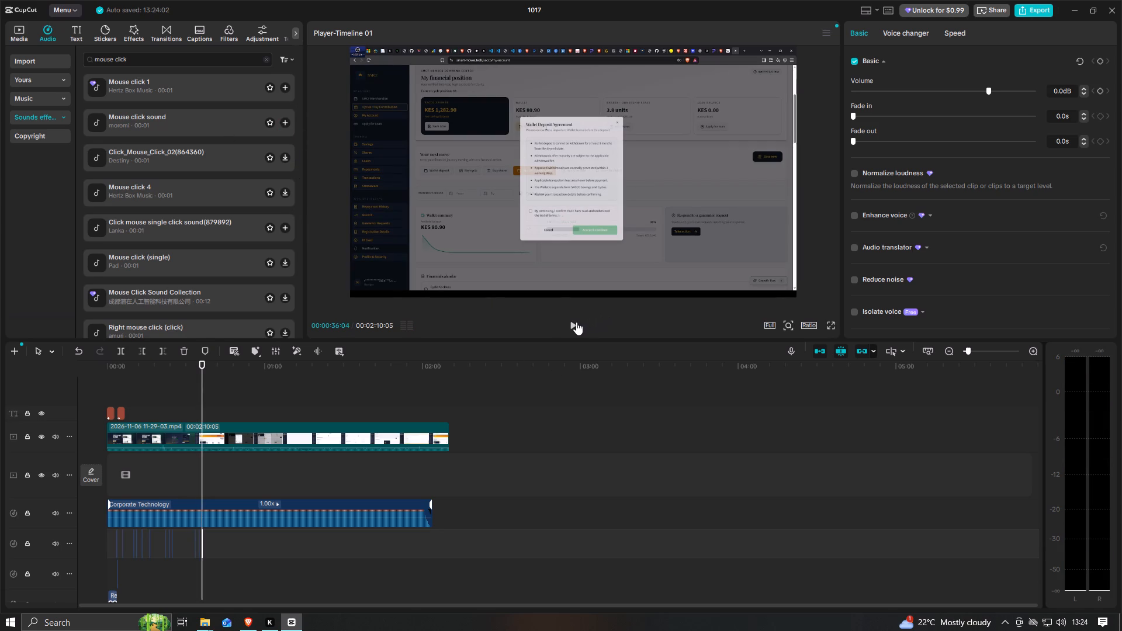
{"action": "left_click", "coordinate": [574, 322]}
{"action": "left_click", "coordinate": [574, 322]}
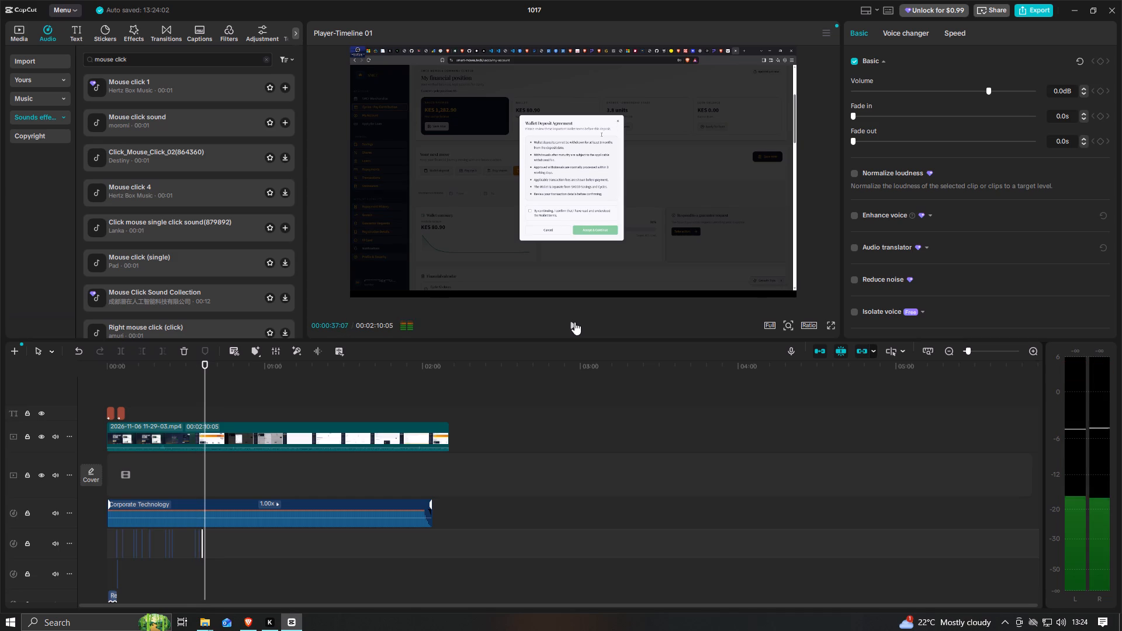
{"action": "left_click", "coordinate": [573, 322]}
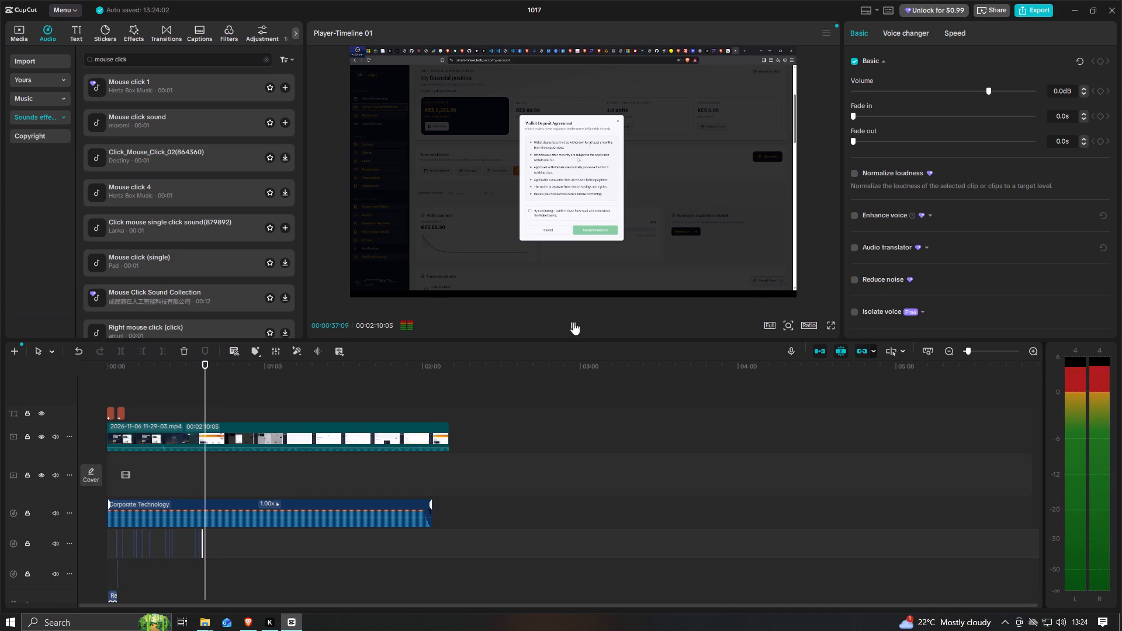
{"action": "left_click", "coordinate": [573, 323]}
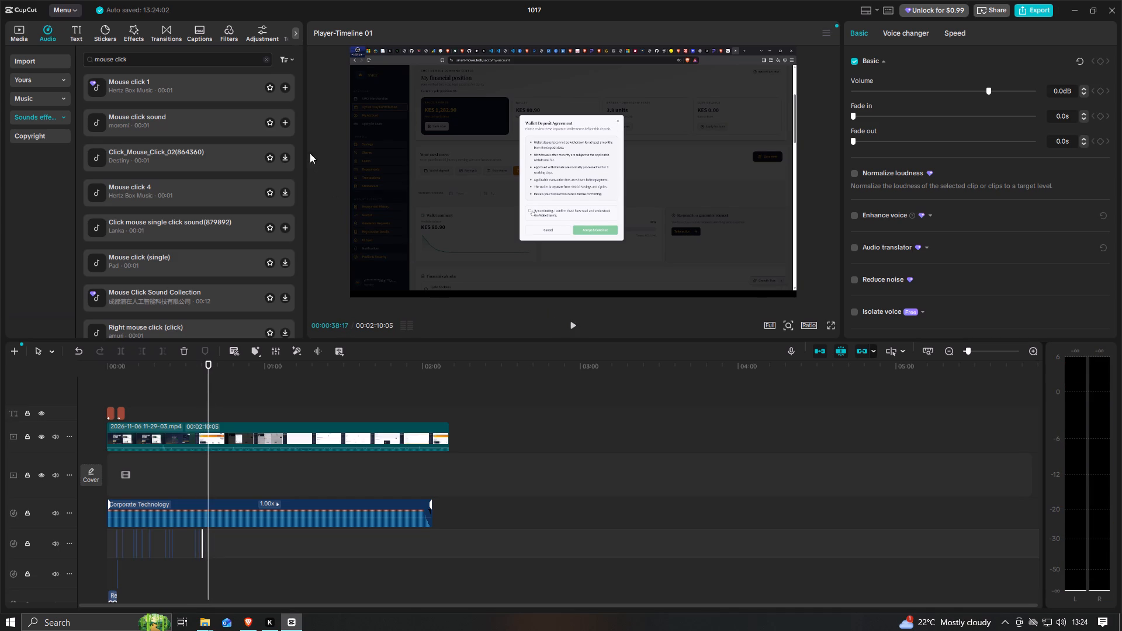
{"action": "left_click", "coordinate": [288, 125]}
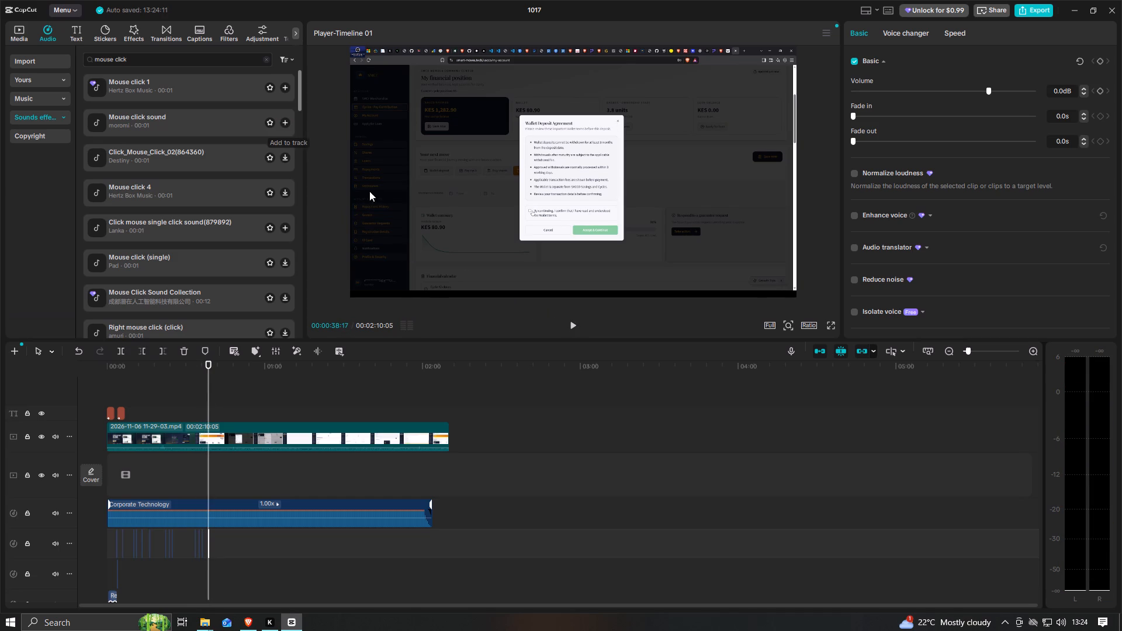
Add "Mouse click sound" for accepting the agreement at 00:00:39:12 and closing the Deposit to Wallet dialog at 00:00:42:15.
{"action": "left_click", "coordinate": [574, 324]}
{"action": "left_click", "coordinate": [574, 324]}
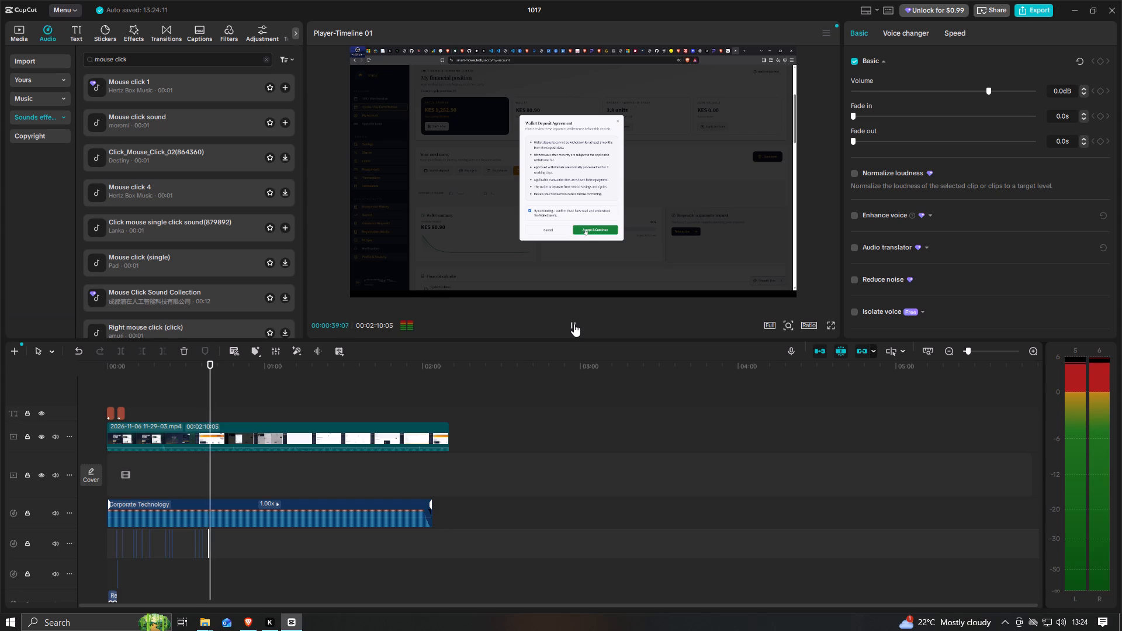
{"action": "left_click", "coordinate": [289, 123]}
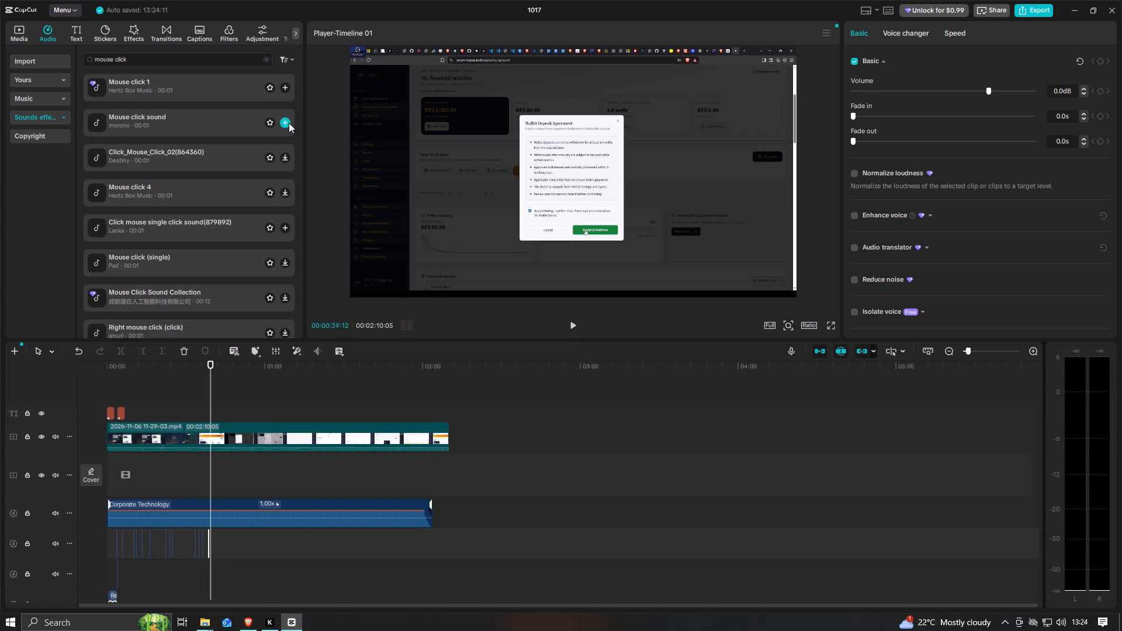
{"action": "left_click", "coordinate": [575, 324]}
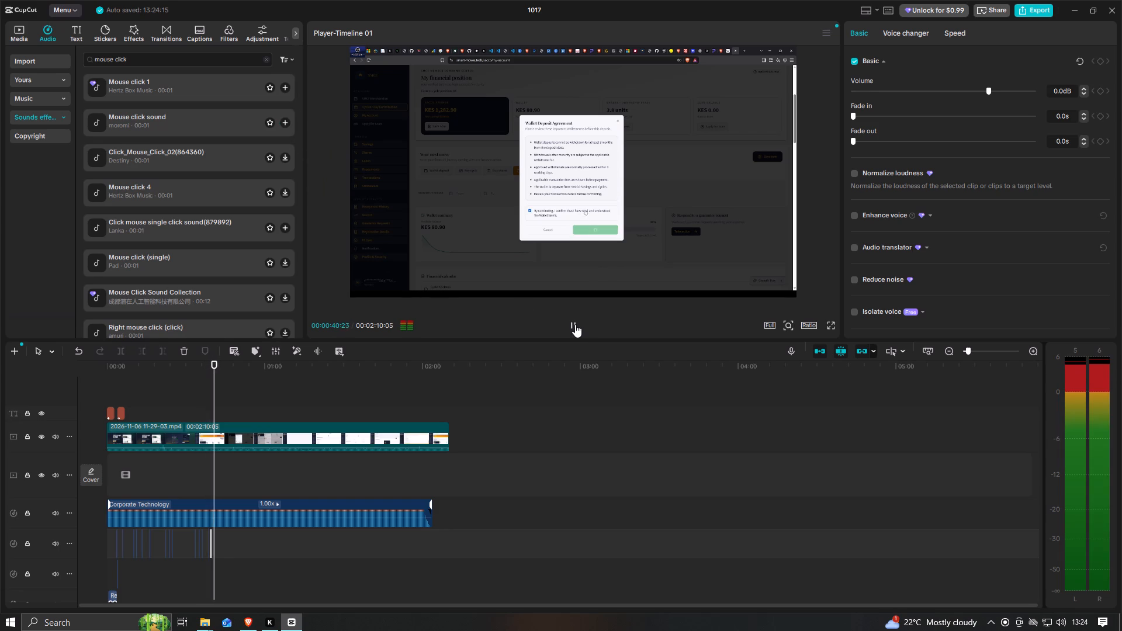
{"action": "left_click", "coordinate": [575, 324]}
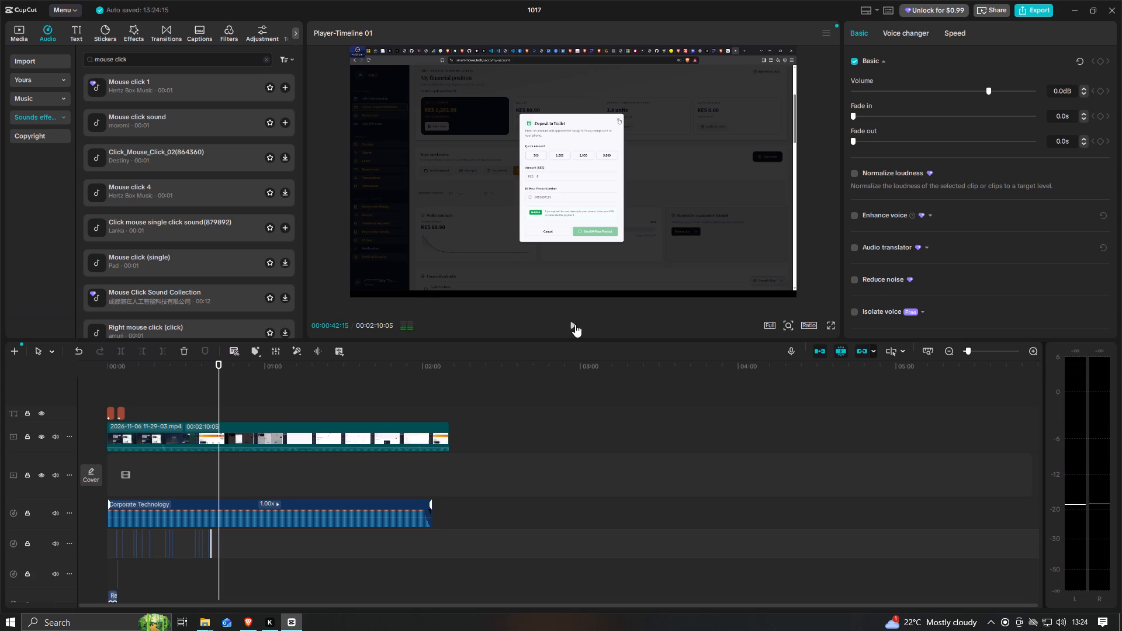
{"action": "left_click", "coordinate": [285, 124]}
Add "Mouse click sound" for the dashboard's quick-action click at 00:00:49:23, and twice at 00:00:51:20 where its dialog closes.
{"action": "left_click", "coordinate": [574, 323]}
{"action": "left_click", "coordinate": [574, 323]}
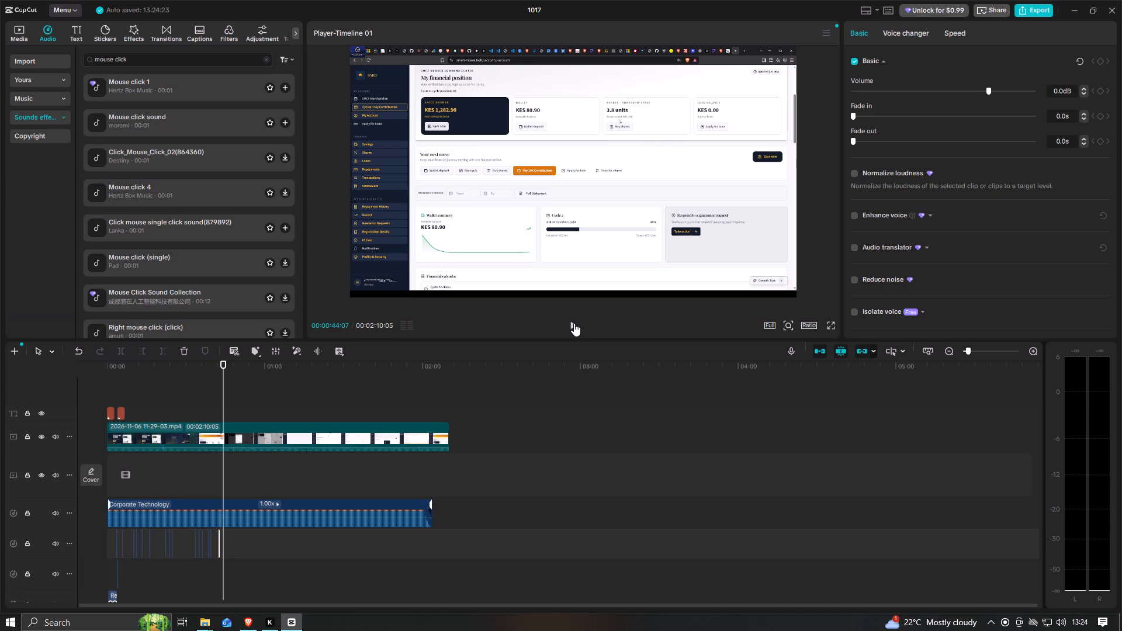
{"action": "left_click", "coordinate": [574, 323]}
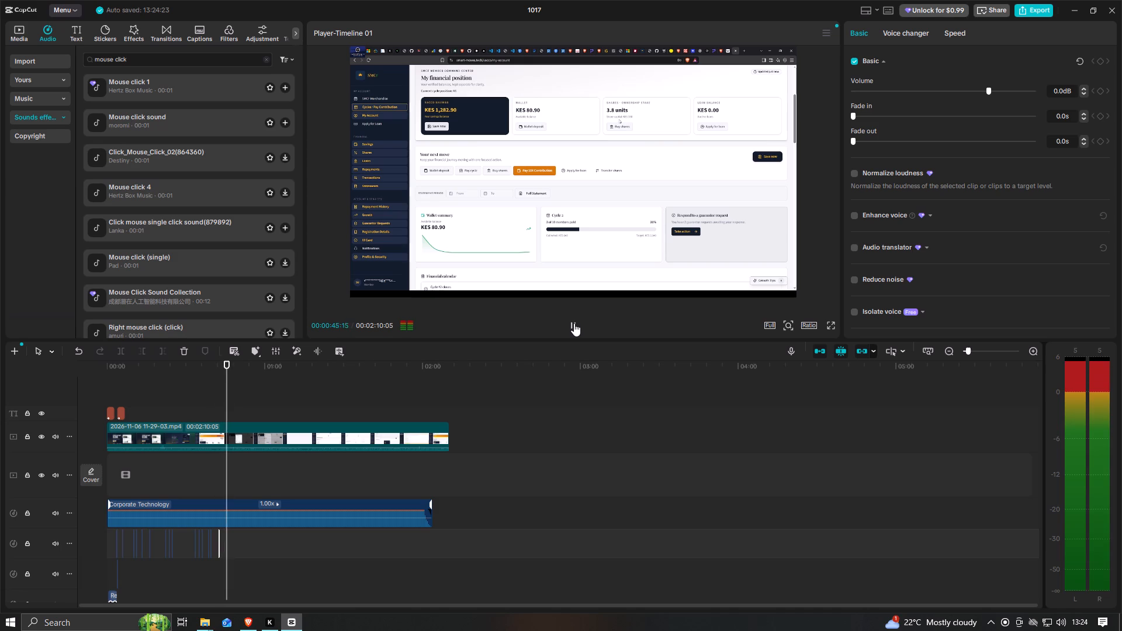
{"action": "left_click", "coordinate": [574, 323]}
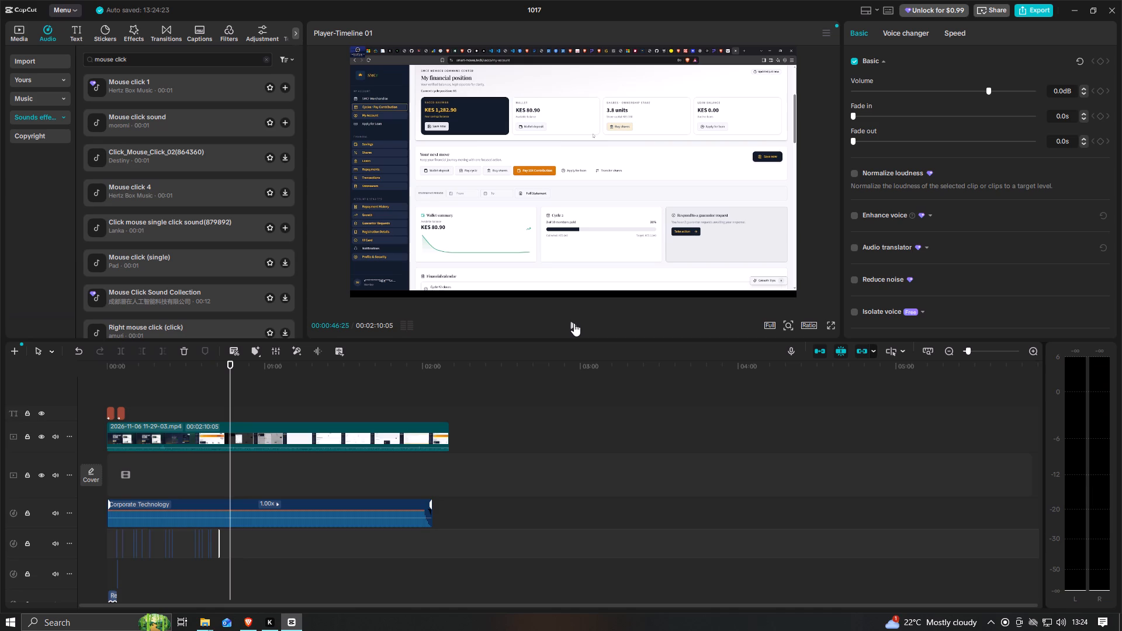
{"action": "left_click", "coordinate": [574, 323]}
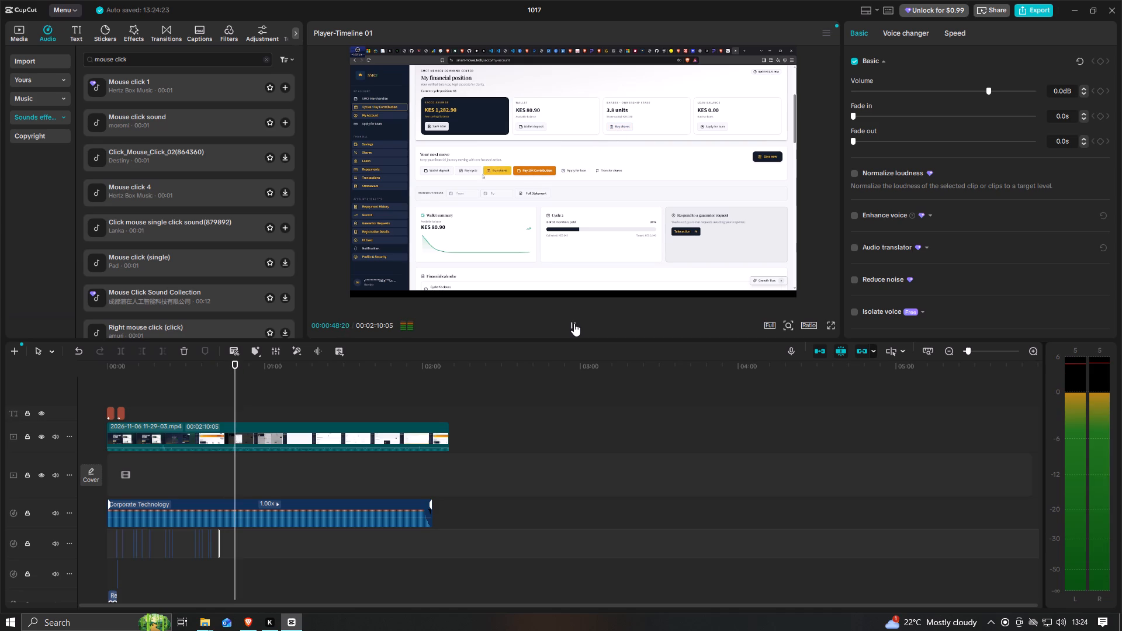
{"action": "left_click", "coordinate": [574, 323]}
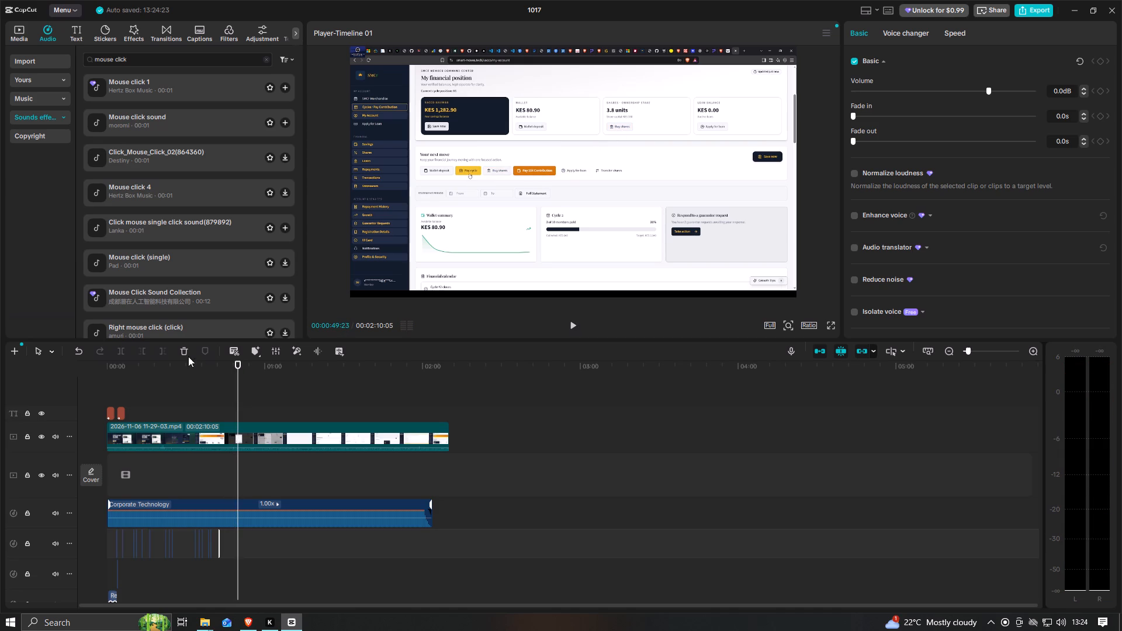
{"action": "left_click", "coordinate": [284, 124]}
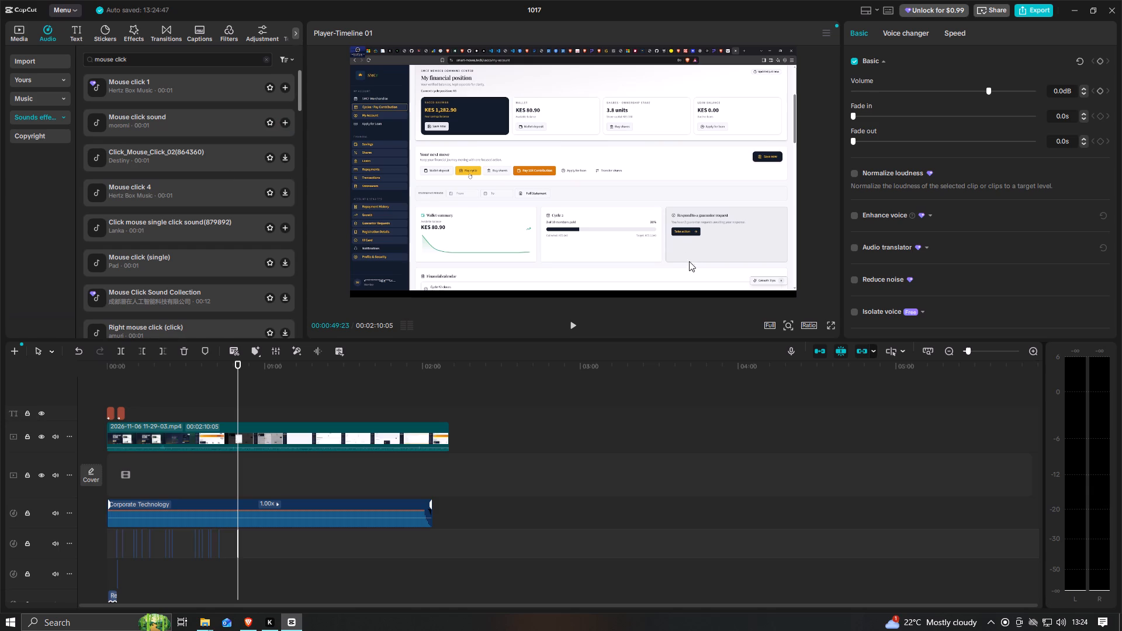
{"action": "left_click", "coordinate": [571, 325]}
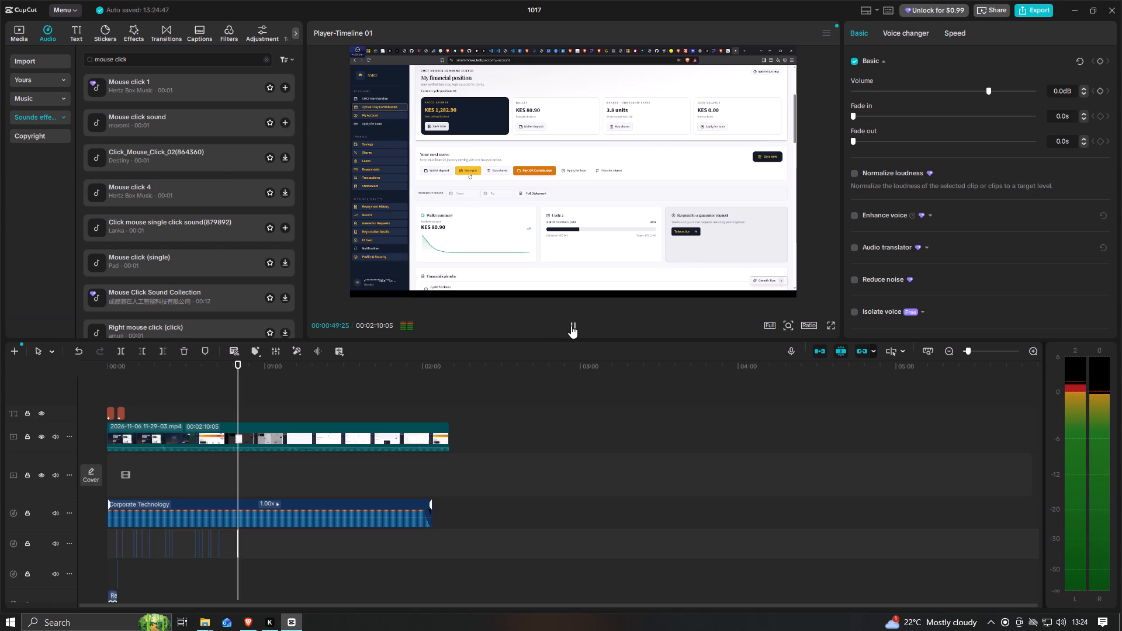
{"action": "left_click", "coordinate": [571, 325]}
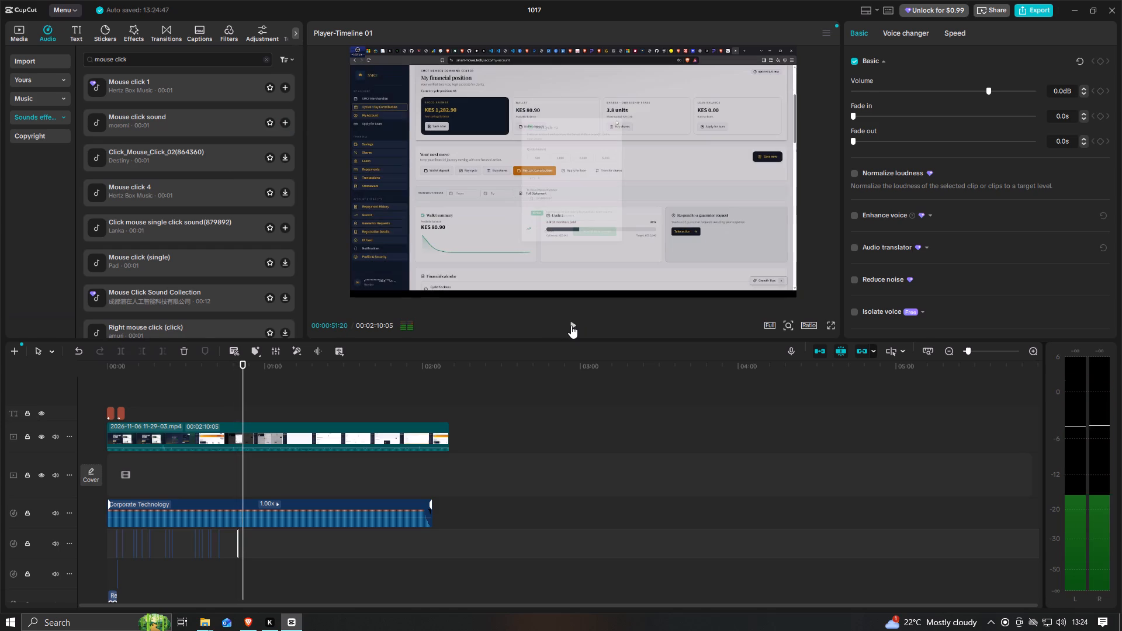
{"action": "left_click", "coordinate": [280, 122]}
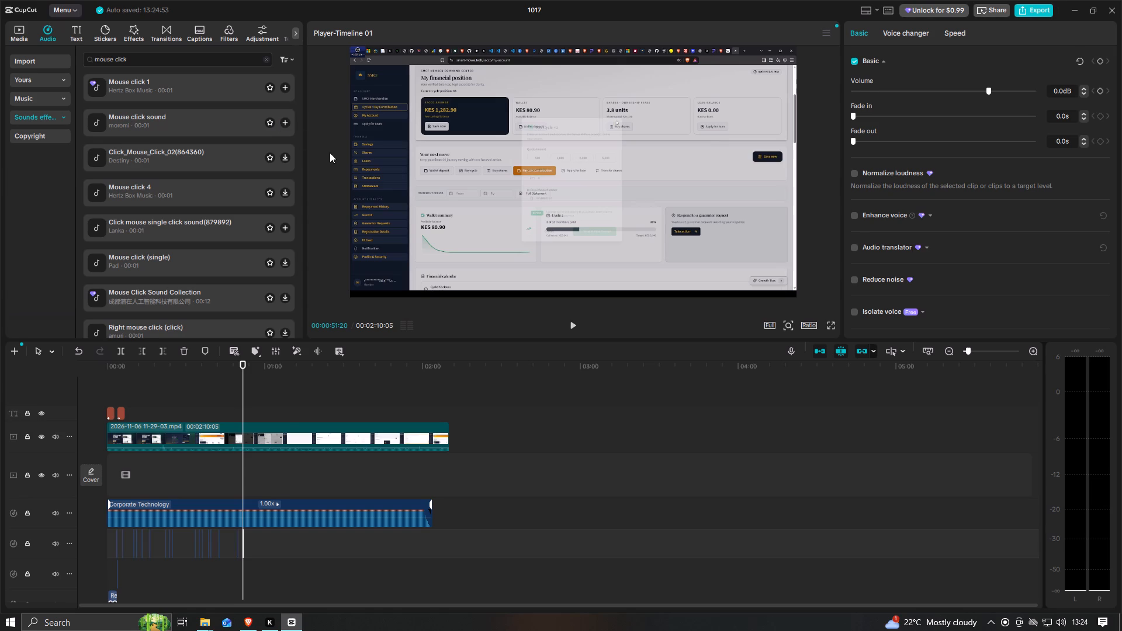
{"action": "left_click", "coordinate": [288, 123]}
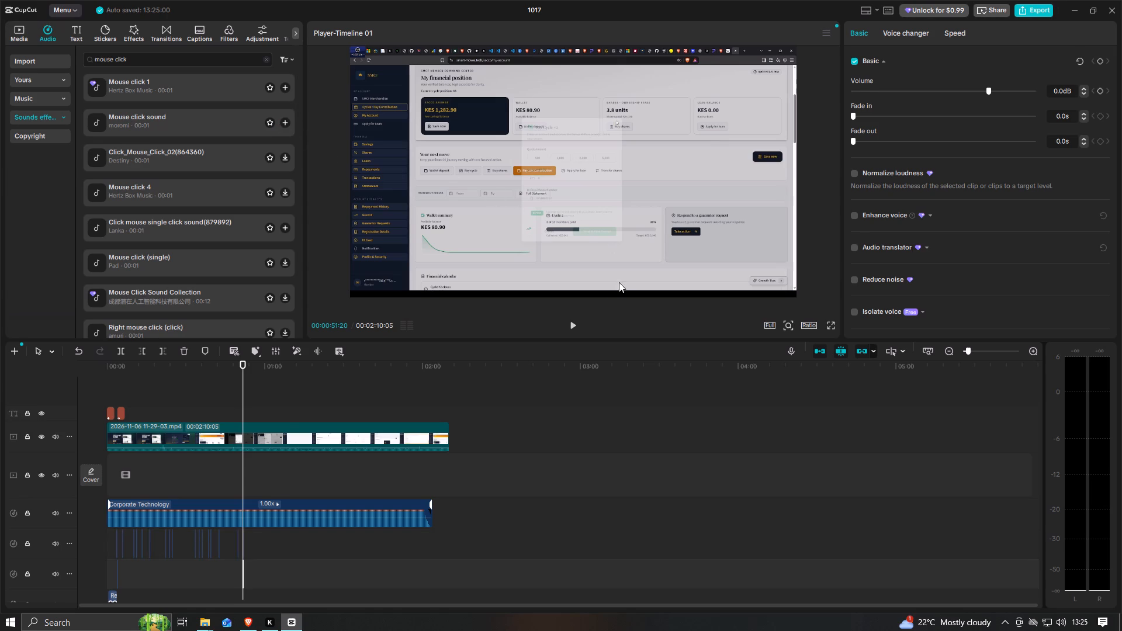
Add "Mouse click sound" at 00:00:53:10, where the Subscribe for Shares dialog opens.
{"action": "left_click", "coordinate": [575, 326]}
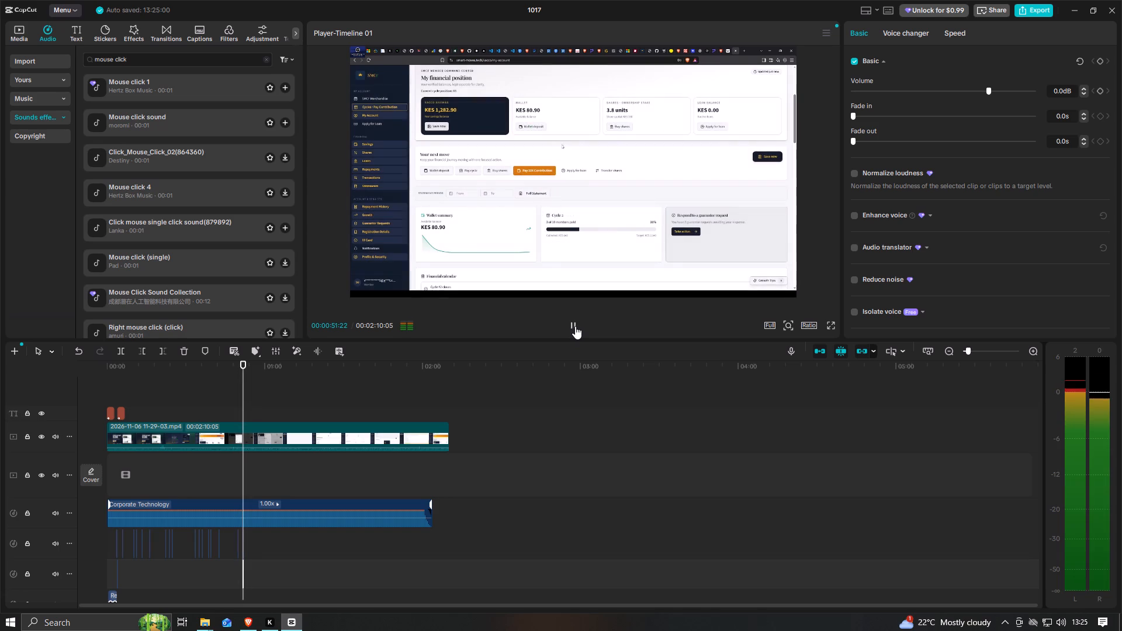
{"action": "left_click", "coordinate": [575, 326]}
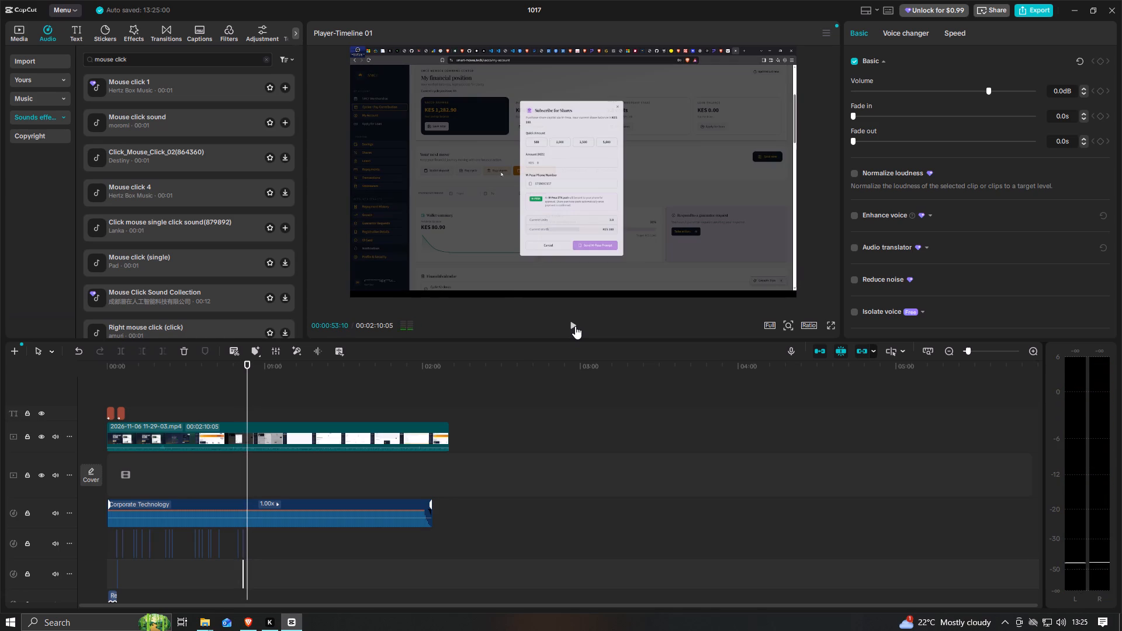
{"action": "left_click", "coordinate": [283, 120]}
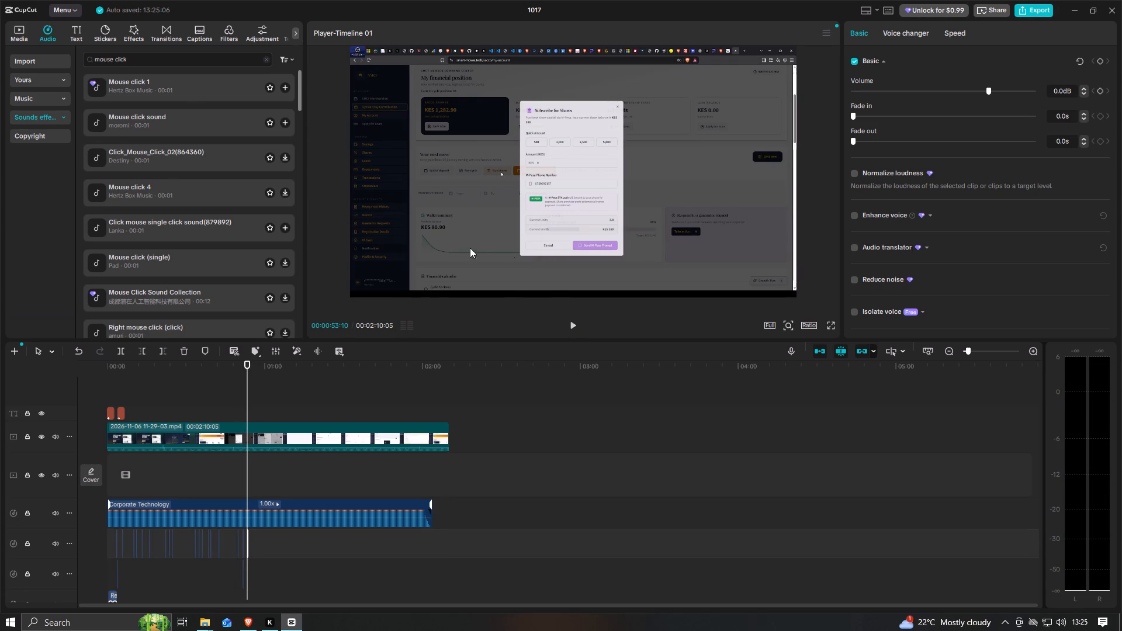
Add "Mouse click sound" for closing the Subscribe for Shares dialog at 00:00:55:02 and choosing the contribution payment action at 00:00:56:20.
{"action": "left_click", "coordinate": [572, 324]}
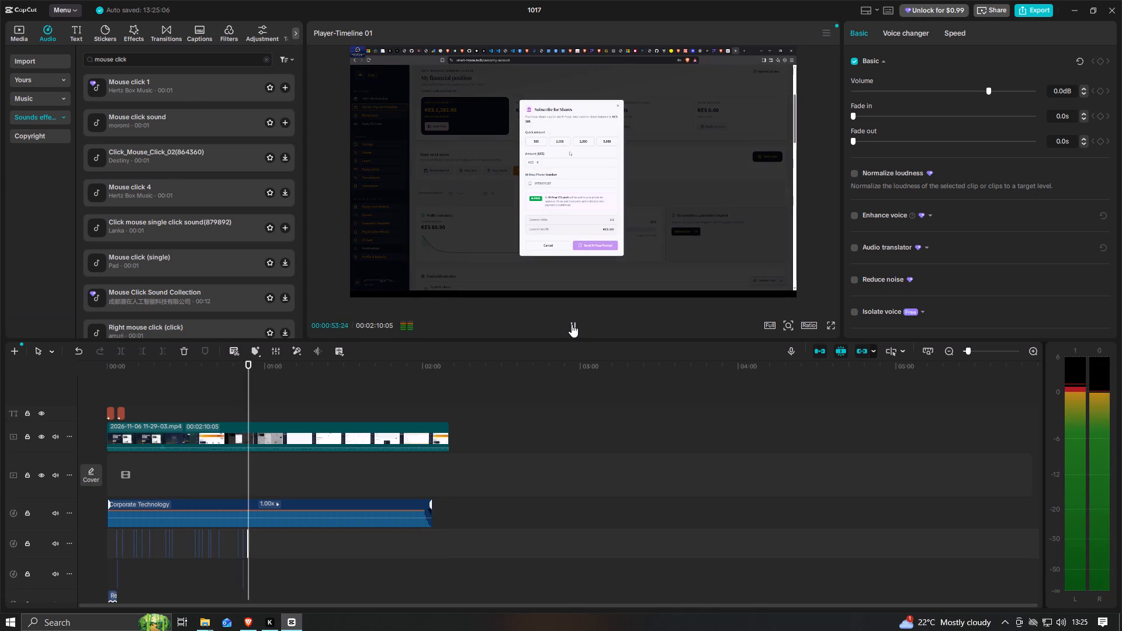
{"action": "left_click", "coordinate": [572, 324]}
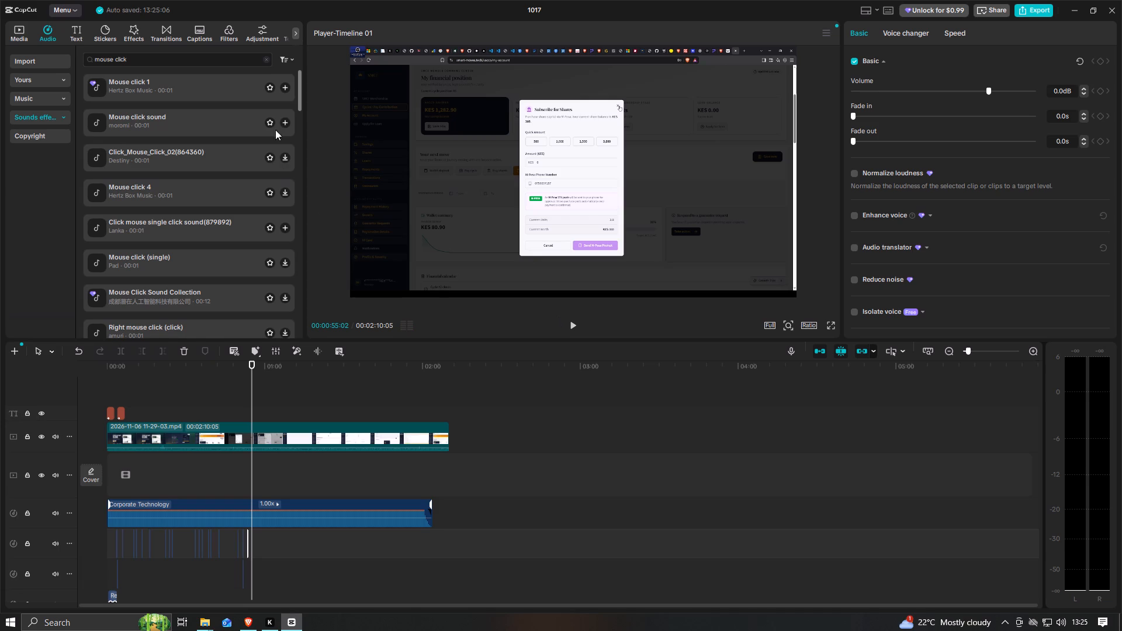
{"action": "left_click", "coordinate": [288, 124]}
{"action": "left_click", "coordinate": [574, 325]}
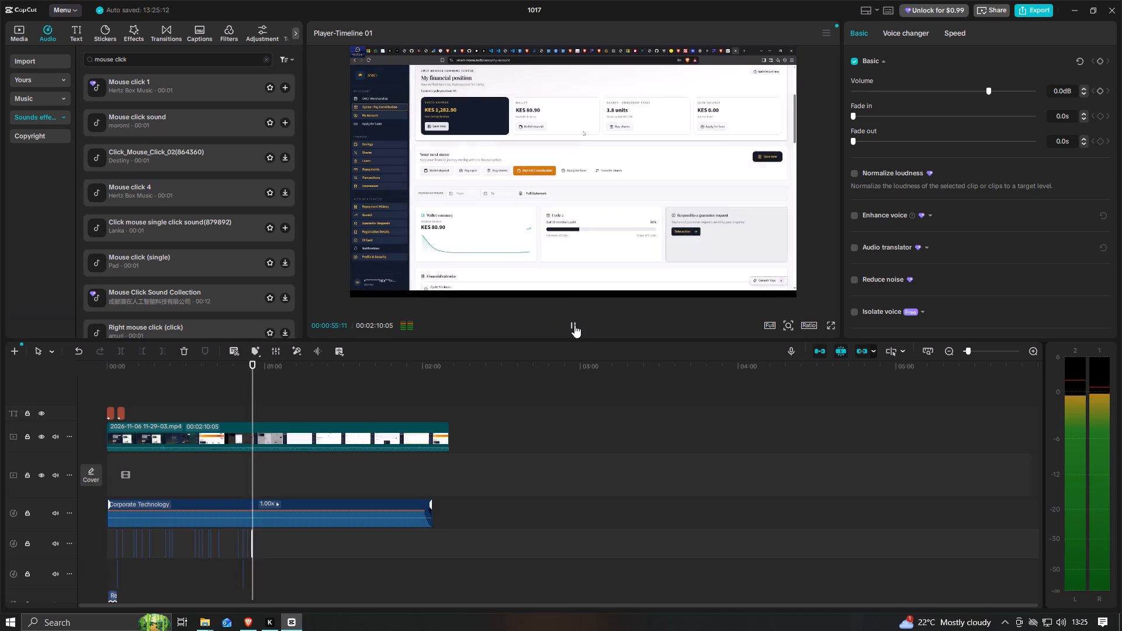
{"action": "left_click", "coordinate": [574, 325]}
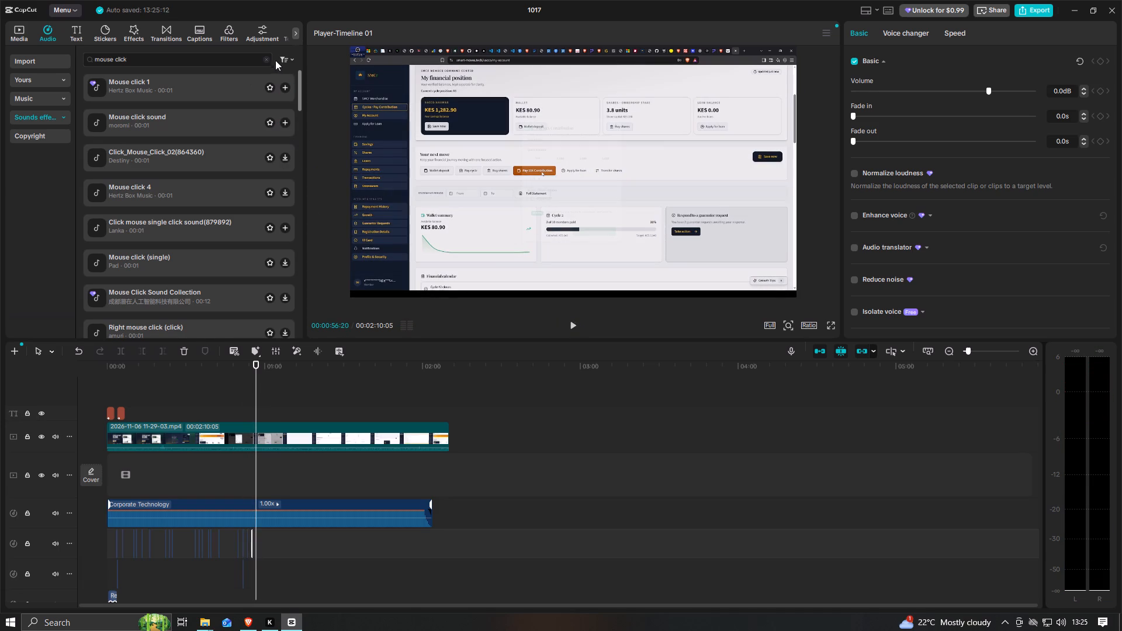
{"action": "left_click", "coordinate": [286, 122]}
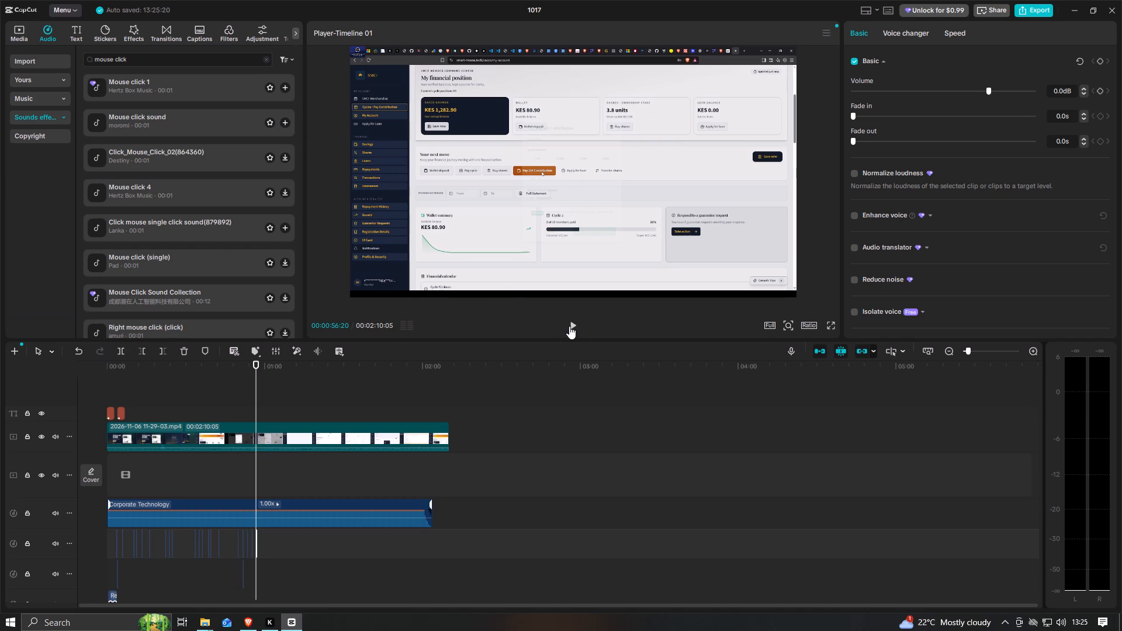
Add "Mouse click sound" at 00:00:58:17, where the contribution dialog has closed, and at 00:00:59:23 for the dashboard's loan application click.
{"action": "left_click", "coordinate": [573, 326]}
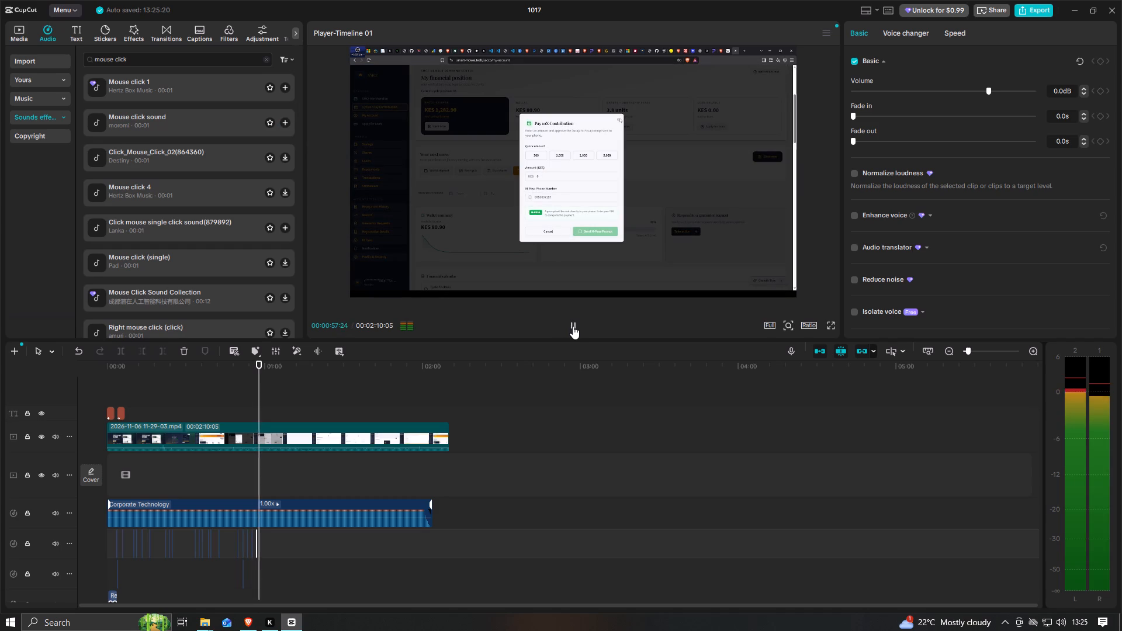
{"action": "left_click", "coordinate": [573, 326]}
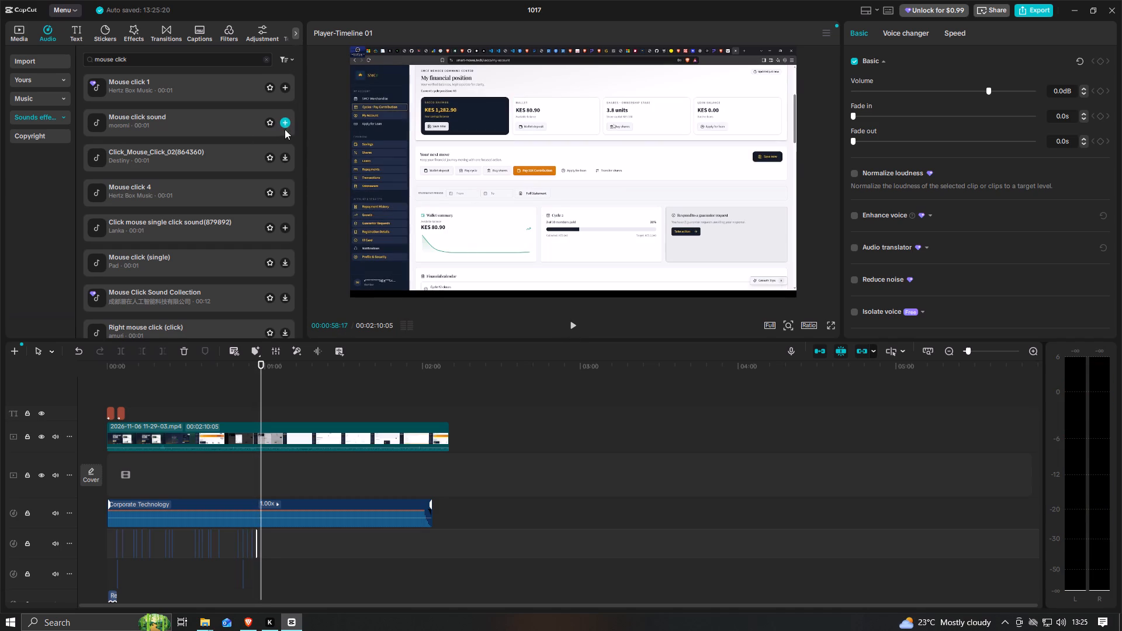
{"action": "left_click", "coordinate": [285, 122]}
{"action": "left_click", "coordinate": [573, 323]}
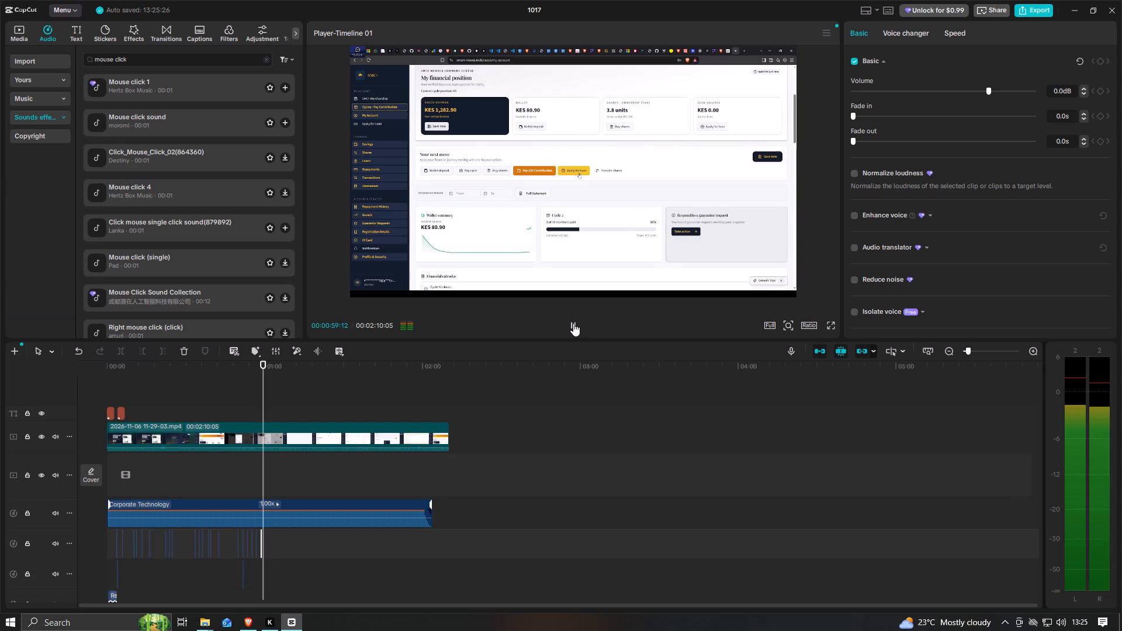
{"action": "left_click", "coordinate": [573, 323]}
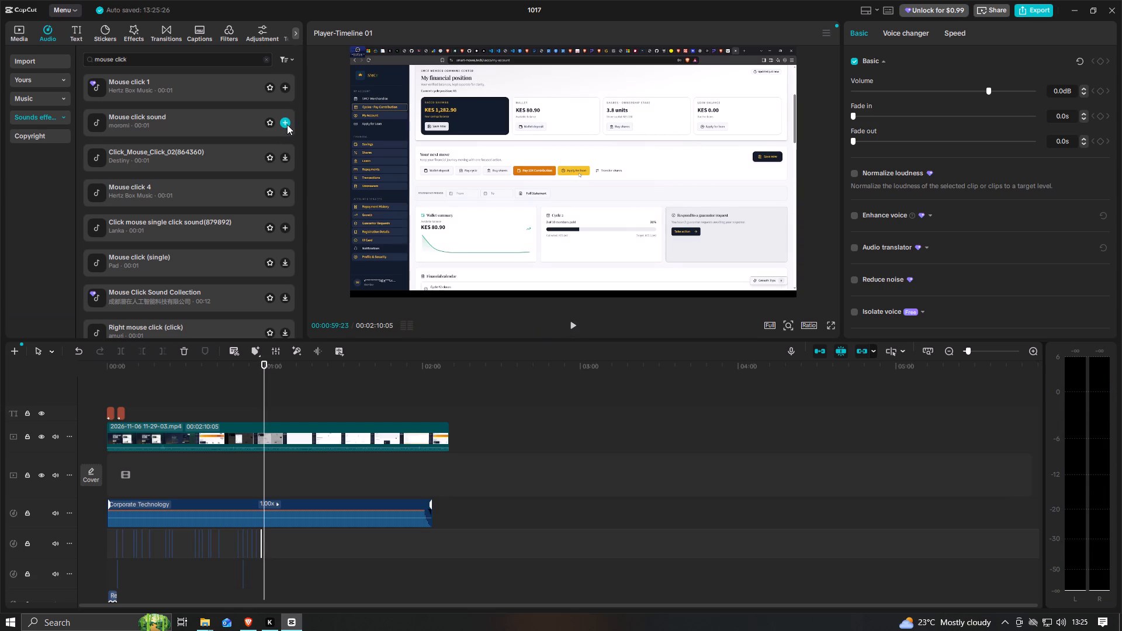
{"action": "left_click", "coordinate": [287, 124]}
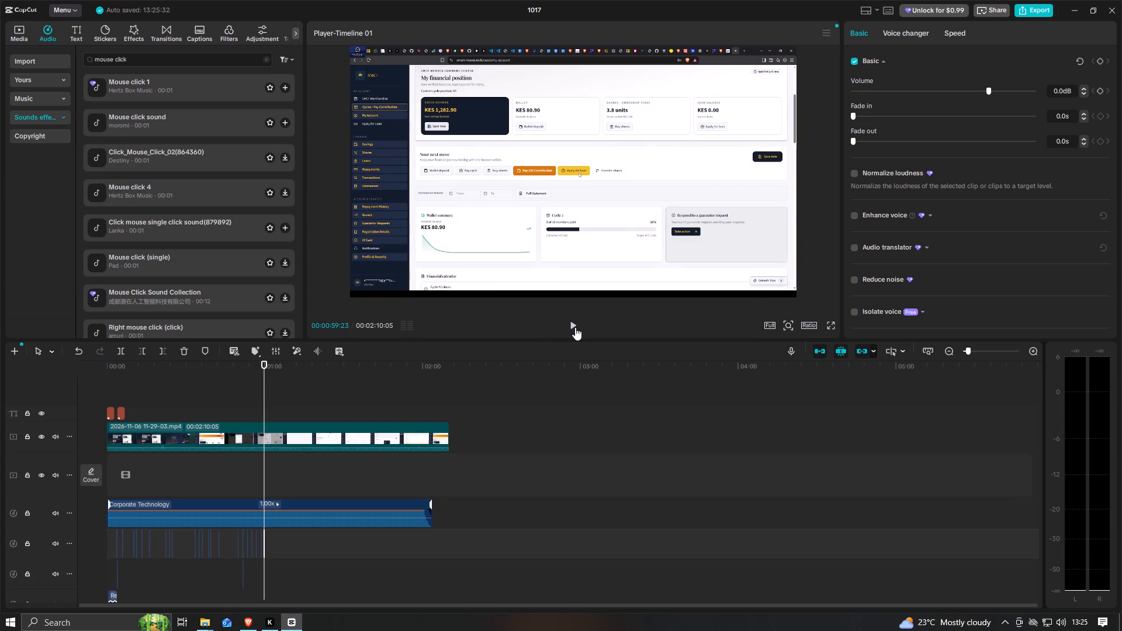
Add "Mouse click sound" for the sidebar click leaving New Loan Application at 00:01:05:10 and closing the upcoming dates dialog at 00:01:08:07.
{"action": "left_click", "coordinate": [575, 327]}
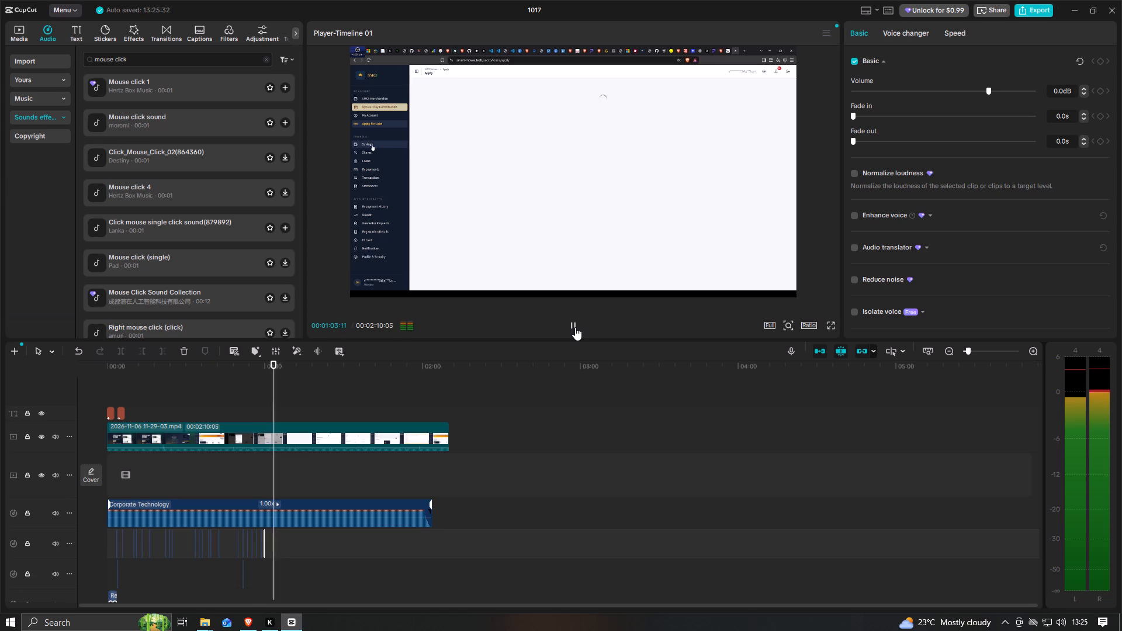
{"action": "left_click", "coordinate": [575, 327]}
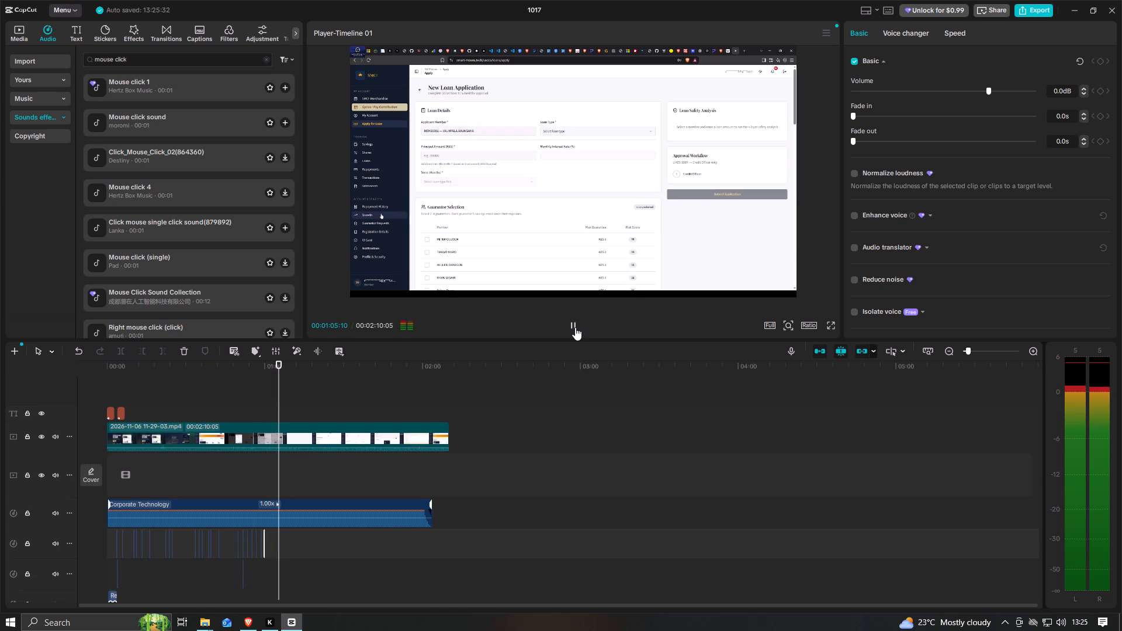
{"action": "left_click", "coordinate": [284, 124]}
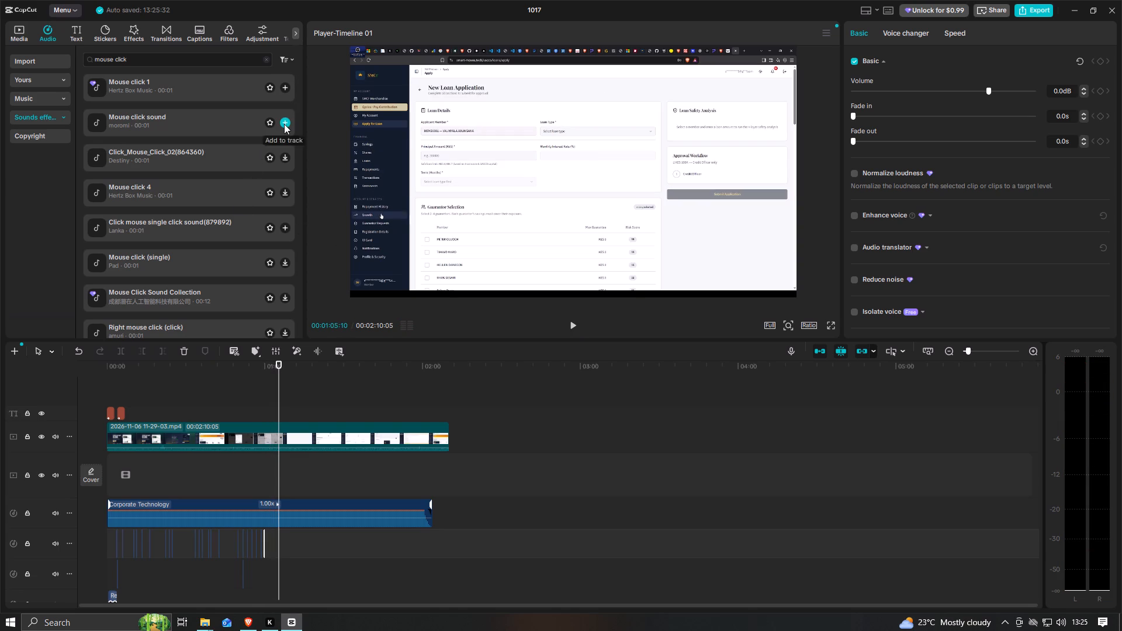
{"action": "left_click", "coordinate": [570, 323]}
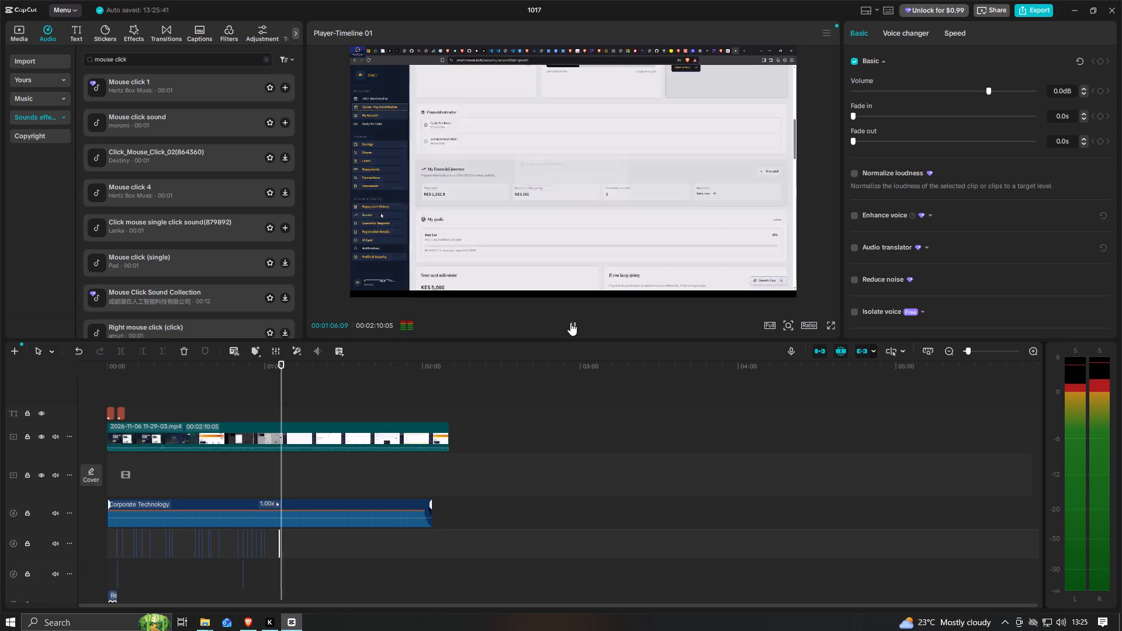
{"action": "left_click", "coordinate": [570, 323]}
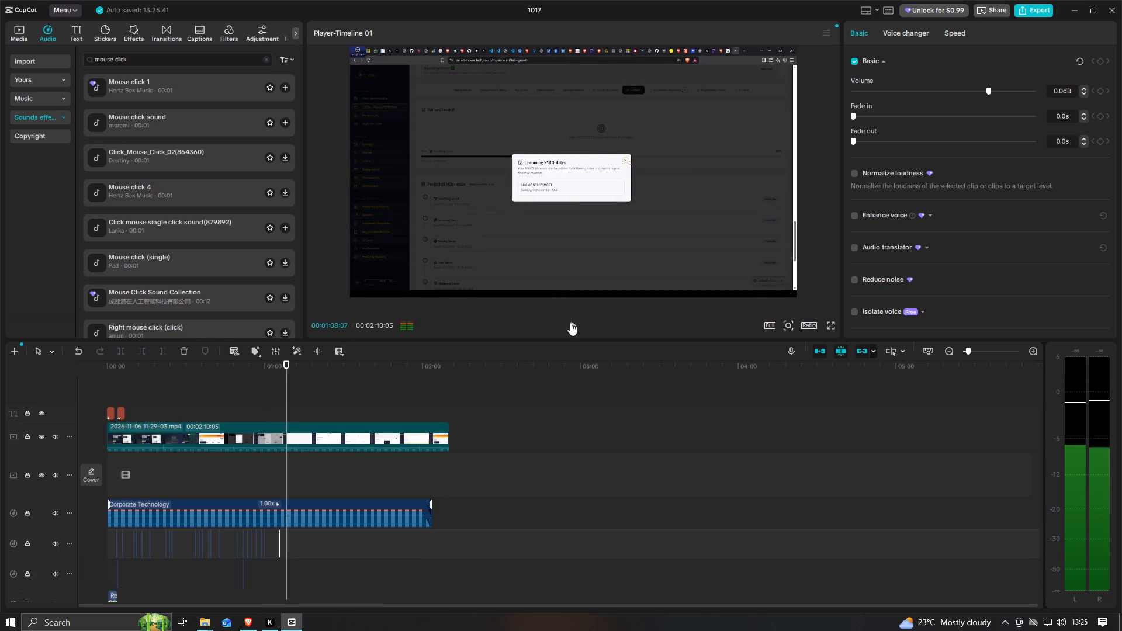
{"action": "left_click", "coordinate": [285, 121]}
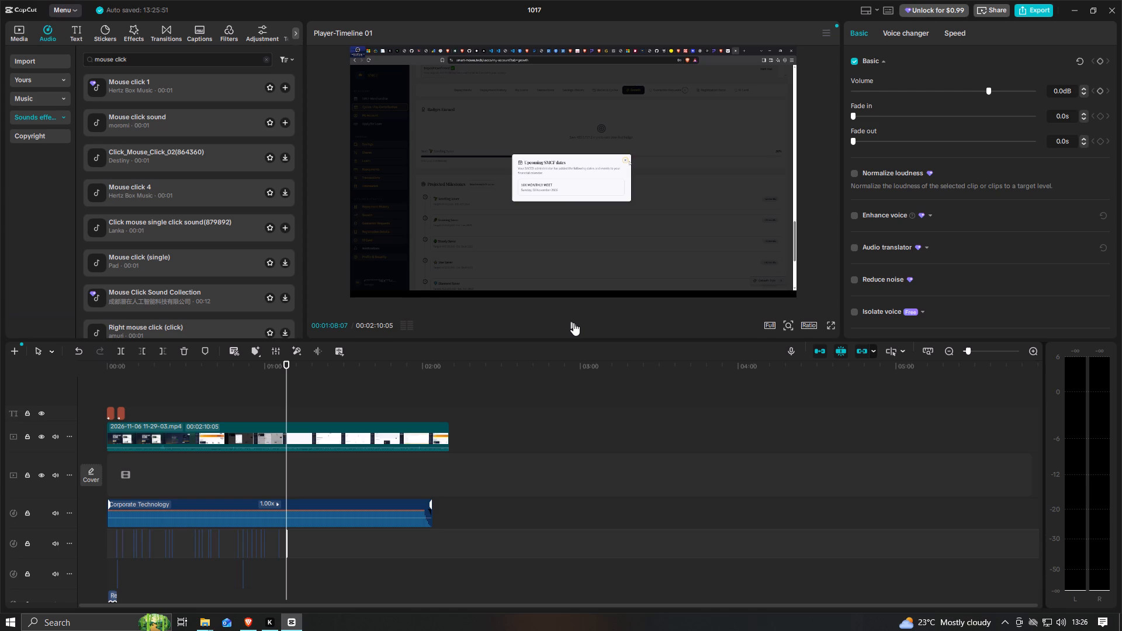
Add "Mouse click sound" for choosing Registration Form at 00:01:18:08 and ID Card at 00:01:28:17 in the recorded account page.
{"action": "left_click", "coordinate": [573, 323]}
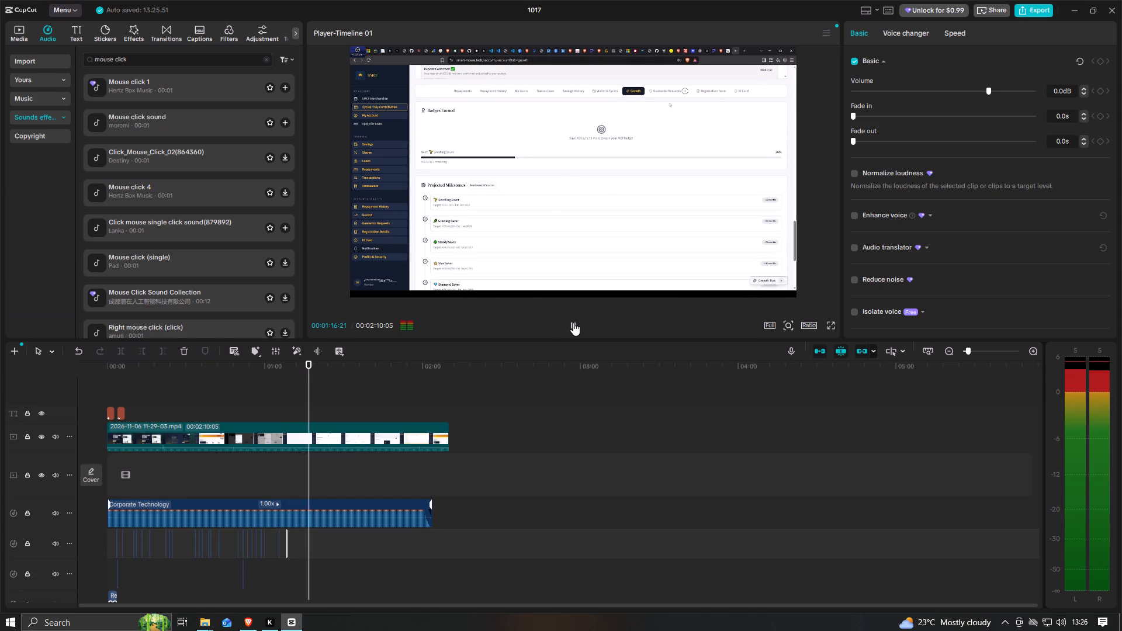
{"action": "left_click", "coordinate": [573, 323]}
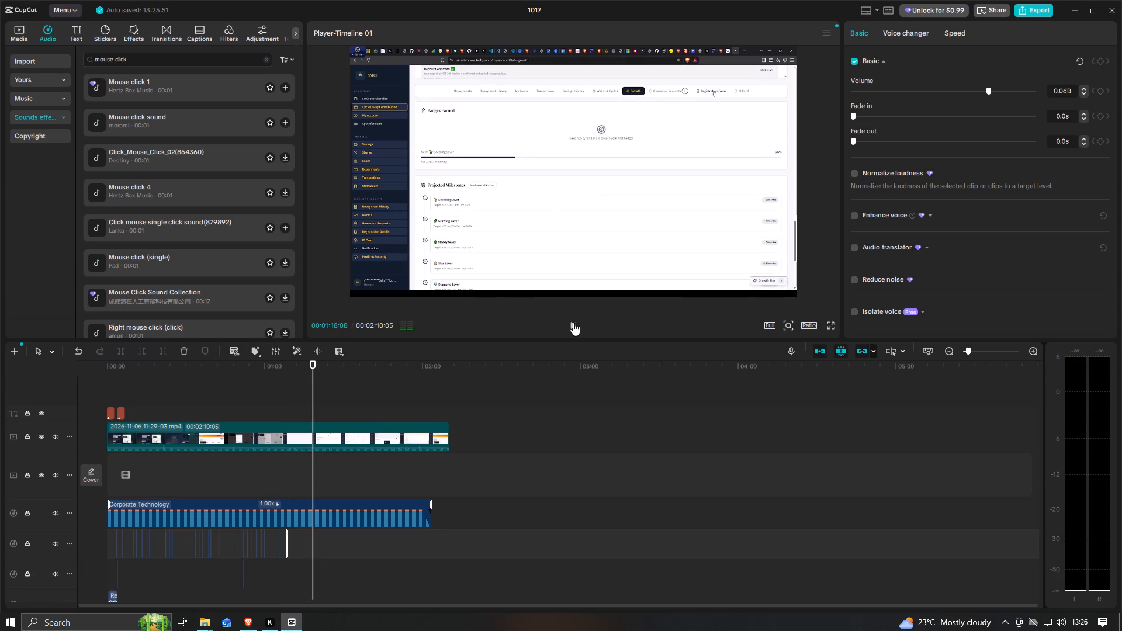
{"action": "left_click", "coordinate": [288, 122]}
{"action": "left_click", "coordinate": [574, 325]}
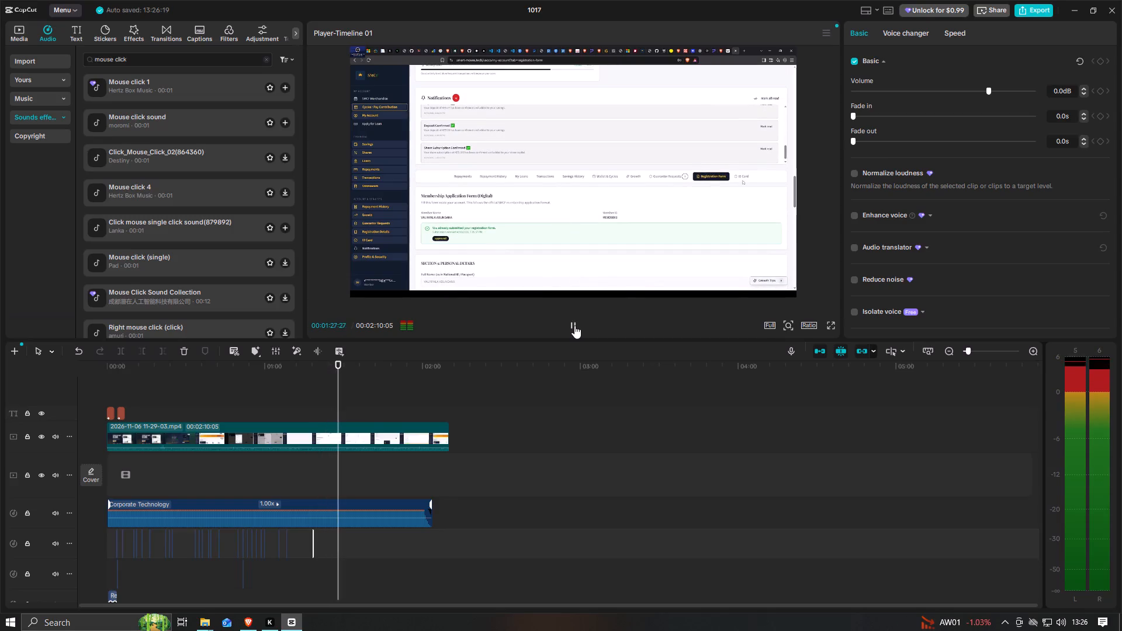
{"action": "left_click", "coordinate": [574, 325]}
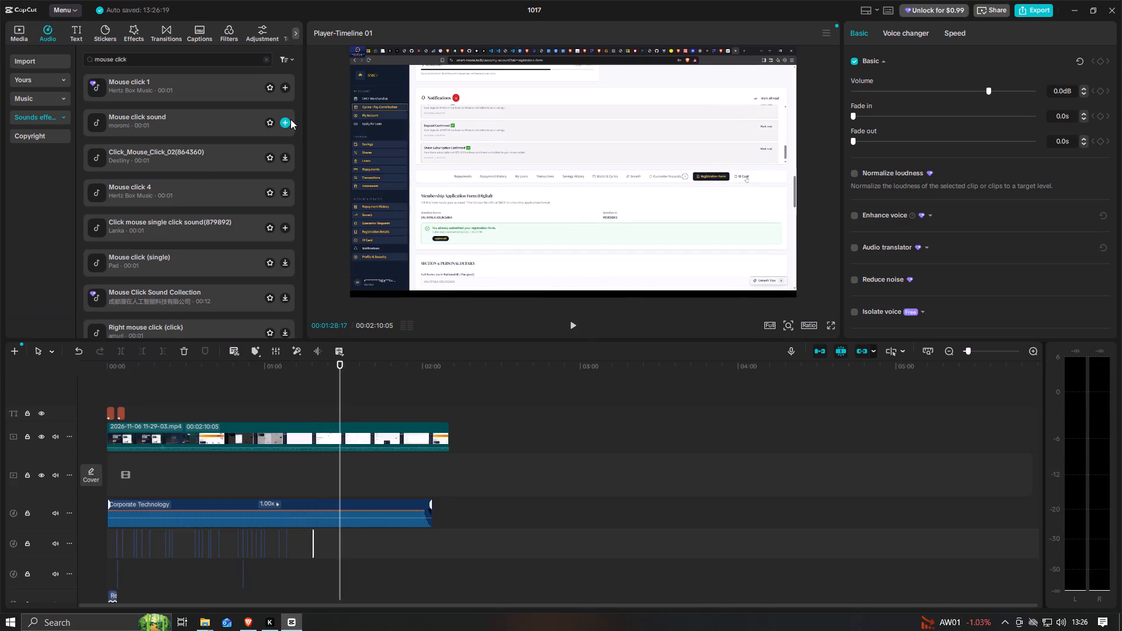
{"action": "left_click", "coordinate": [288, 123]}
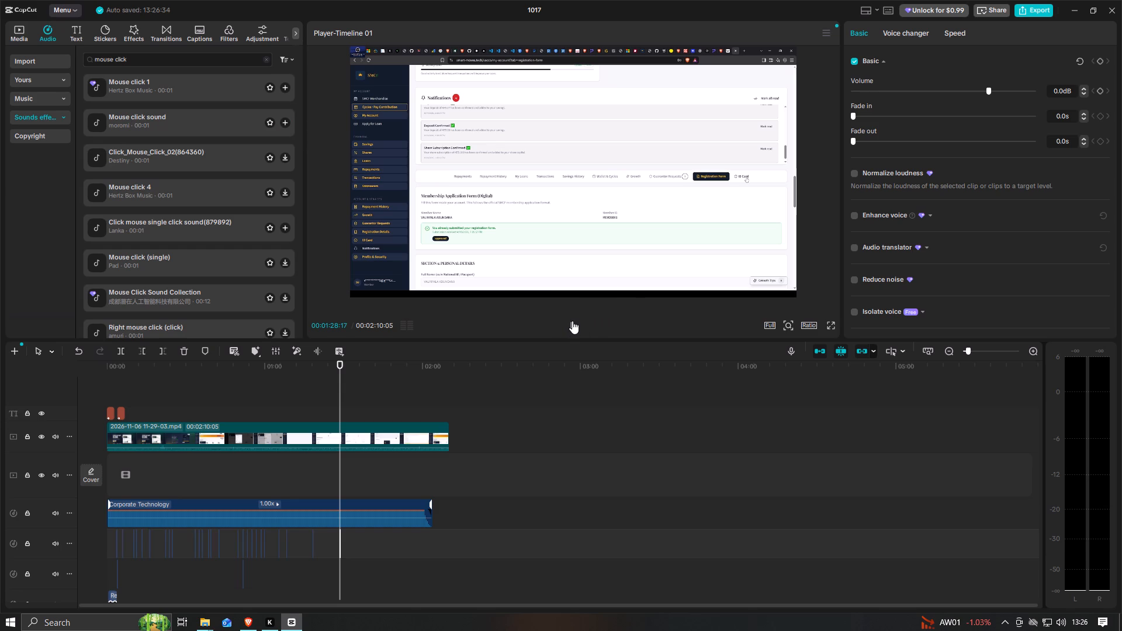
Add "Mouse click sound" for choosing Savings History at 00:01:35:16 and Repayments at 00:01:48:08 in the recorded account page.
{"action": "left_click", "coordinate": [573, 320]}
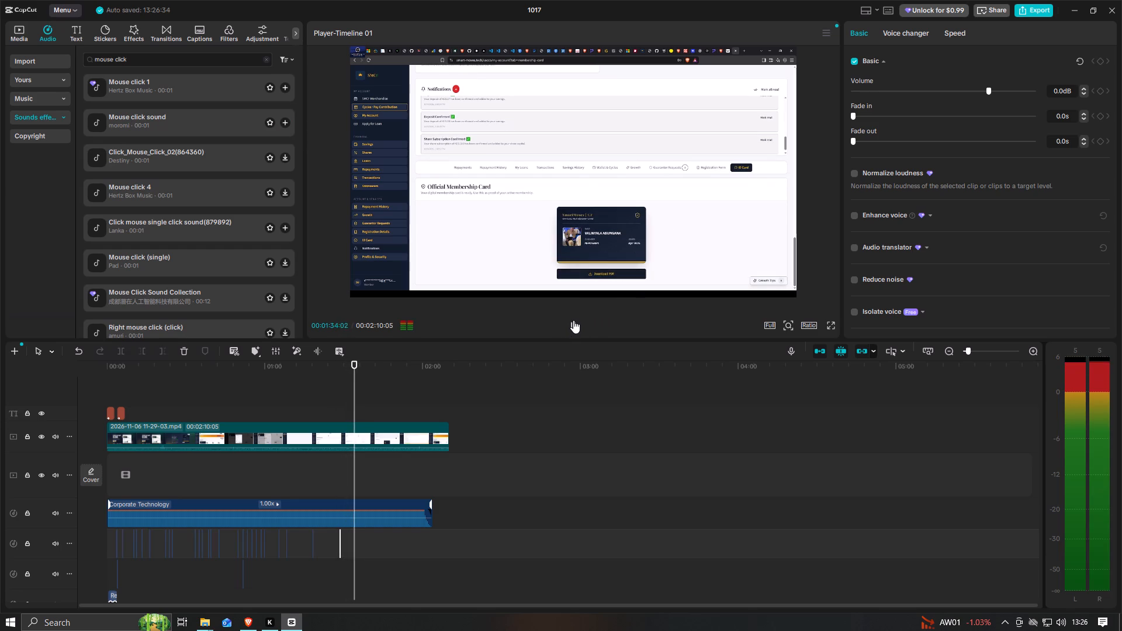
{"action": "left_click", "coordinate": [573, 320]}
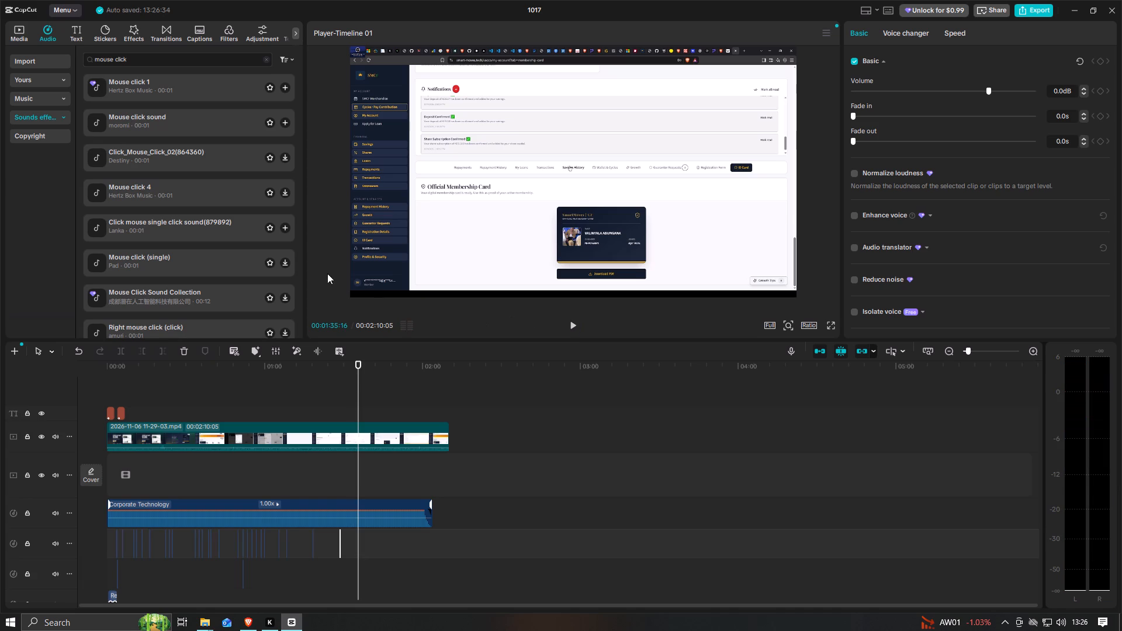
{"action": "left_click", "coordinate": [286, 123]}
{"action": "left_click", "coordinate": [572, 327]}
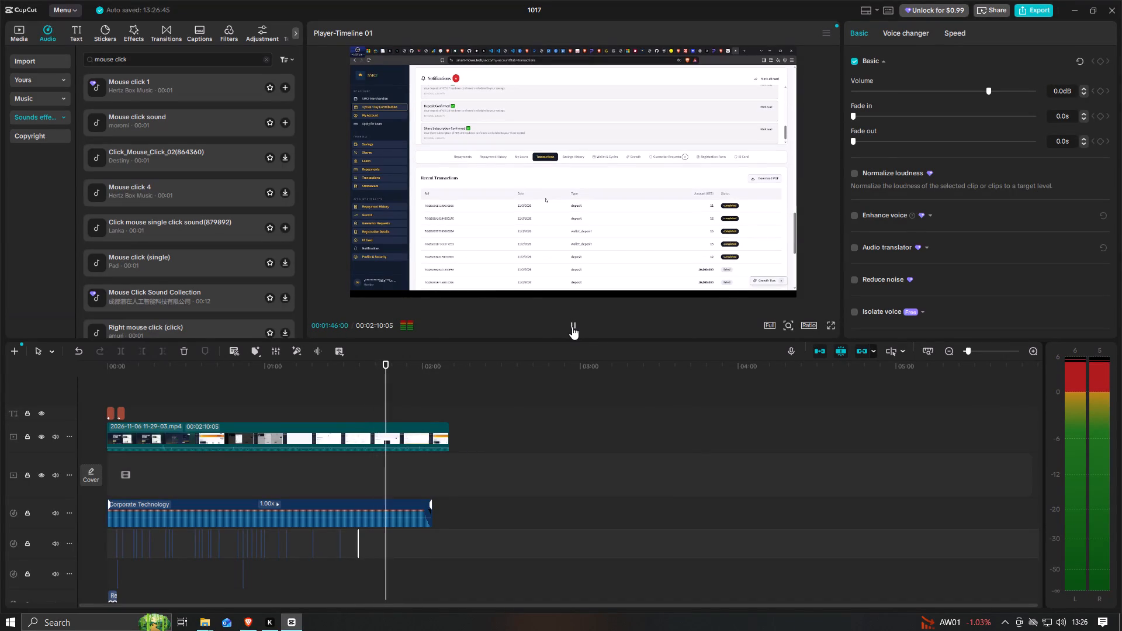
{"action": "left_click", "coordinate": [572, 327]}
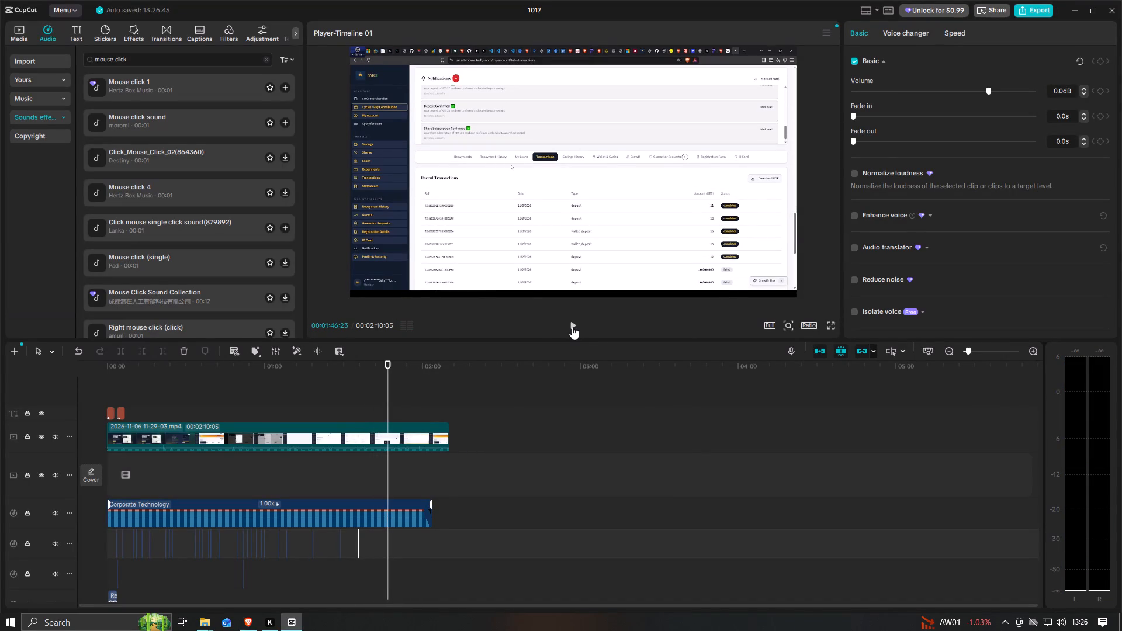
{"action": "left_click", "coordinate": [572, 327]}
{"action": "left_click", "coordinate": [572, 327]}
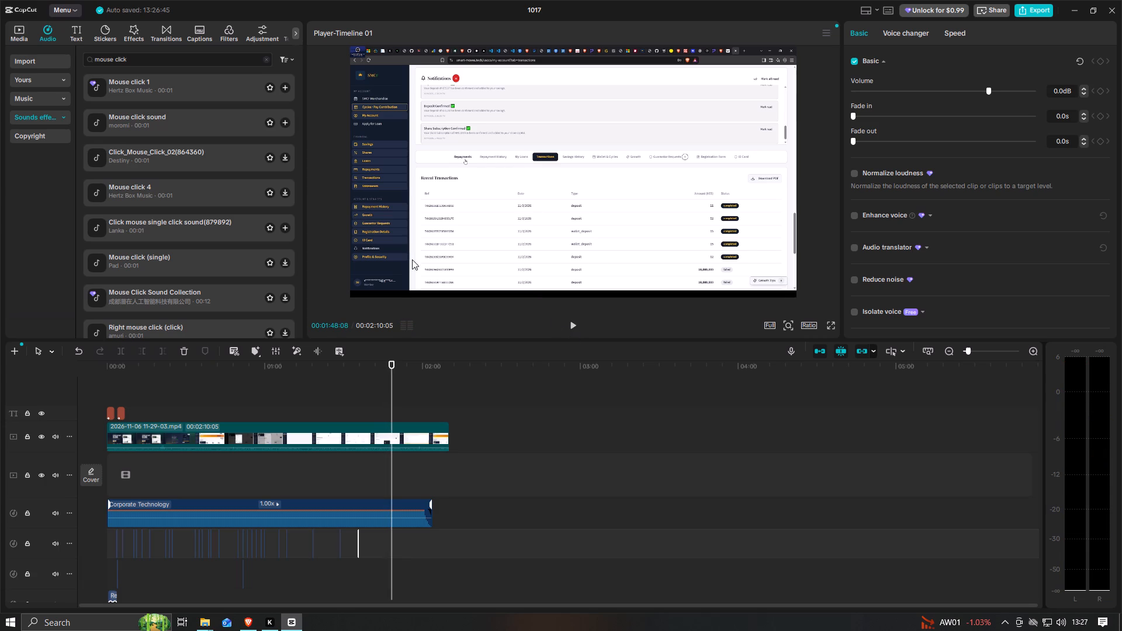
{"action": "left_click", "coordinate": [286, 123]}
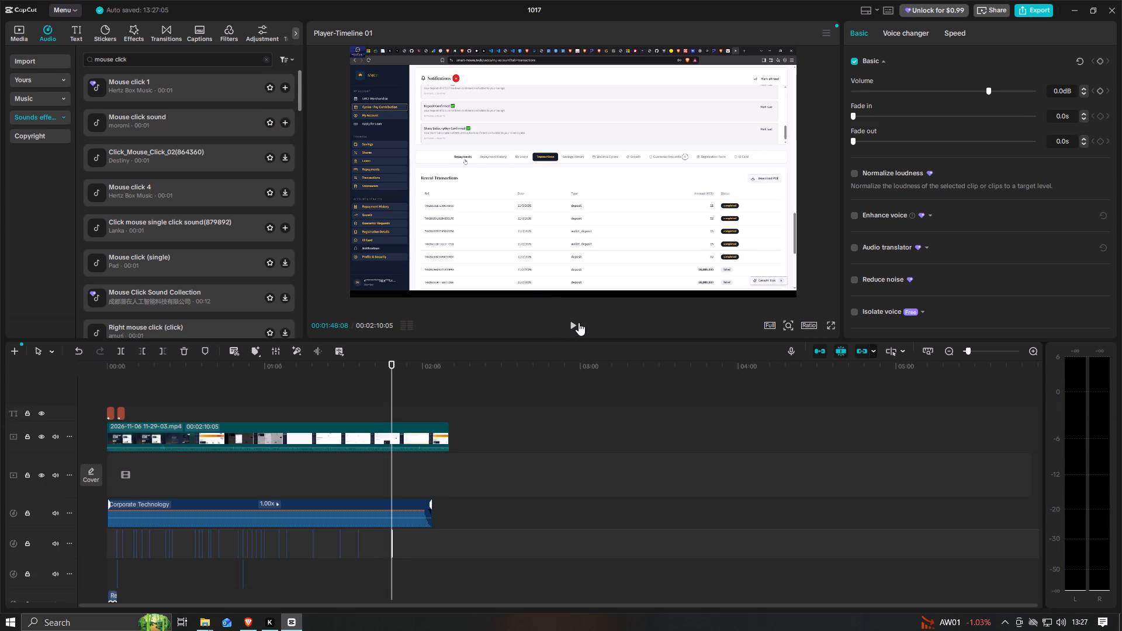
Add "Mouse click sound" for the sidebar's Notifications click at 00:01:50:18 and at 00:01:56:05, where the upcoming dates dialog shows.
{"action": "left_click", "coordinate": [570, 321]}
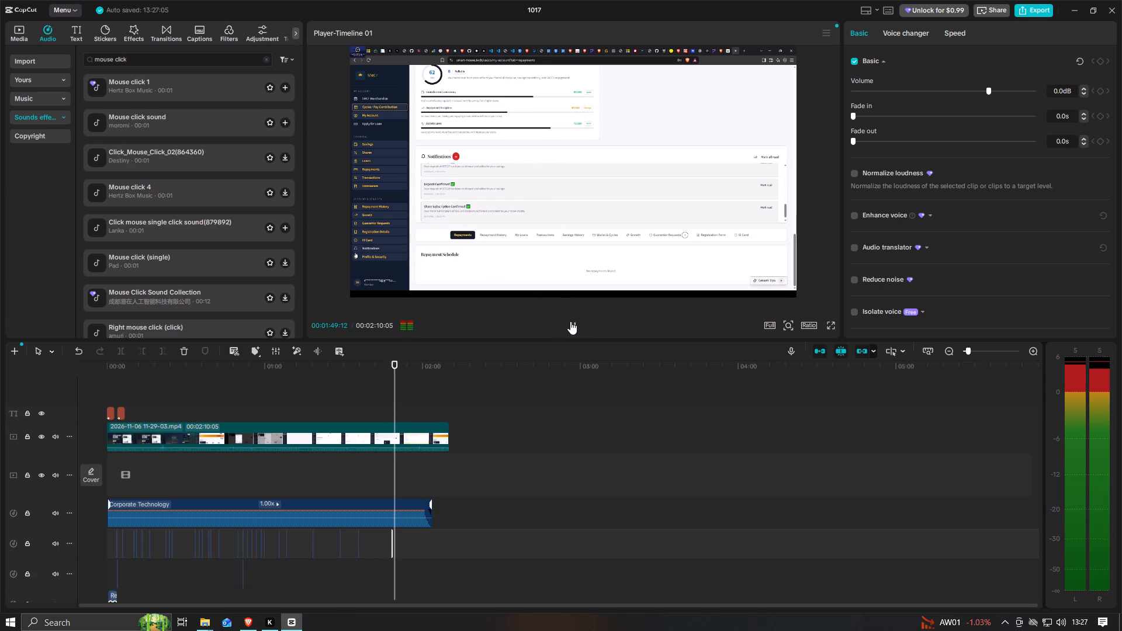
{"action": "left_click", "coordinate": [571, 321]}
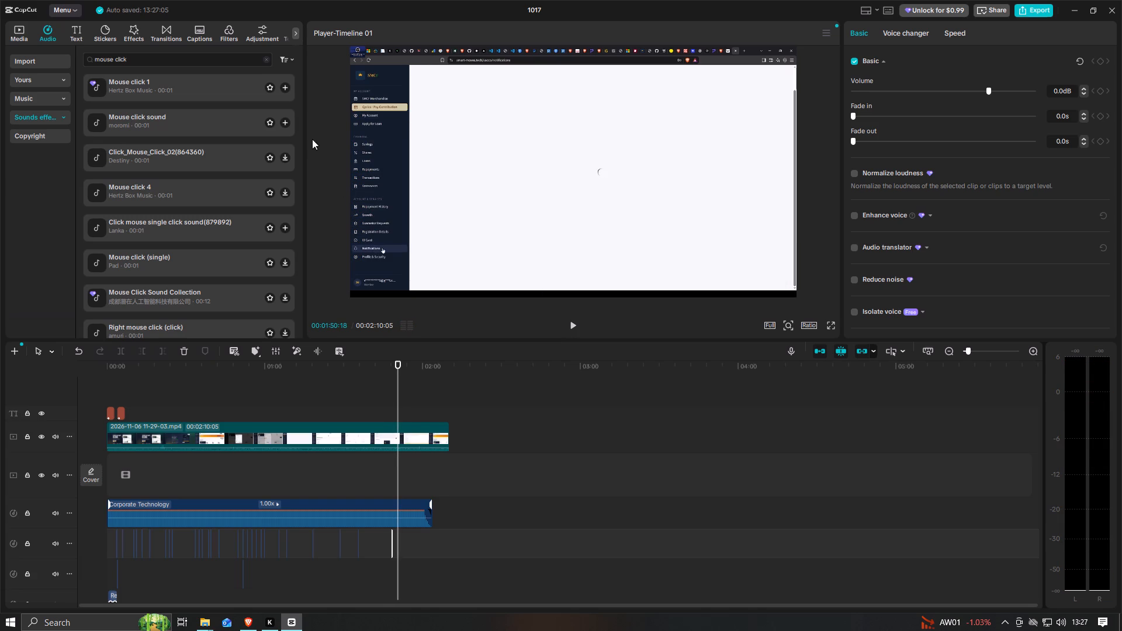
{"action": "left_click", "coordinate": [287, 123]}
{"action": "left_click", "coordinate": [572, 324]}
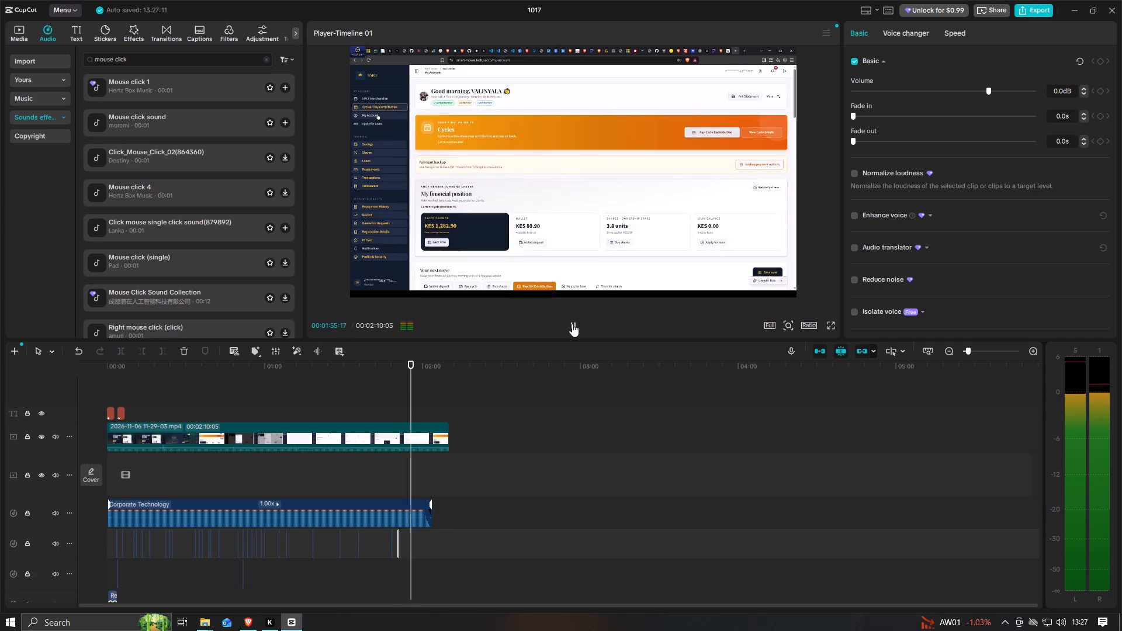
{"action": "left_click", "coordinate": [572, 324]}
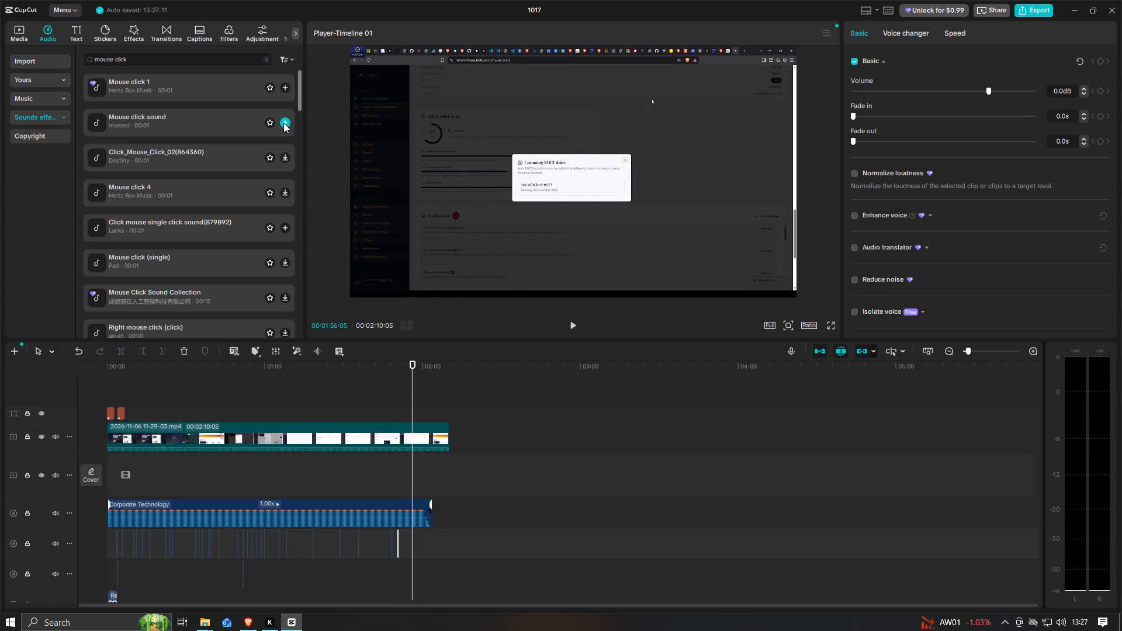
{"action": "left_click", "coordinate": [283, 123]}
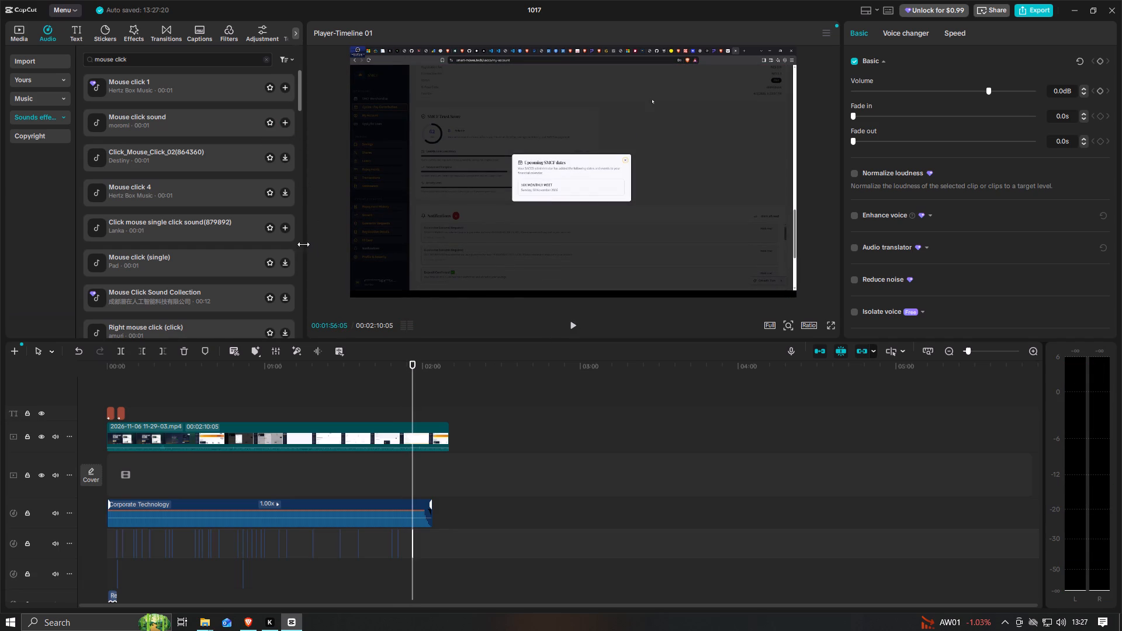
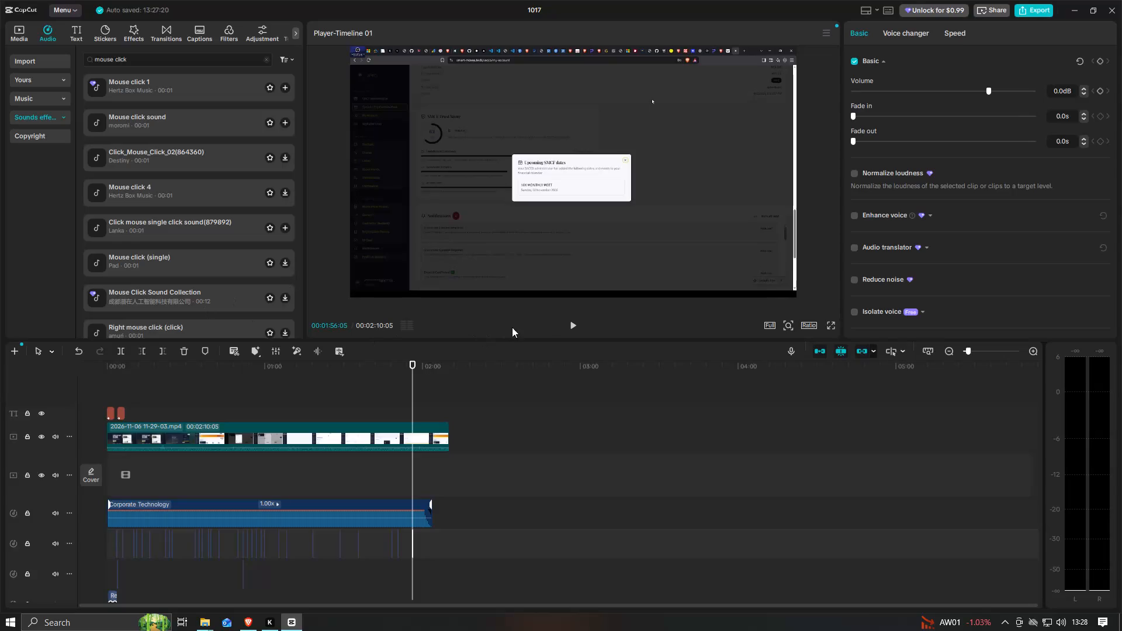
Add "Mouse click sound" for the click in the Notifications header at 00:01:58:27 and at 00:02:02:14, where the sign-in page loads.
{"action": "left_click", "coordinate": [570, 325]}
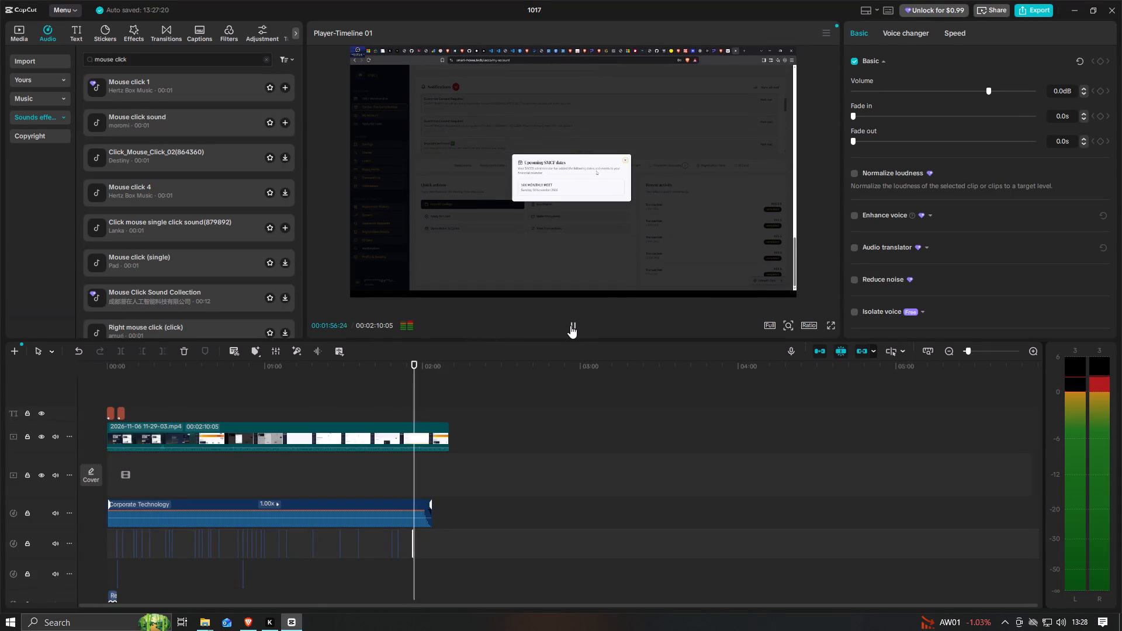
{"action": "left_click", "coordinate": [570, 325]}
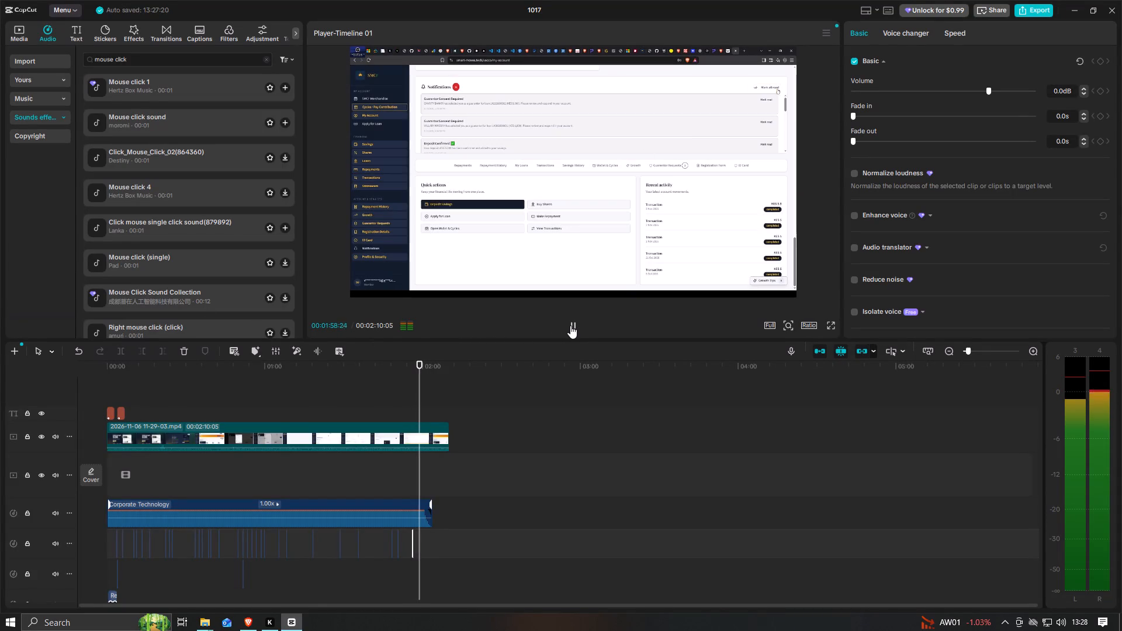
{"action": "left_click", "coordinate": [286, 123]}
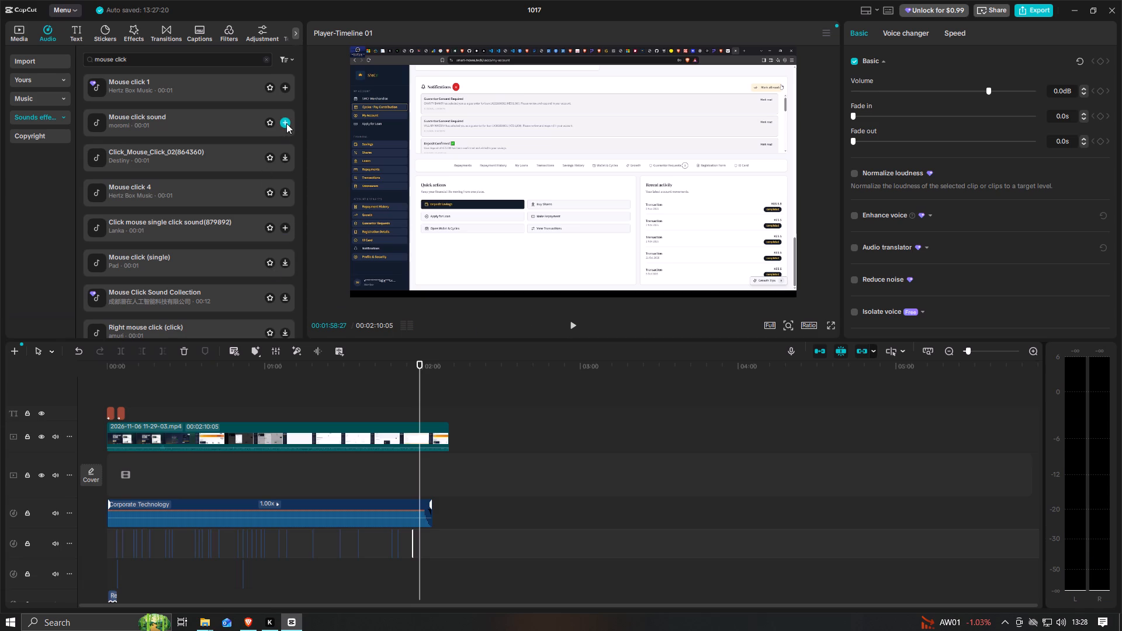
{"action": "left_click", "coordinate": [571, 323]}
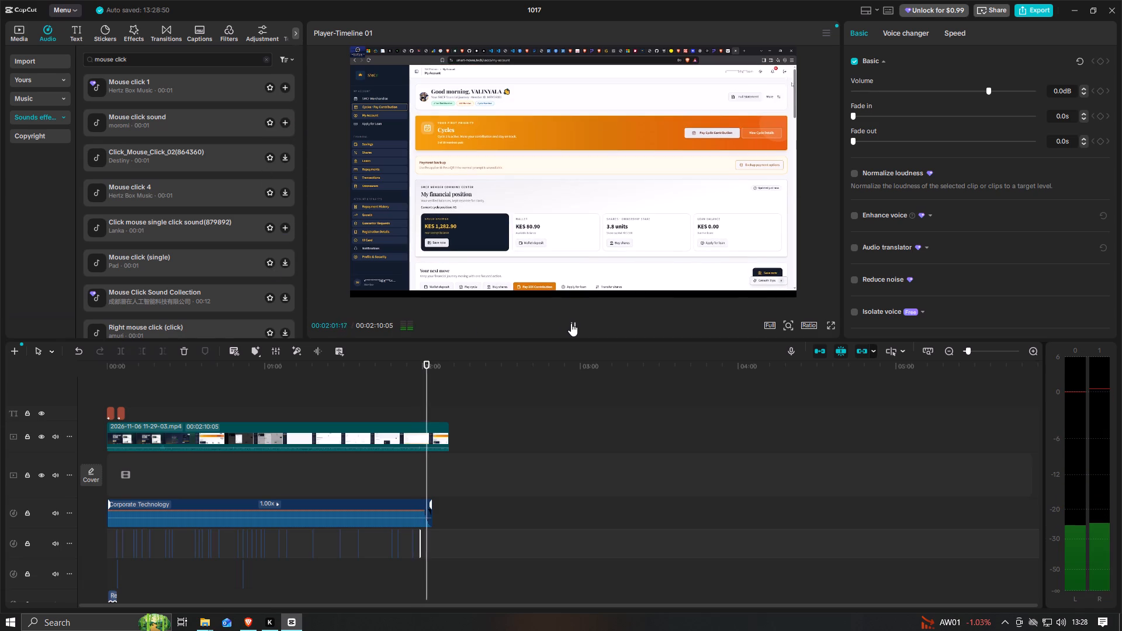
{"action": "left_click", "coordinate": [571, 323]}
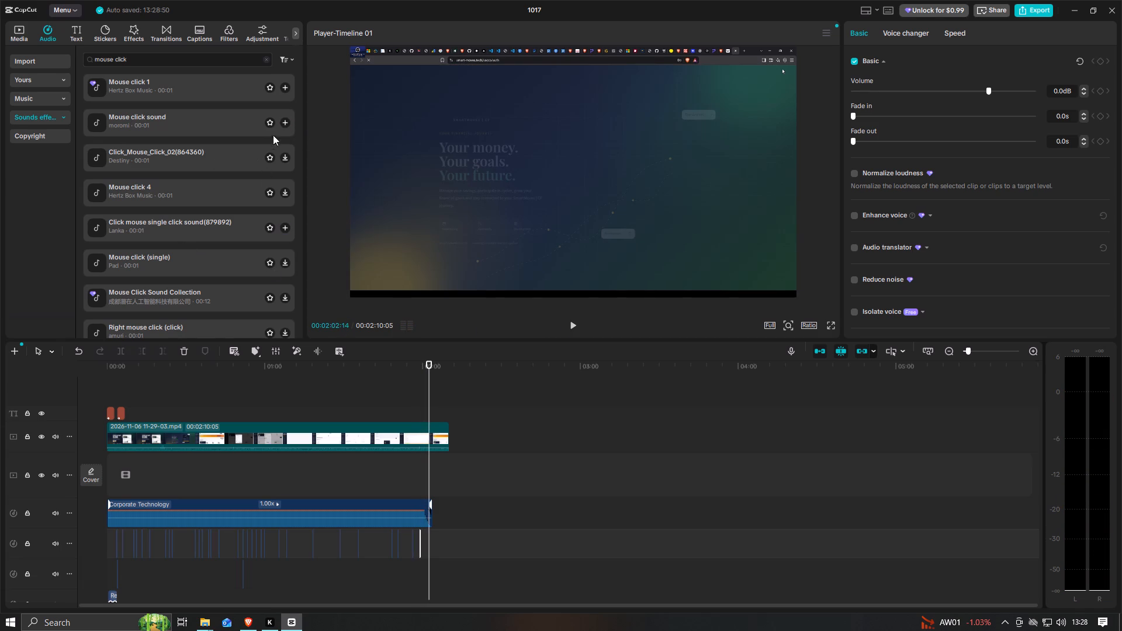
{"action": "left_click", "coordinate": [283, 124]}
Stretch the "Corporate Technology" music to 0.95x speed so it ends with the video at 00:02:10:05.
{"action": "left_click", "coordinate": [569, 322]}
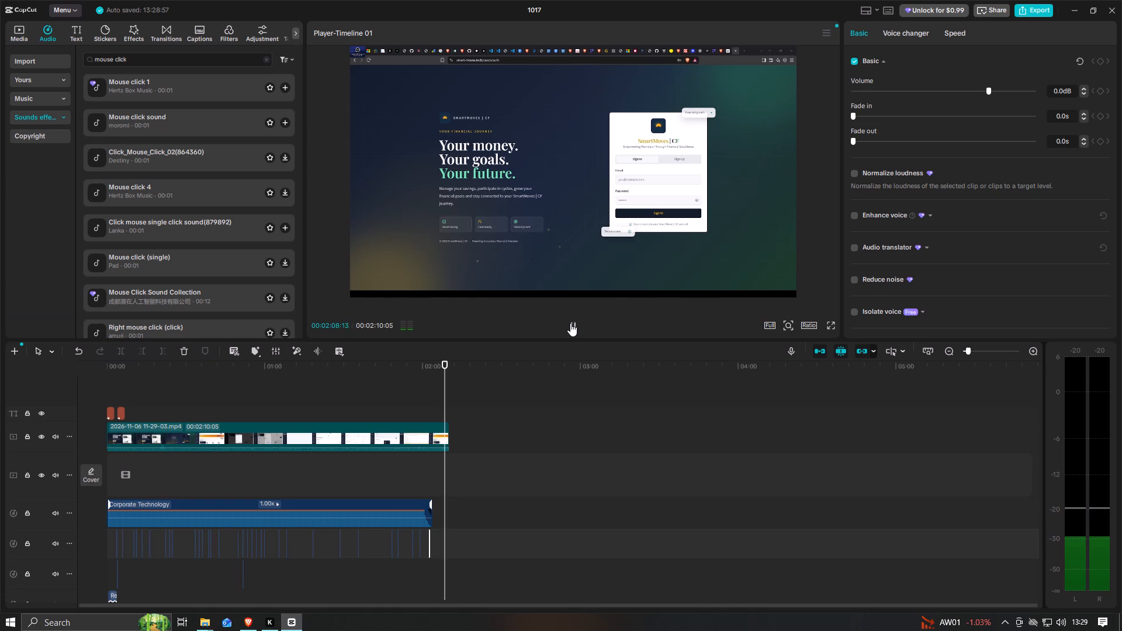
{"action": "left_click", "coordinate": [570, 323]}
{"action": "left_click", "coordinate": [423, 512]}
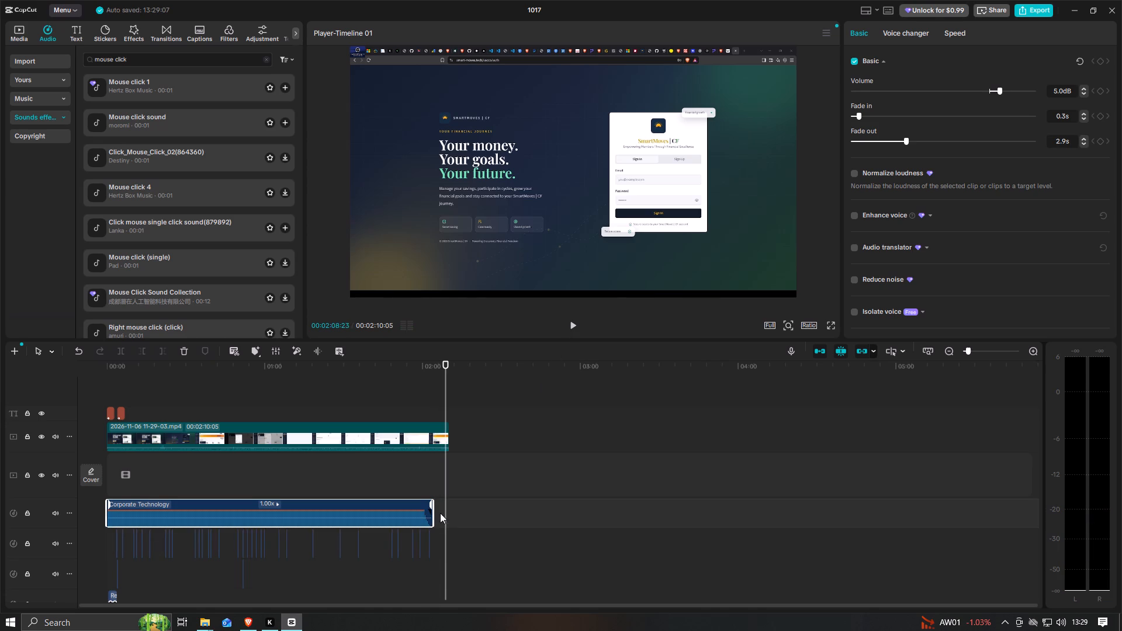
{"action": "left_click_drag", "start_coordinate": [435, 512], "coordinate": [449, 511]}
{"action": "left_click_drag", "start_coordinate": [433, 506], "coordinate": [442, 505]}
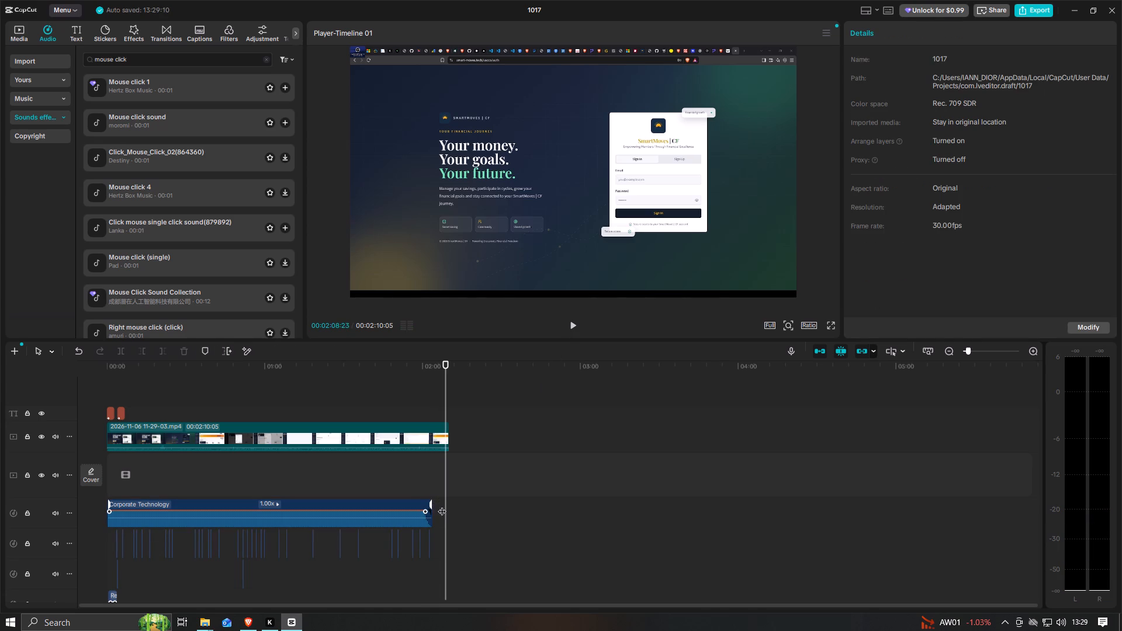
{"action": "left_click", "coordinate": [427, 508]}
{"action": "left_click_drag", "start_coordinate": [433, 511], "coordinate": [440, 508]}
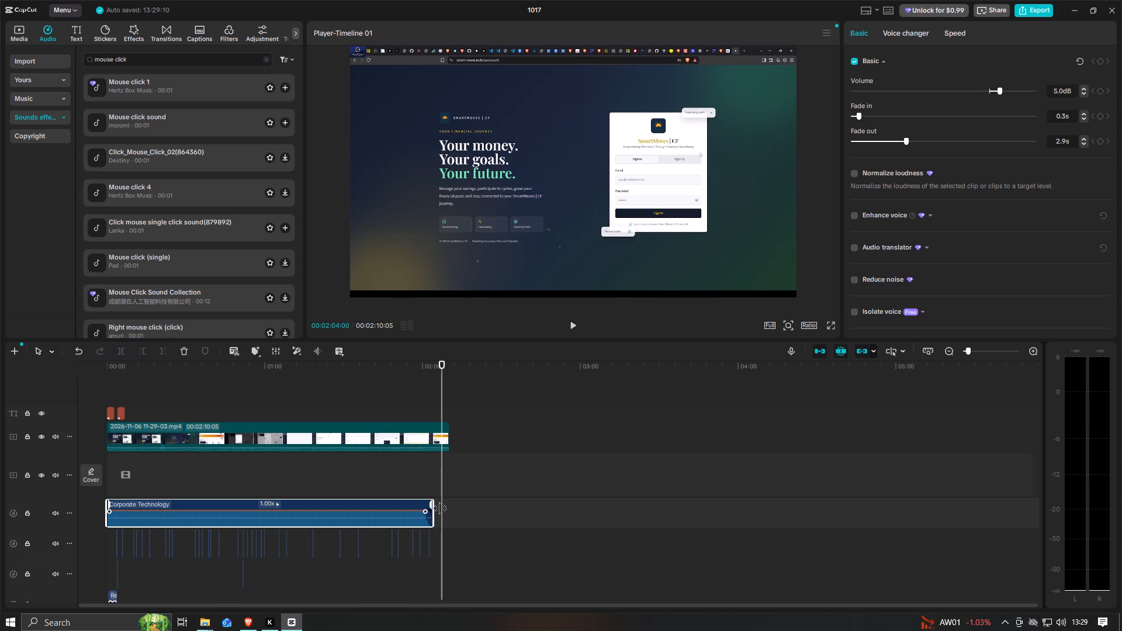
{"action": "left_click_drag", "start_coordinate": [440, 508], "coordinate": [441, 508]}
{"action": "left_click", "coordinate": [430, 507]}
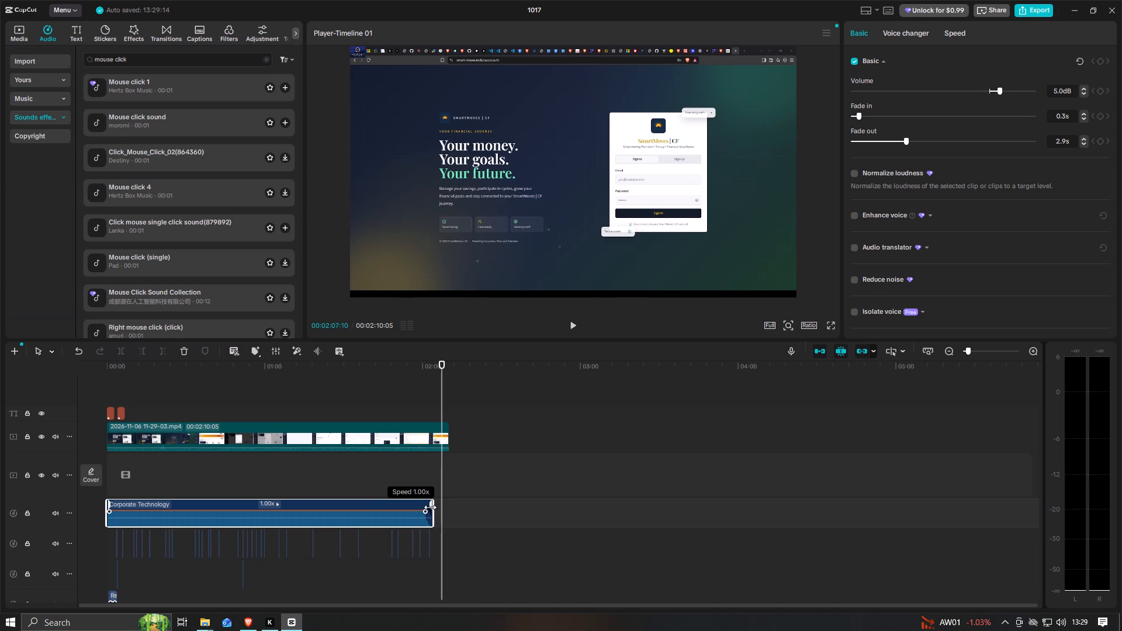
{"action": "left_click_drag", "start_coordinate": [430, 507], "coordinate": [439, 508]}
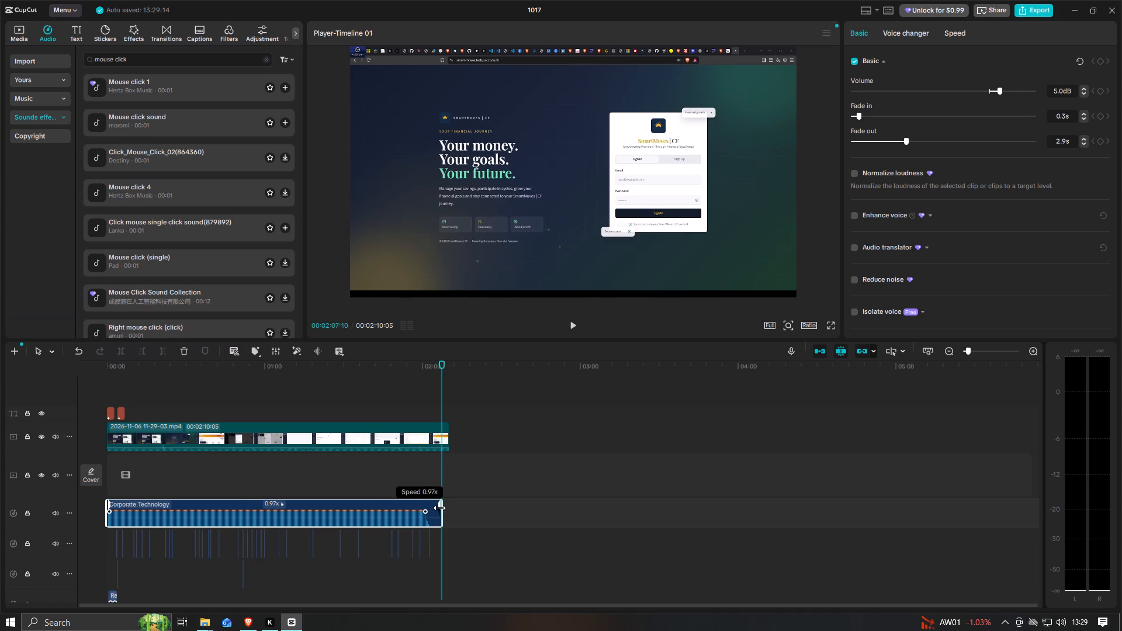
{"action": "left_click_drag", "start_coordinate": [439, 508], "coordinate": [444, 509]}
{"action": "left_click", "coordinate": [570, 325]}
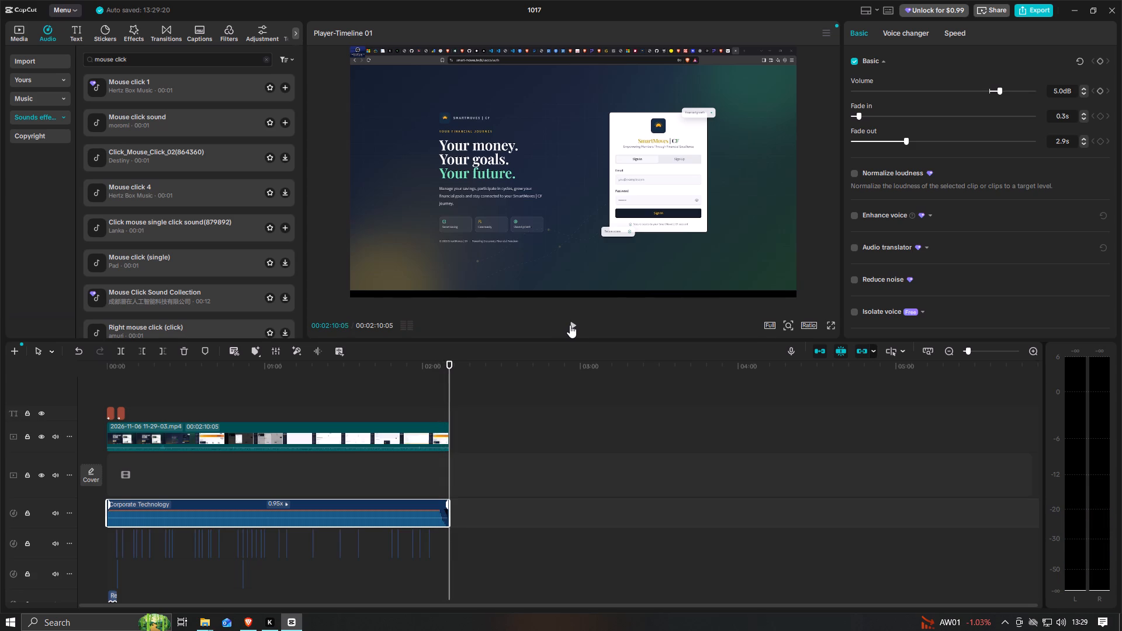
Play the edited video from 00:00:00:00 to review the music, text and click sounds.
{"action": "scroll", "coordinate": [221, 583], "scroll_direction": "down", "scroll_amount": 2}
{"action": "scroll", "coordinate": [221, 583], "scroll_direction": "up", "scroll_amount": 1}
{"action": "scroll", "coordinate": [223, 583], "scroll_direction": "down", "scroll_amount": 2}
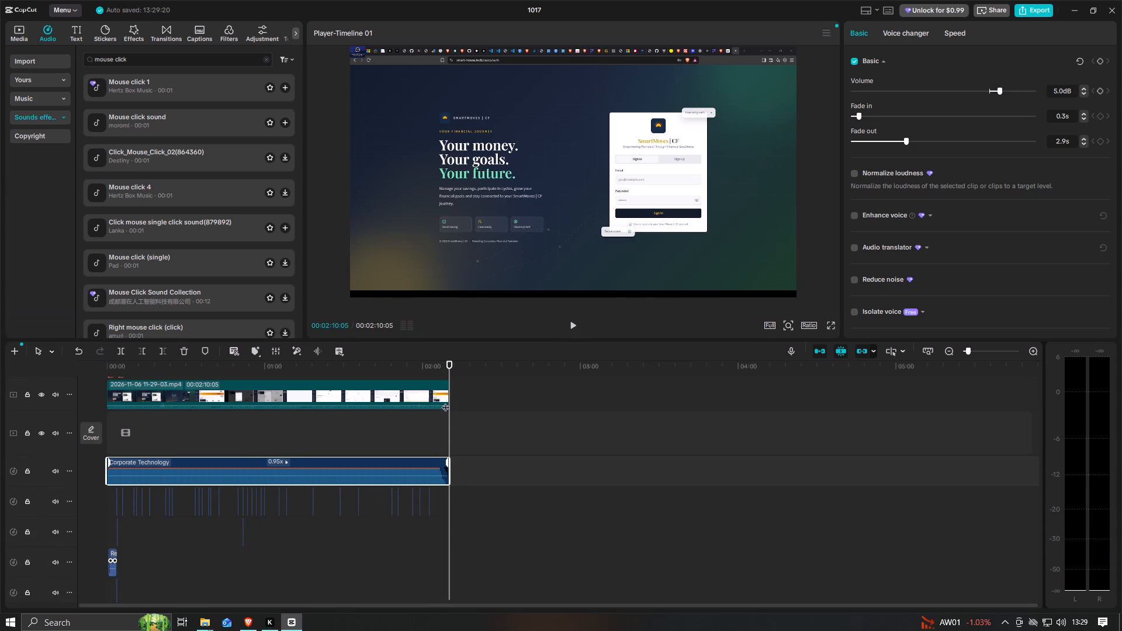
{"action": "left_click_drag", "start_coordinate": [452, 363], "coordinate": [89, 374]}
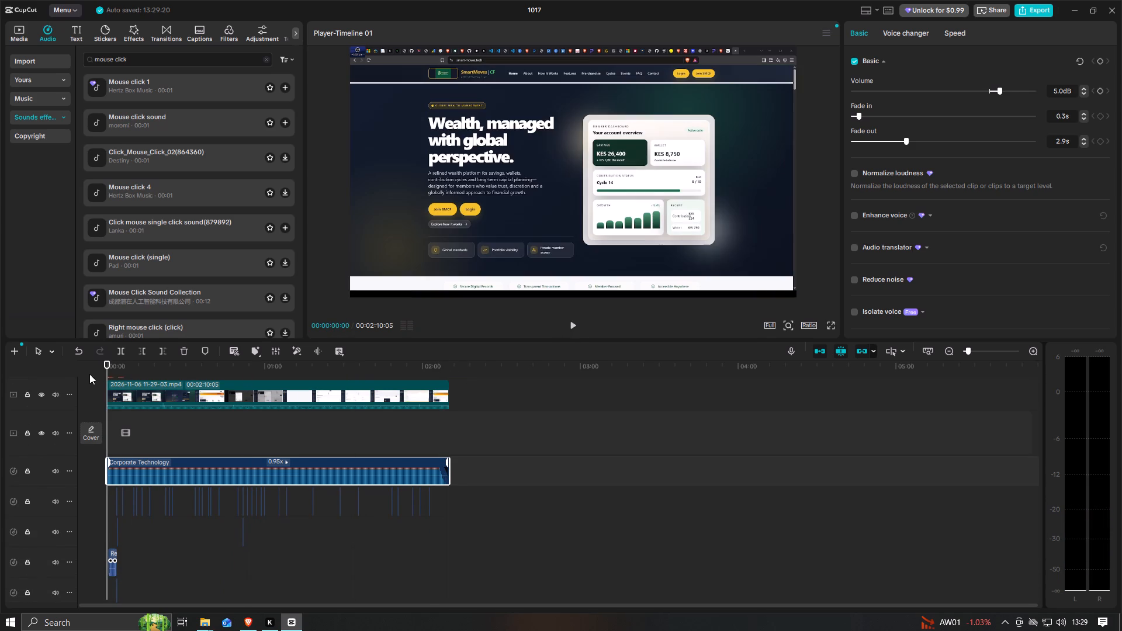
{"action": "left_click", "coordinate": [574, 325]}
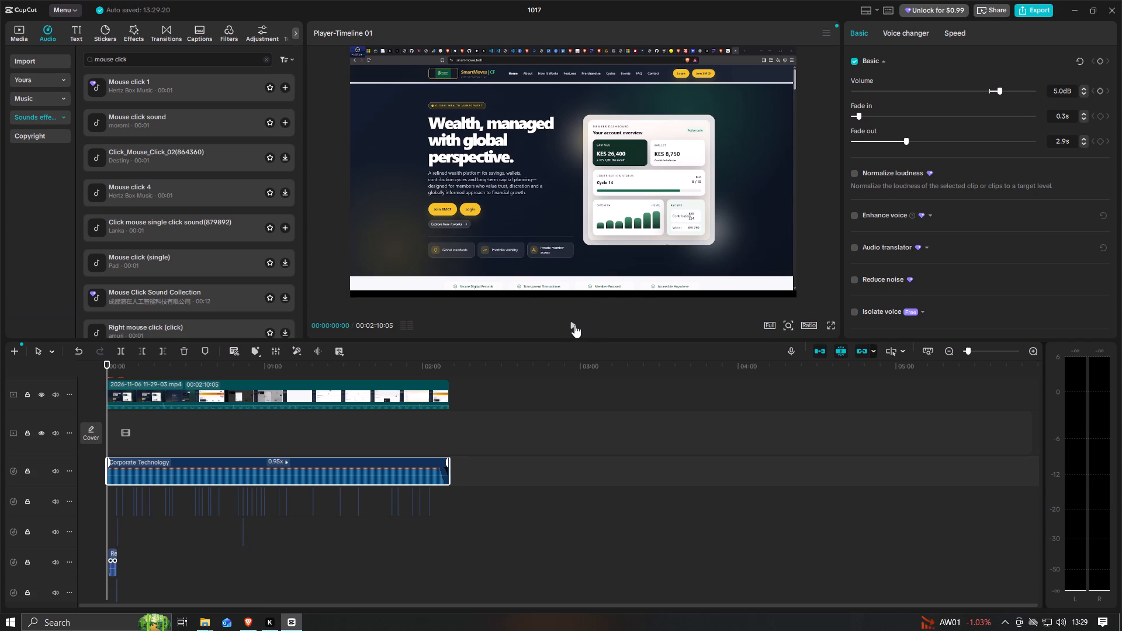
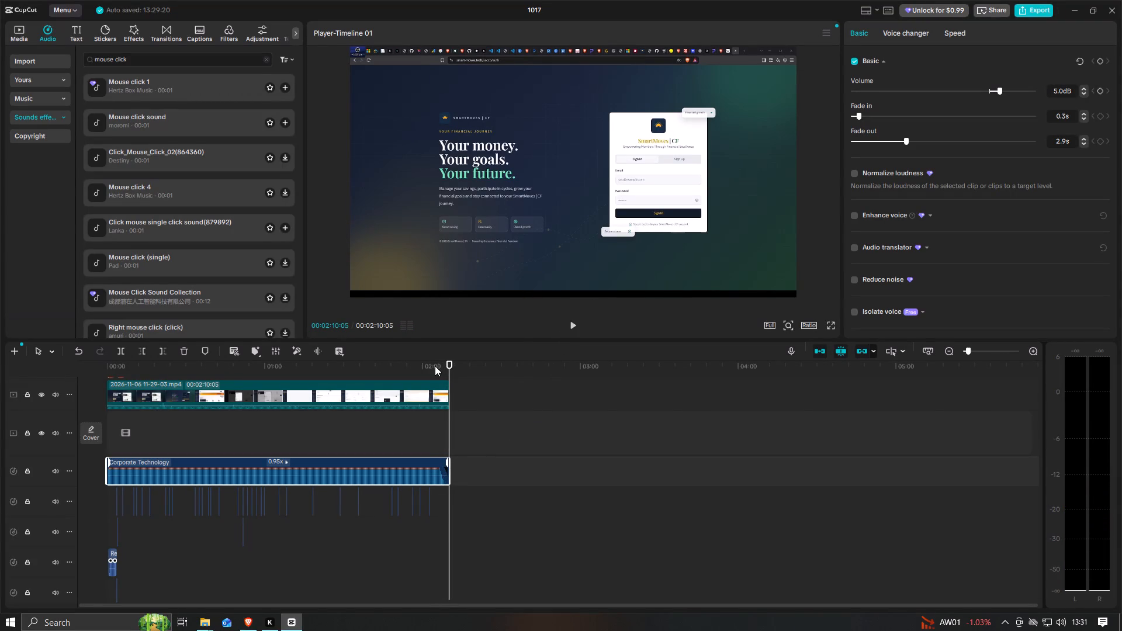
Play the edited video from 00:00:00:00, then replay the dashboard-to-sign-in section from 00:00:10:04.
{"action": "left_click_drag", "start_coordinate": [449, 366], "coordinate": [85, 376]}
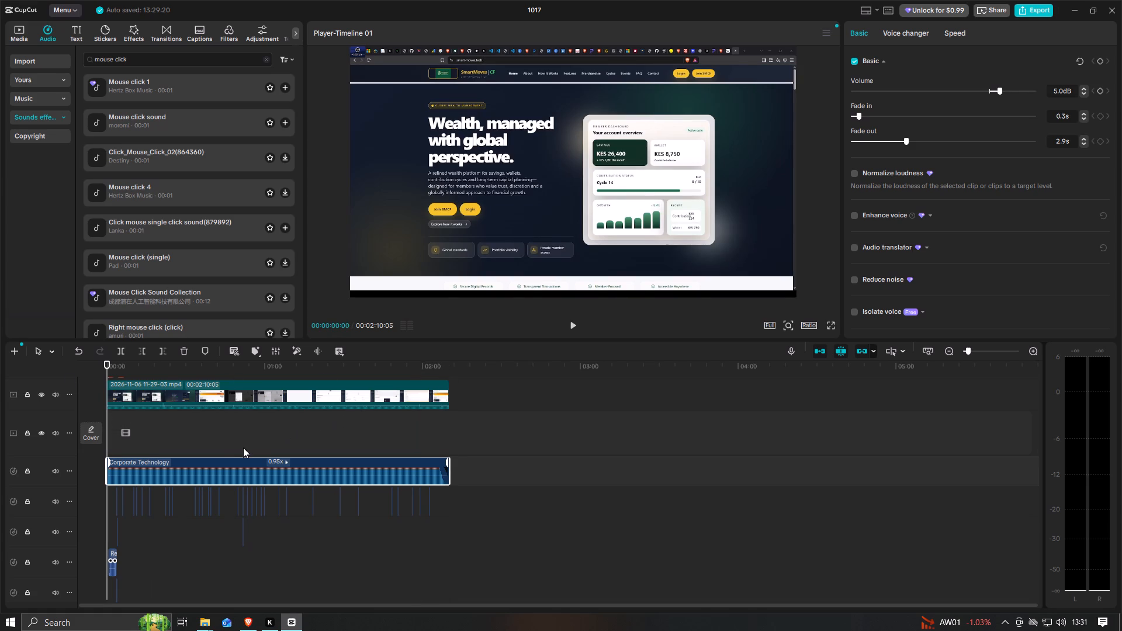
{"action": "left_click", "coordinate": [574, 324]}
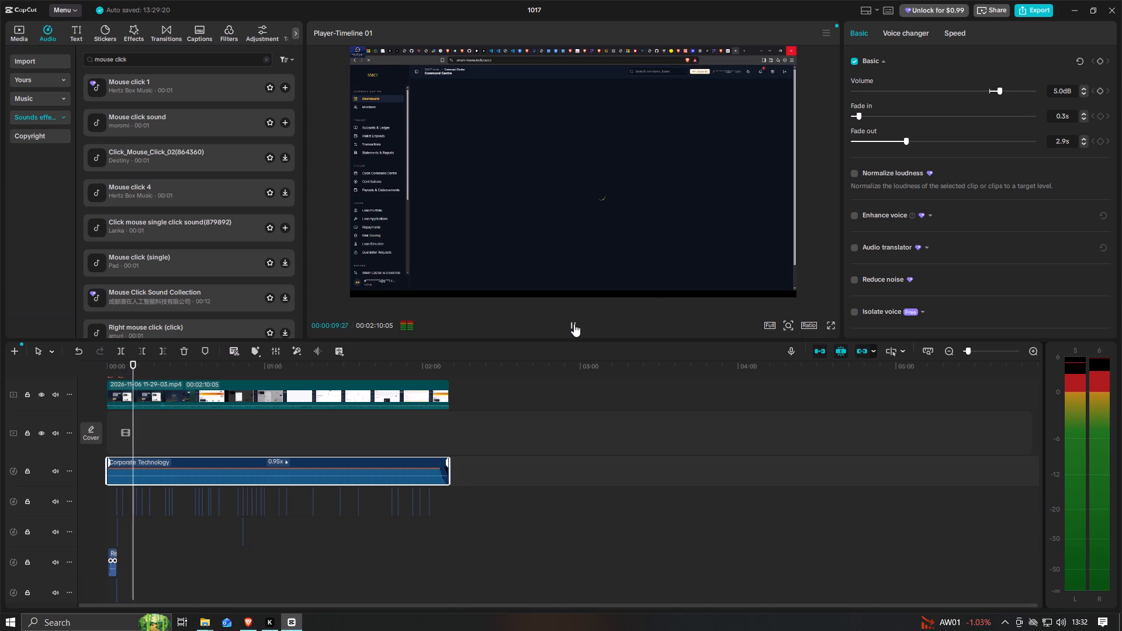
{"action": "left_click", "coordinate": [574, 324]}
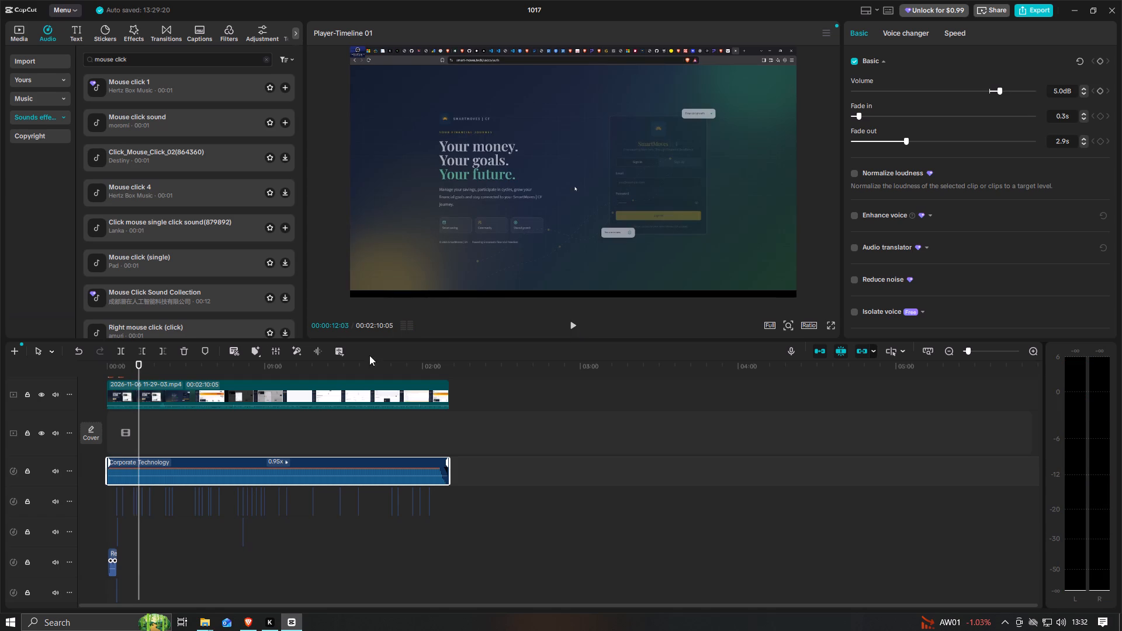
{"action": "left_click_drag", "start_coordinate": [140, 365], "coordinate": [137, 367]}
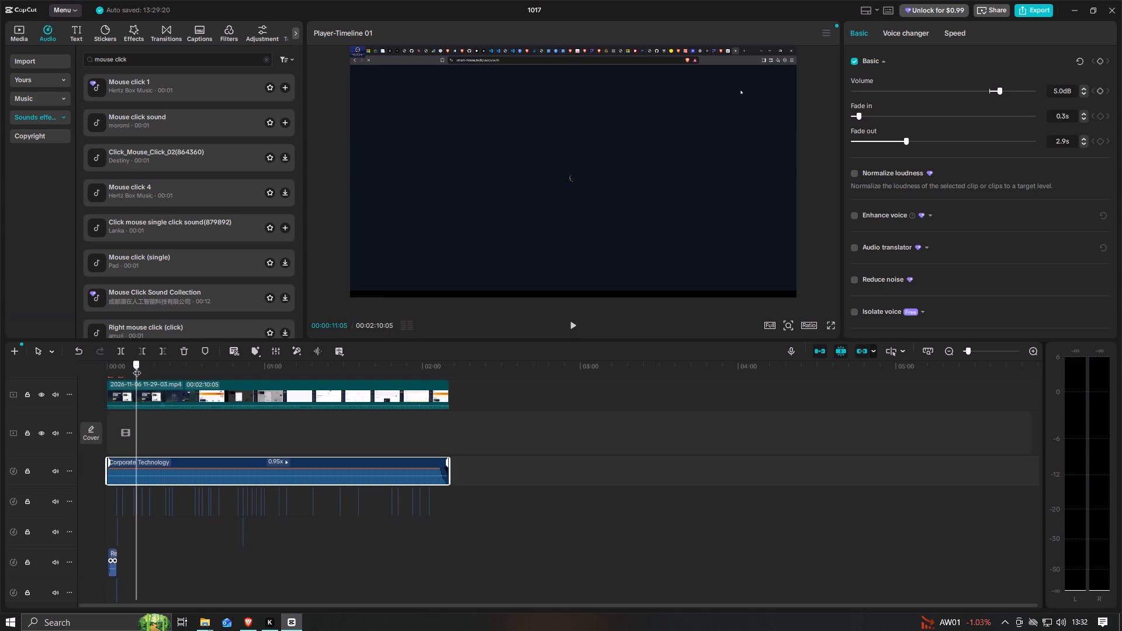
{"action": "left_click_drag", "start_coordinate": [137, 367], "coordinate": [134, 368]}
{"action": "left_click", "coordinate": [137, 363]}
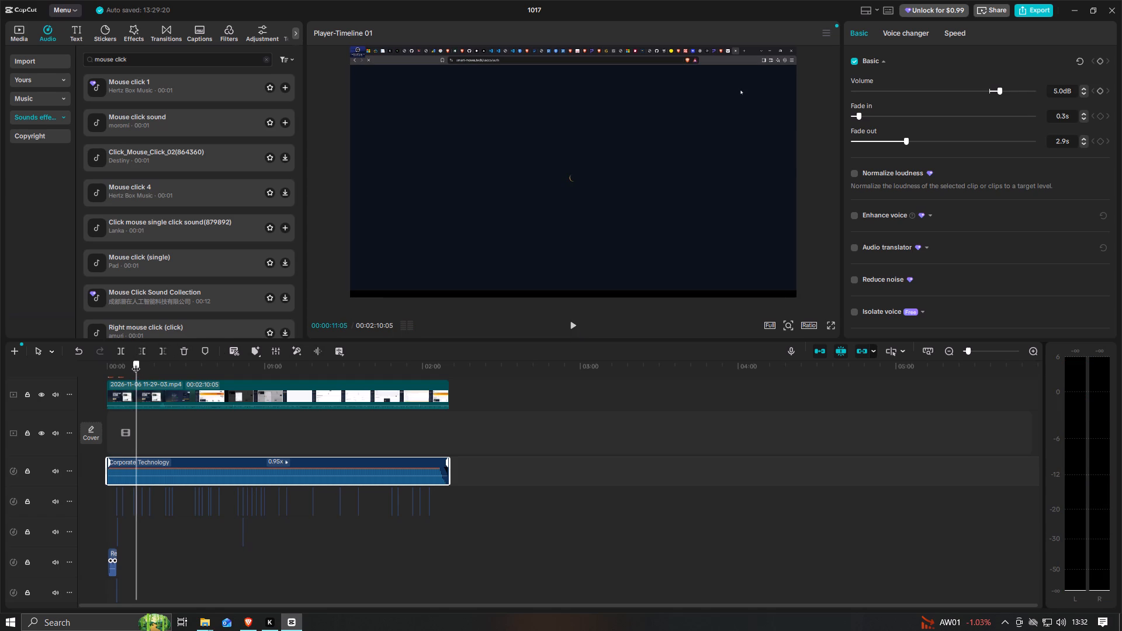
{"action": "left_click", "coordinate": [136, 366]}
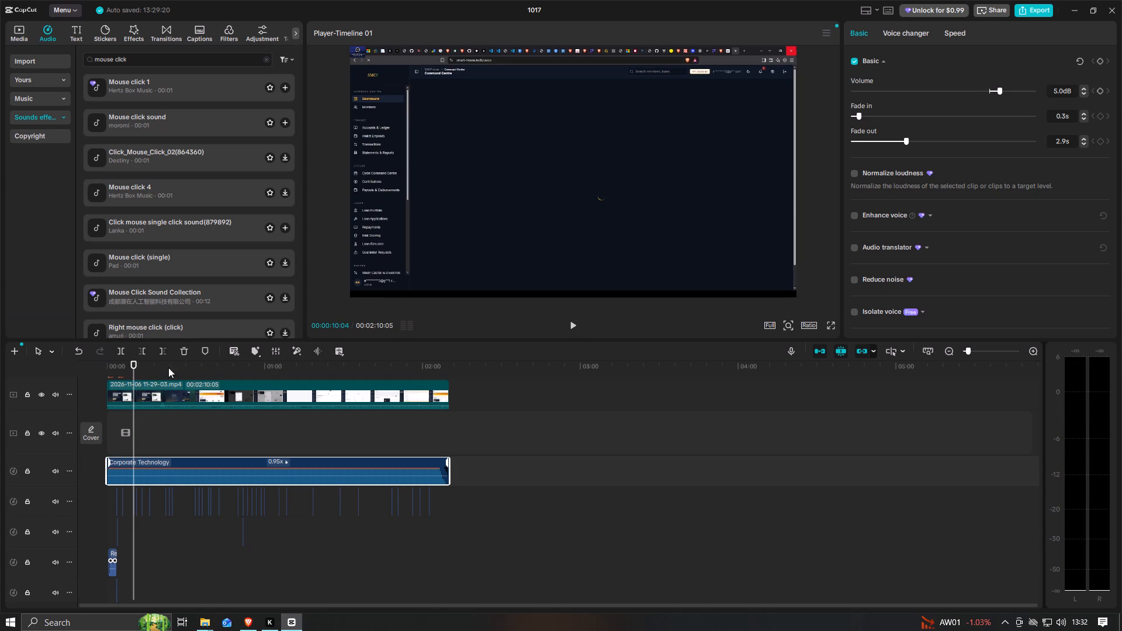
{"action": "left_click", "coordinate": [570, 322]}
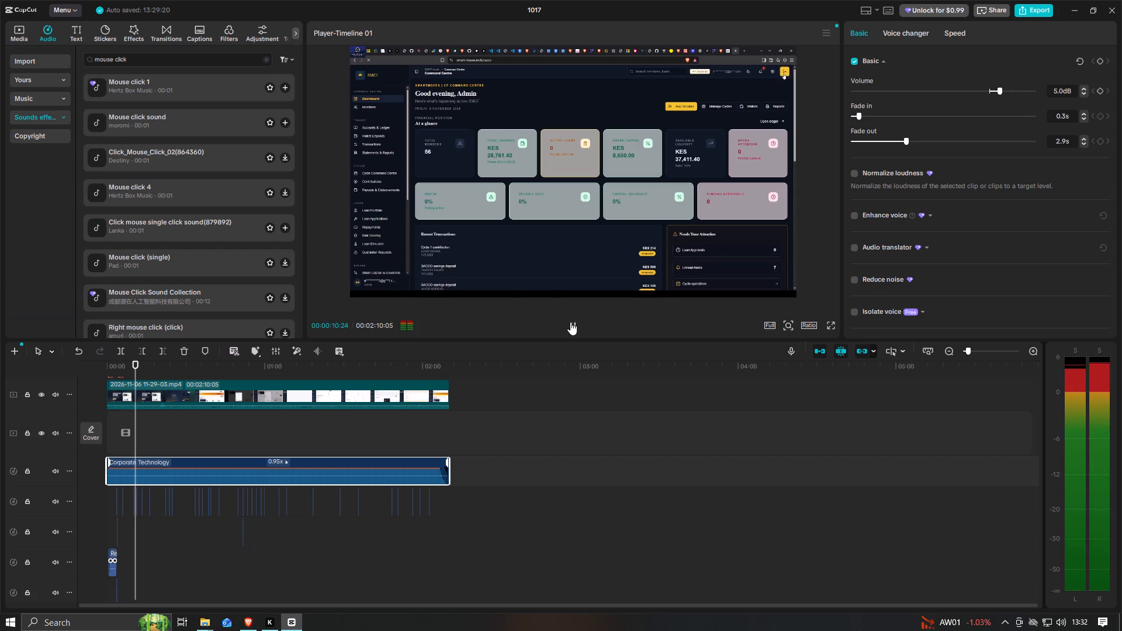
{"action": "left_click", "coordinate": [570, 322]}
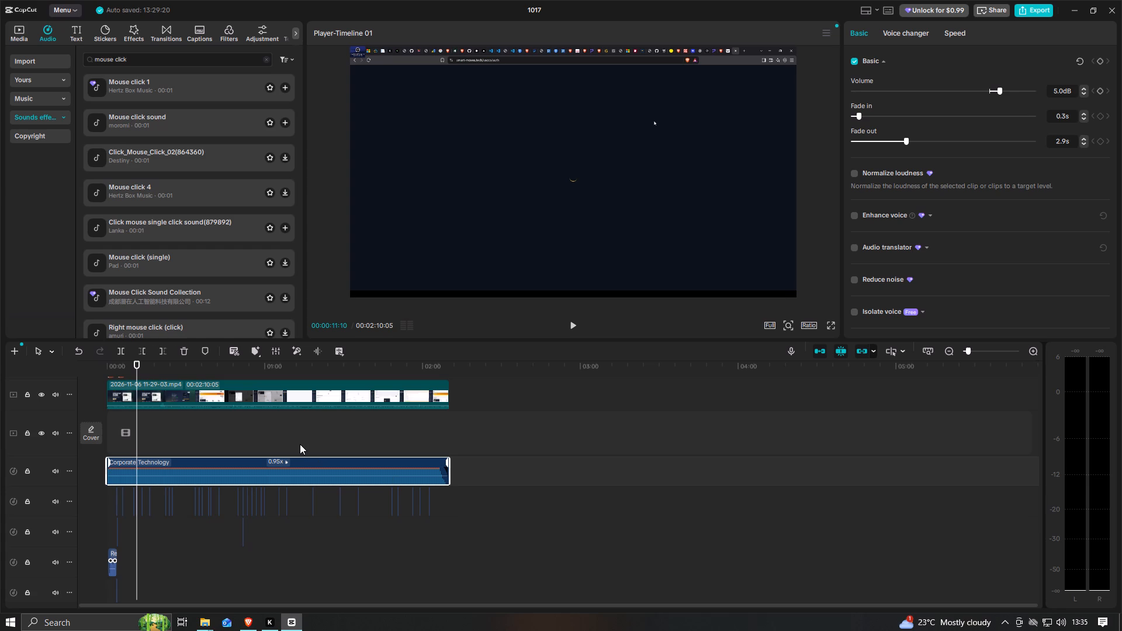
{"action": "left_click", "coordinate": [79, 34]}
{"action": "left_click", "coordinate": [112, 88]}
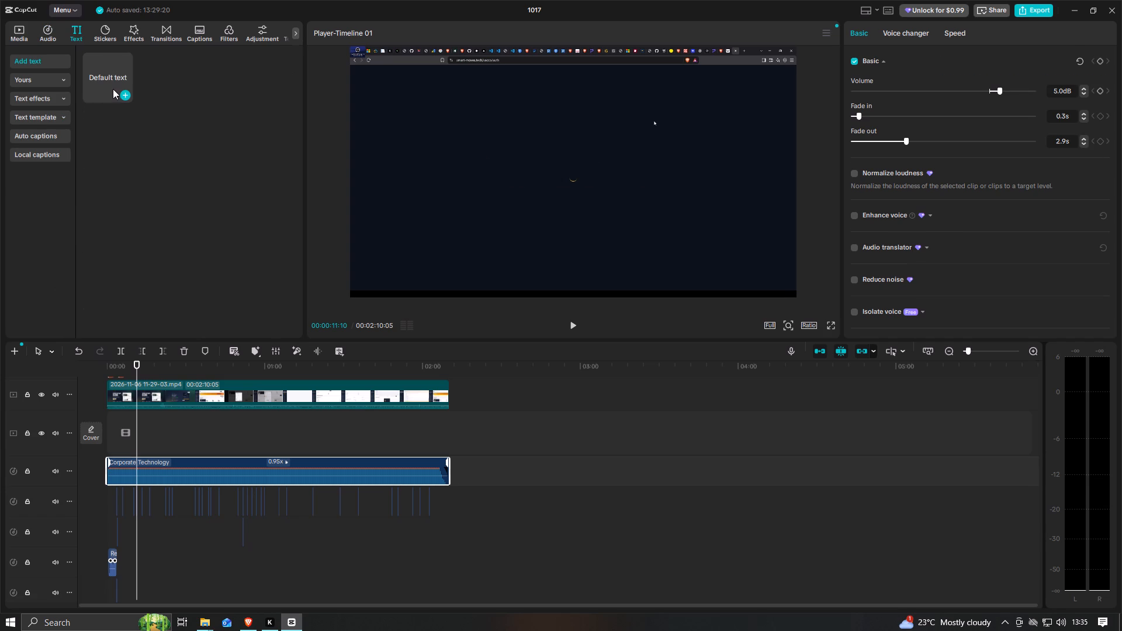
{"action": "left_click", "coordinate": [123, 96]}
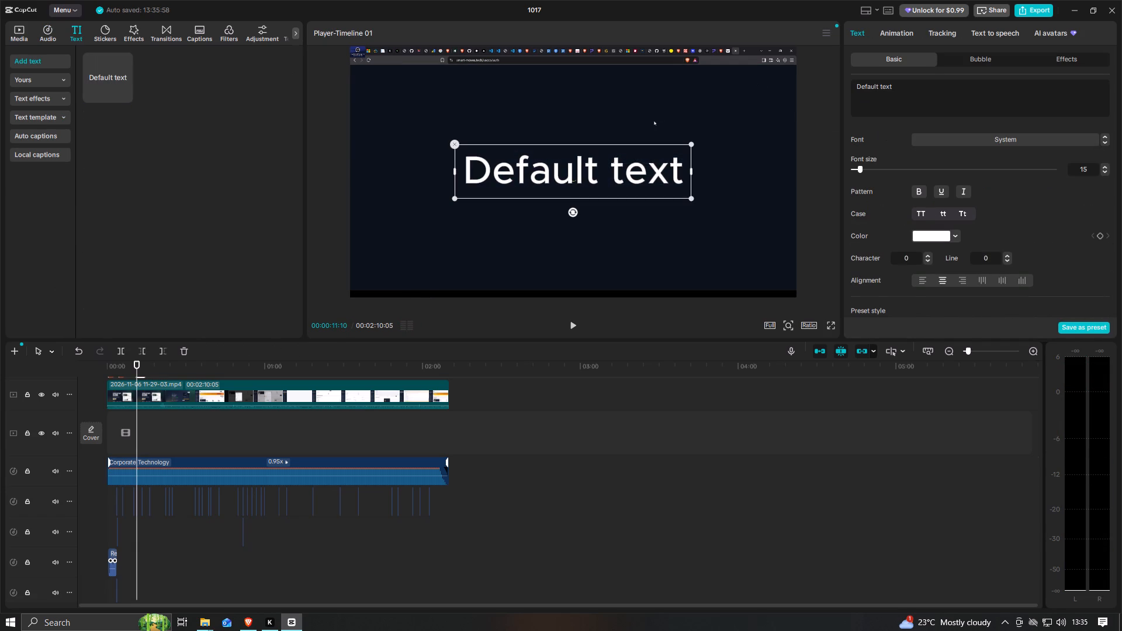
{"action": "left_click_drag", "start_coordinate": [916, 91], "coordinate": [741, 78]}
{"action": "key", "text": "ctrl+v"}
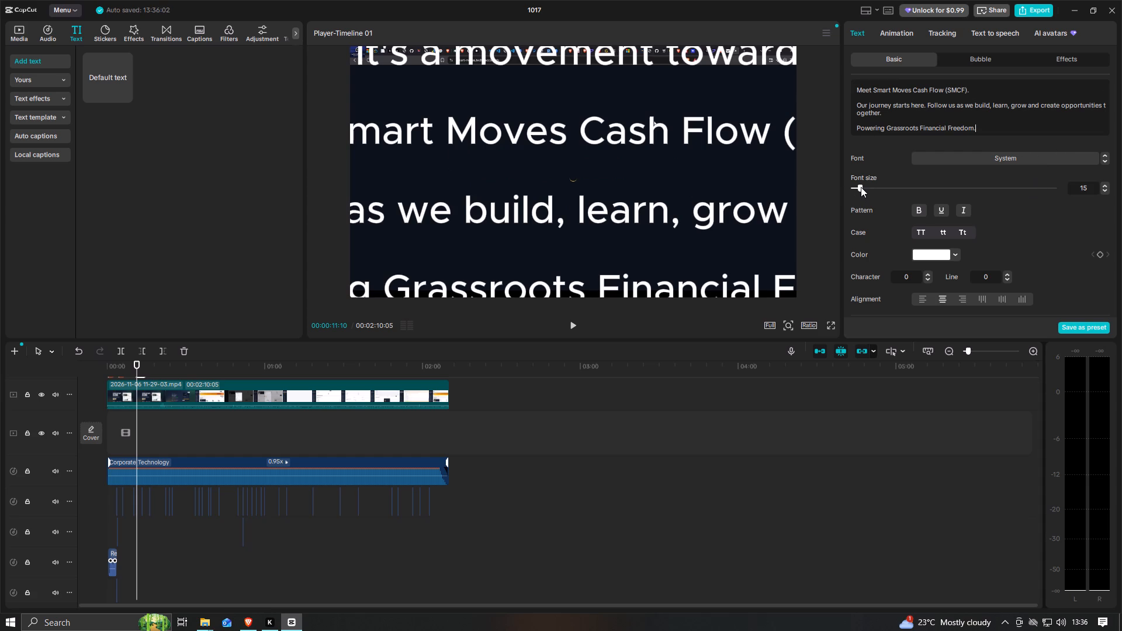
Set the caption text's font size to 5, scale it down to fit the video frame width and centre it.
{"action": "left_click_drag", "start_coordinate": [861, 187], "coordinate": [773, 174]}
{"action": "left_click", "coordinate": [743, 201]}
{"action": "left_click_drag", "start_coordinate": [756, 199], "coordinate": [697, 213]}
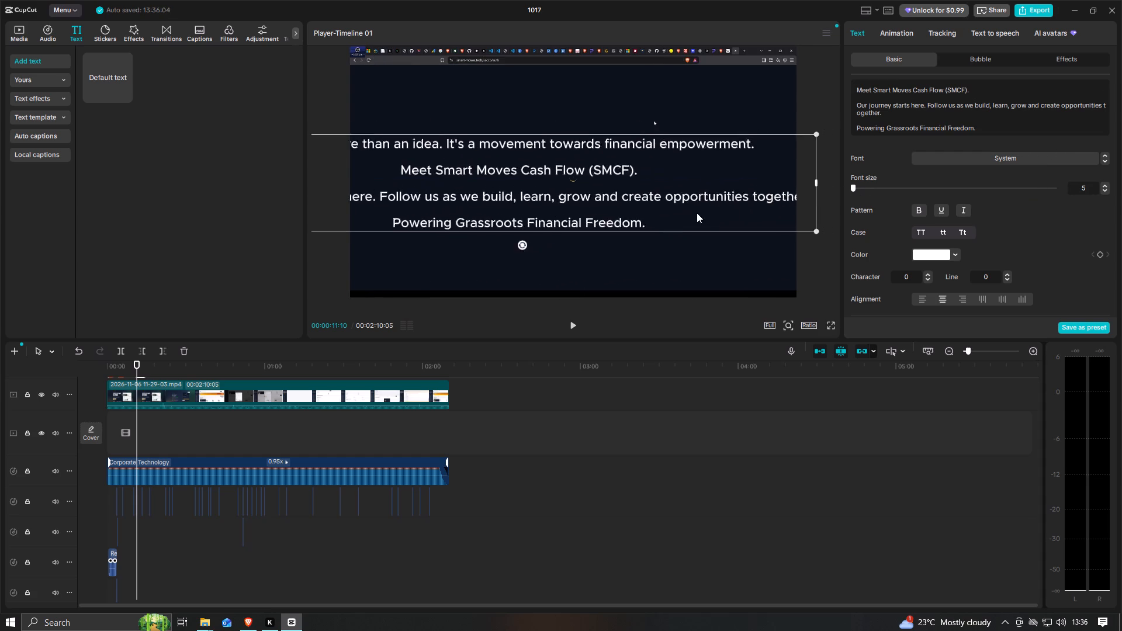
{"action": "left_click_drag", "start_coordinate": [697, 213], "coordinate": [662, 214]}
{"action": "left_click_drag", "start_coordinate": [769, 230], "coordinate": [599, 206]}
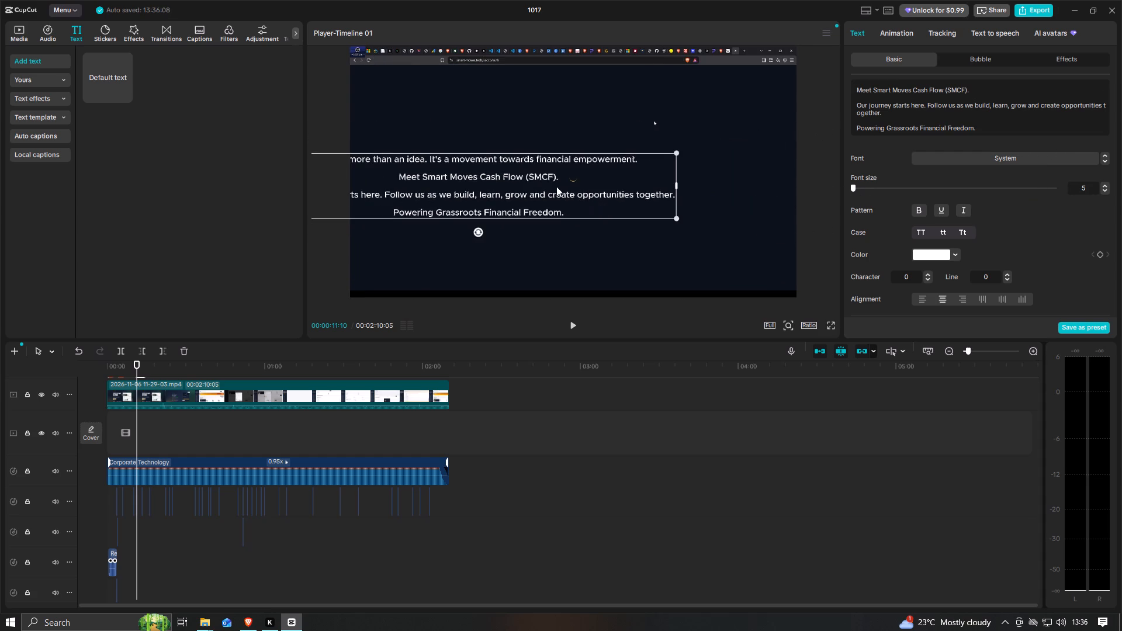
{"action": "left_click_drag", "start_coordinate": [556, 186], "coordinate": [640, 175]}
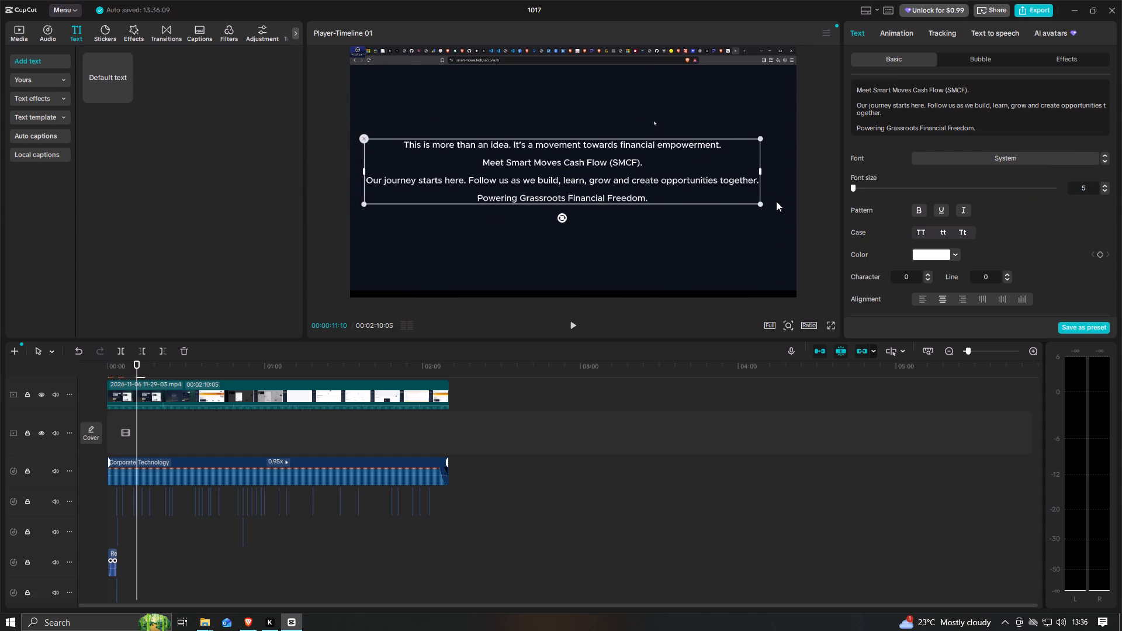
{"action": "left_click", "coordinate": [759, 204]}
{"action": "left_click_drag", "start_coordinate": [674, 167], "coordinate": [679, 167]}
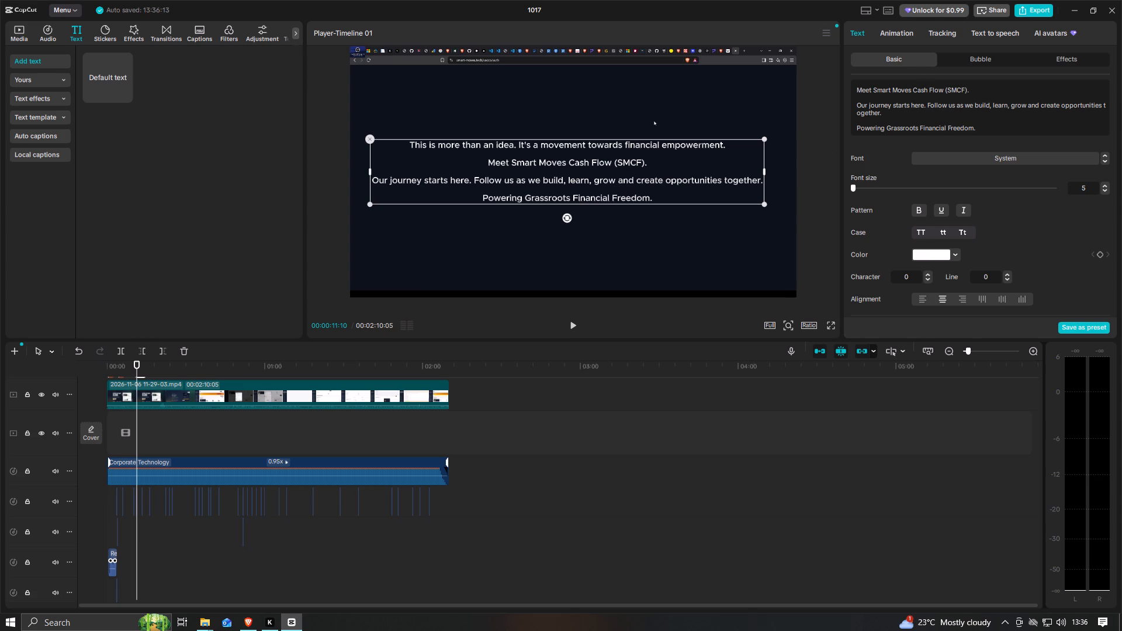
Shorten the caption text's second line to "Meet SMCF." by removing the full name and brackets.
{"action": "left_click_drag", "start_coordinate": [946, 90], "coordinate": [872, 90]}
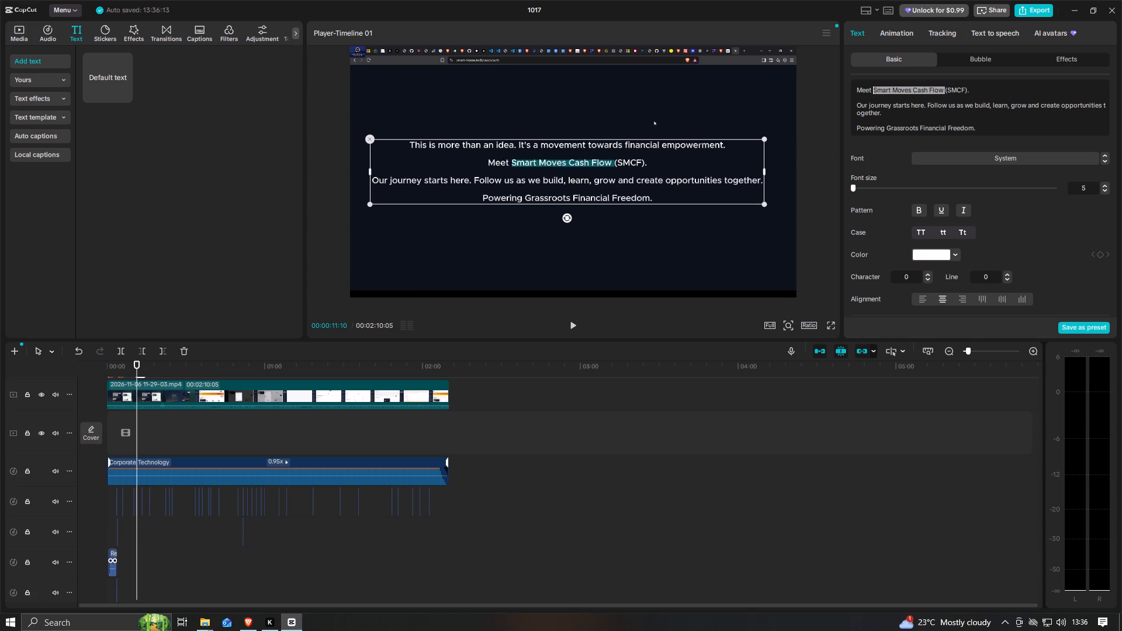
{"action": "left_click", "coordinate": [932, 92]}
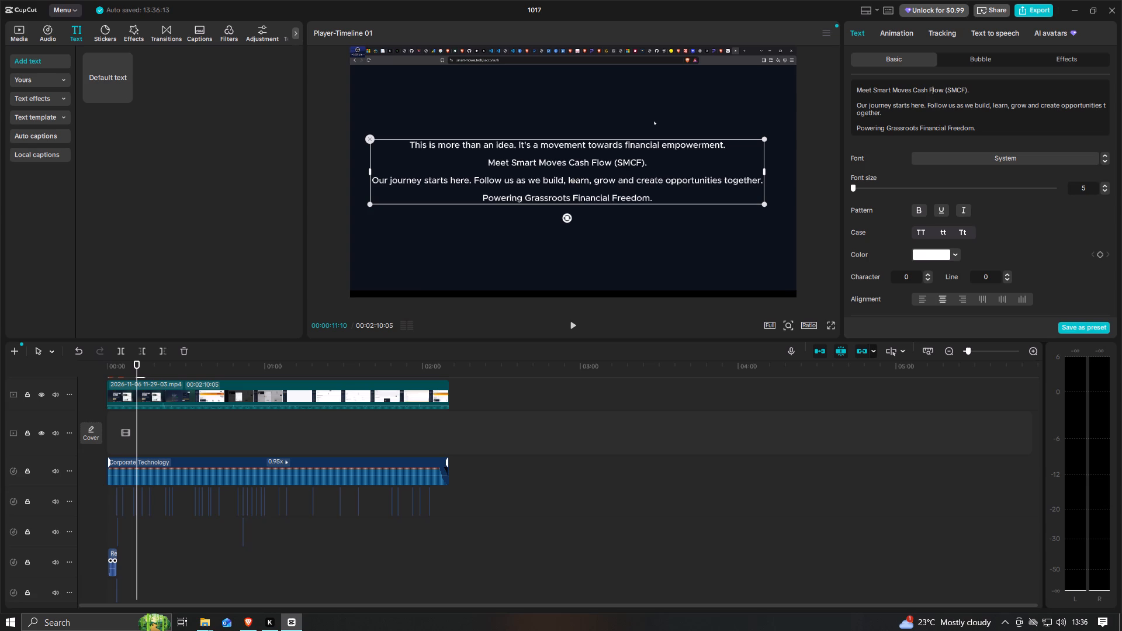
{"action": "left_click", "coordinate": [892, 89]}
{"action": "left_click_drag", "start_coordinate": [947, 91], "coordinate": [945, 91]}
{"action": "left_click_drag", "start_coordinate": [945, 91], "coordinate": [876, 90]}
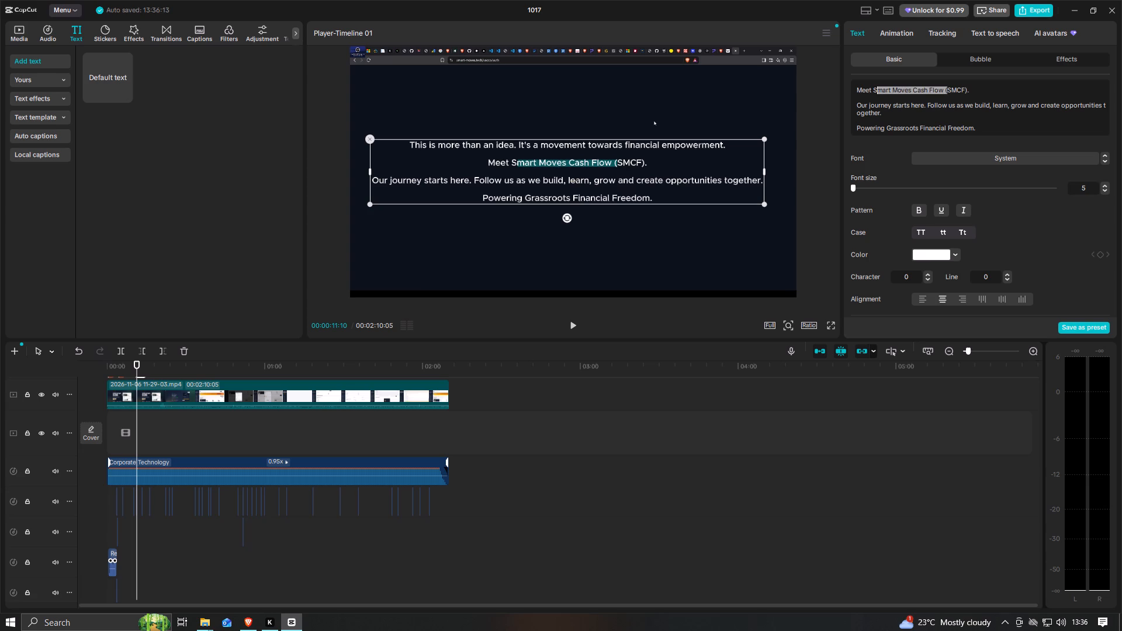
{"action": "left_click_drag", "start_coordinate": [876, 90], "coordinate": [874, 90]}
{"action": "key", "text": "BackSpace"}
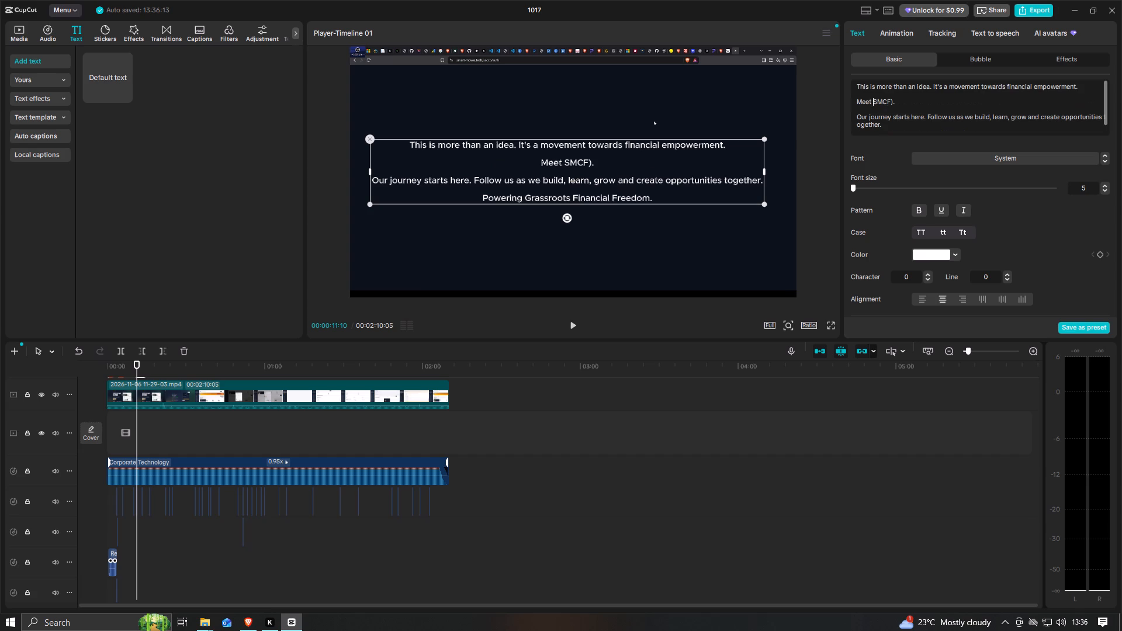
{"action": "left_click", "coordinate": [892, 103]}
{"action": "key", "text": "BackSpace"}
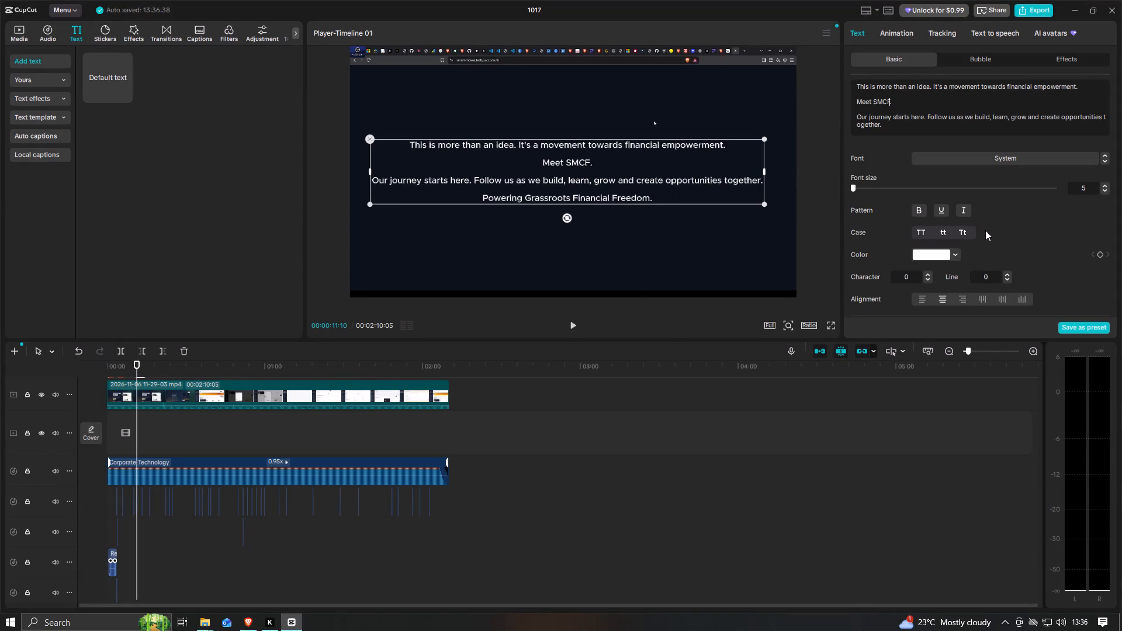
Make the caption text bold, keeping character spacing at 0 after trying 1, and set its line spacing to 1.
{"action": "left_click", "coordinate": [917, 214]}
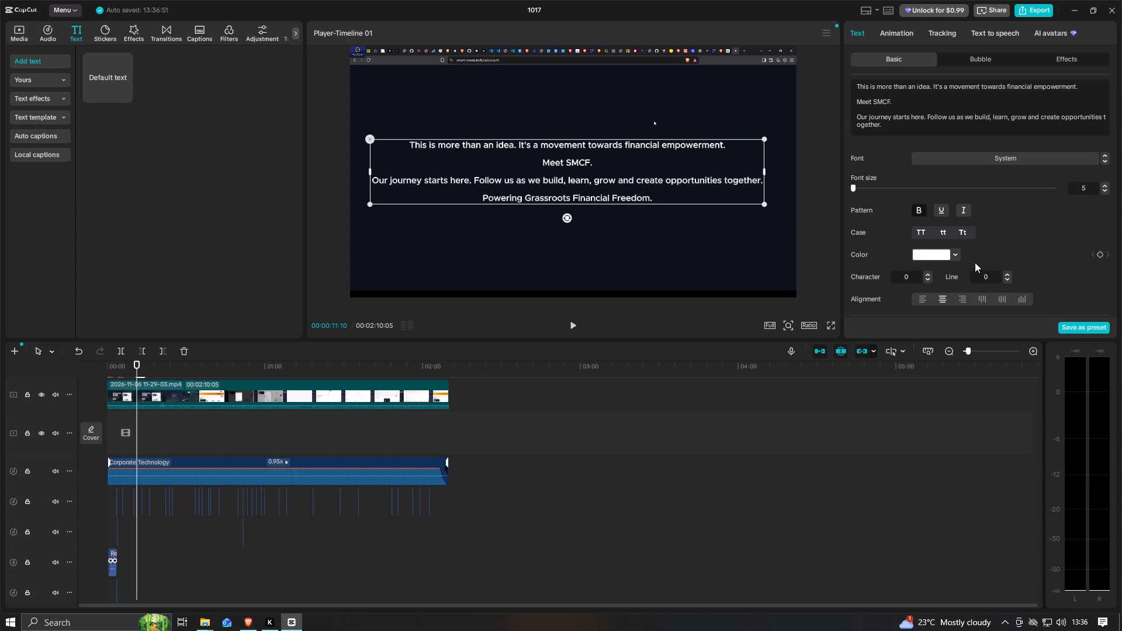
{"action": "left_click", "coordinate": [928, 275]}
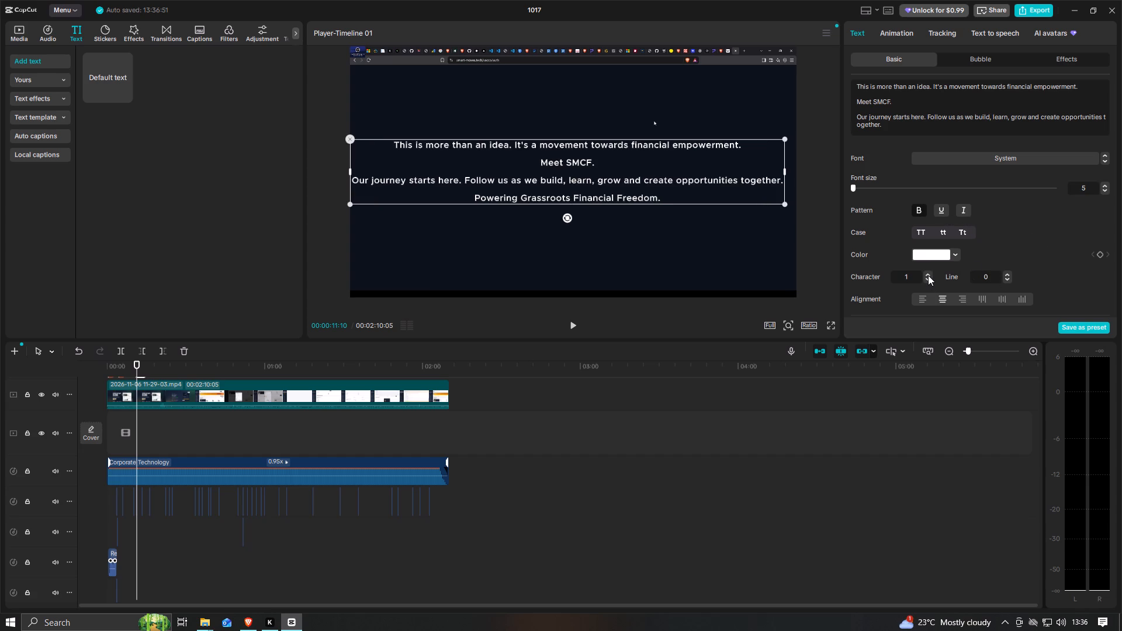
{"action": "left_click", "coordinate": [924, 279]}
{"action": "left_click", "coordinate": [1005, 274]}
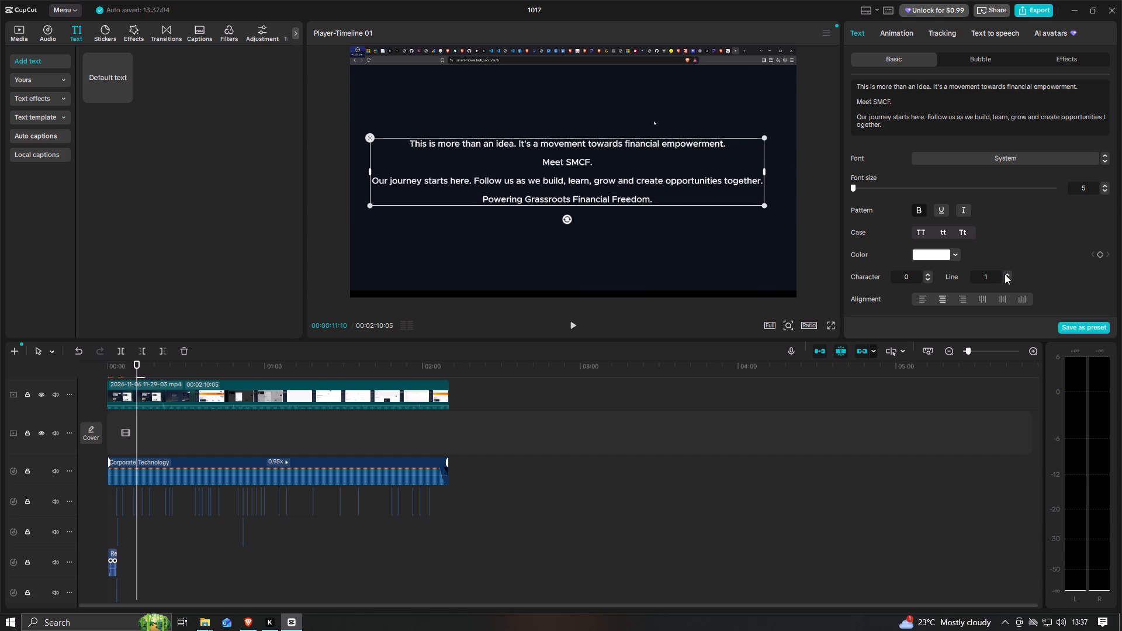
Set the caption text's line spacing to 4.
{"action": "left_click", "coordinate": [1005, 274]}
{"action": "double_click", "coordinate": [1005, 274]}
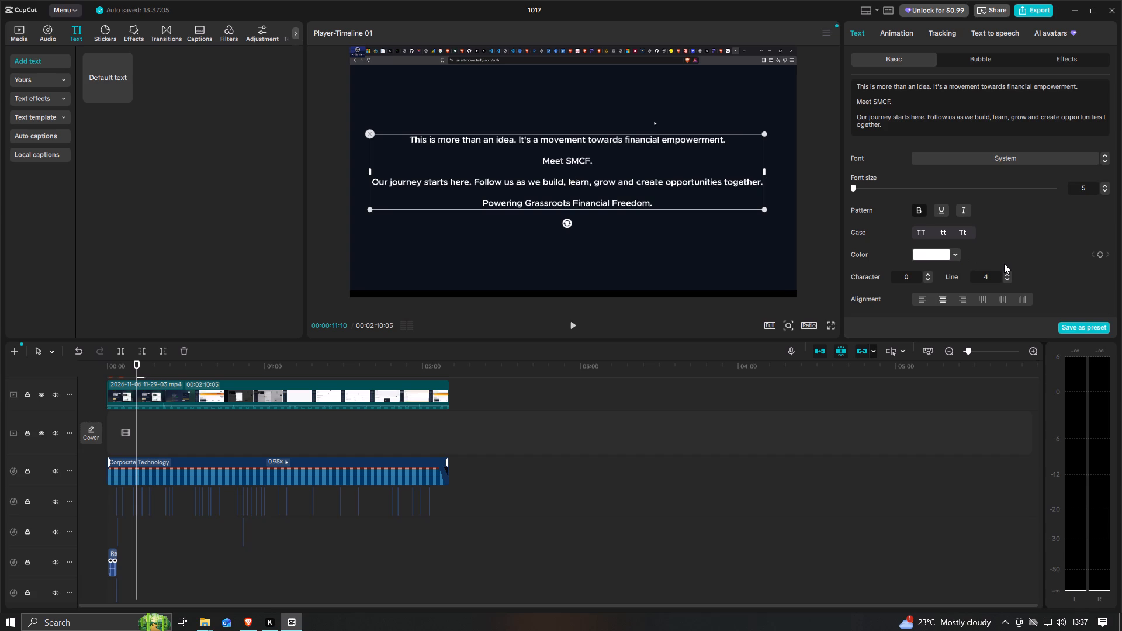
{"action": "scroll", "coordinate": [1005, 263], "scroll_direction": "up", "scroll_amount": 1}
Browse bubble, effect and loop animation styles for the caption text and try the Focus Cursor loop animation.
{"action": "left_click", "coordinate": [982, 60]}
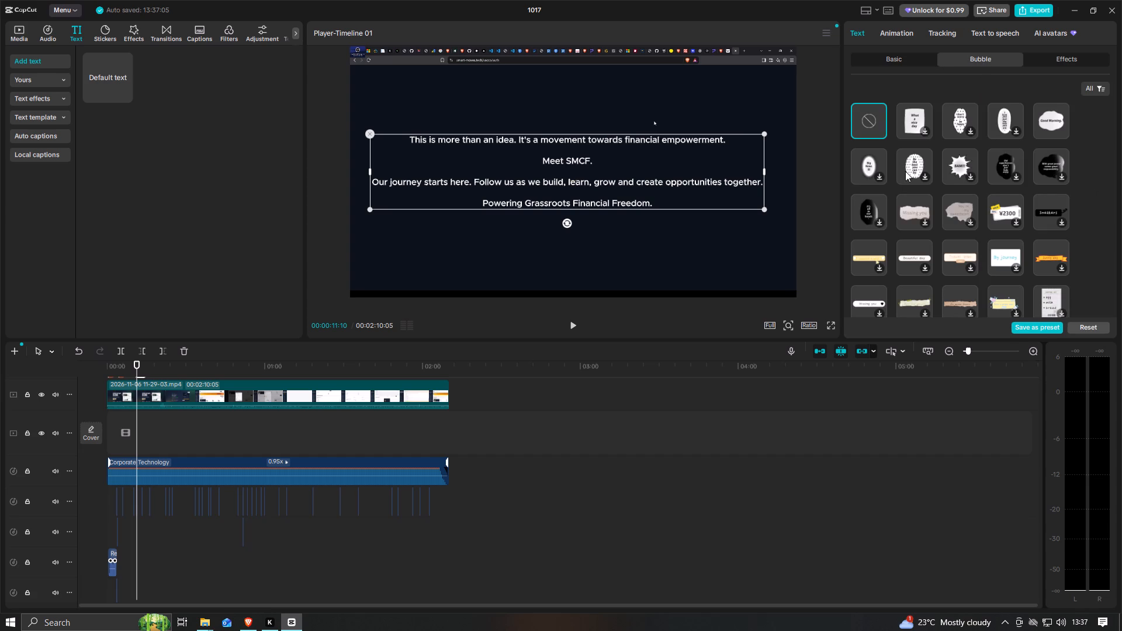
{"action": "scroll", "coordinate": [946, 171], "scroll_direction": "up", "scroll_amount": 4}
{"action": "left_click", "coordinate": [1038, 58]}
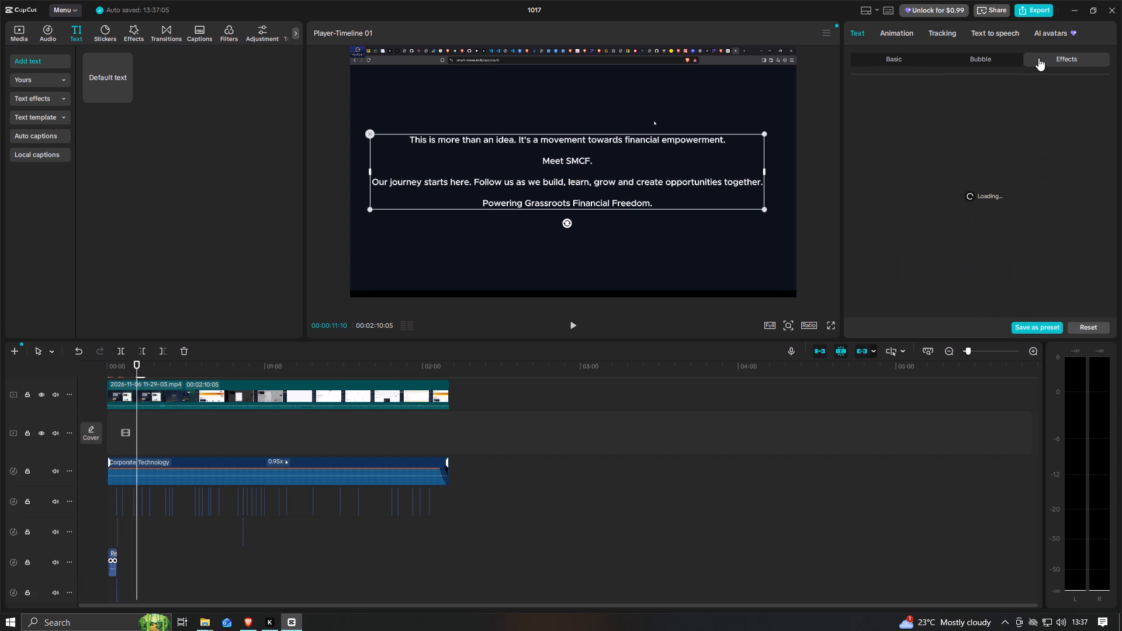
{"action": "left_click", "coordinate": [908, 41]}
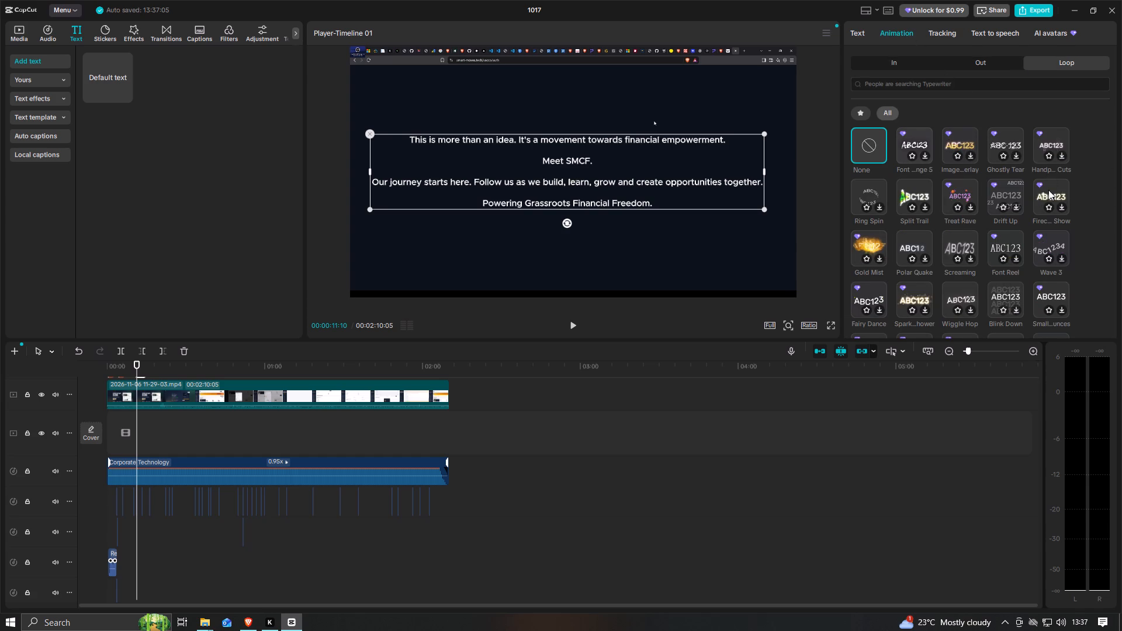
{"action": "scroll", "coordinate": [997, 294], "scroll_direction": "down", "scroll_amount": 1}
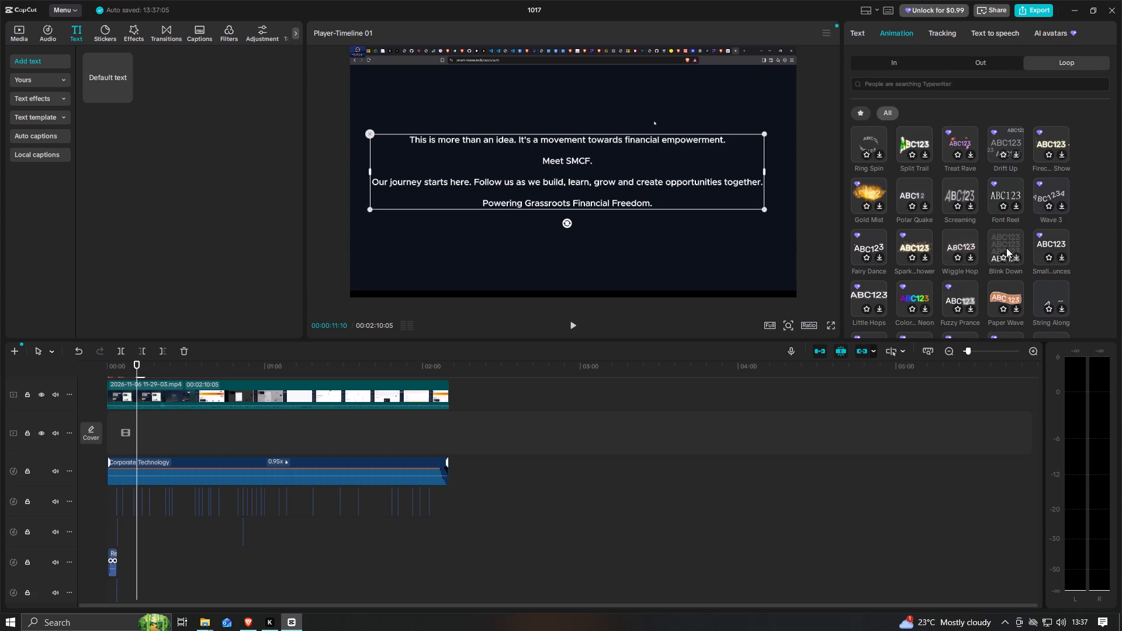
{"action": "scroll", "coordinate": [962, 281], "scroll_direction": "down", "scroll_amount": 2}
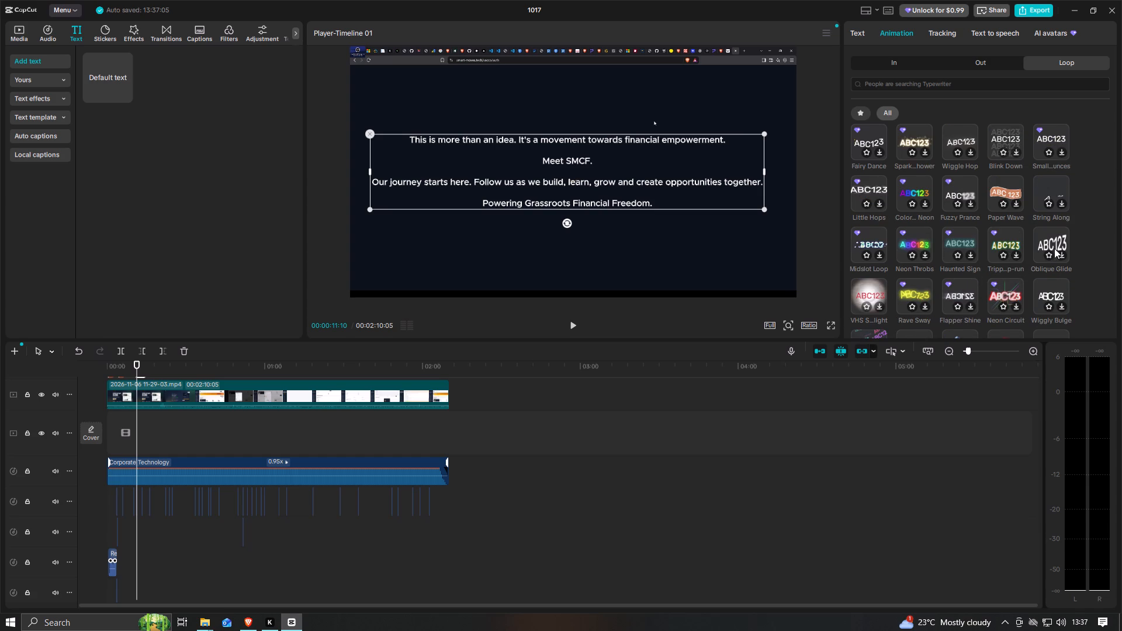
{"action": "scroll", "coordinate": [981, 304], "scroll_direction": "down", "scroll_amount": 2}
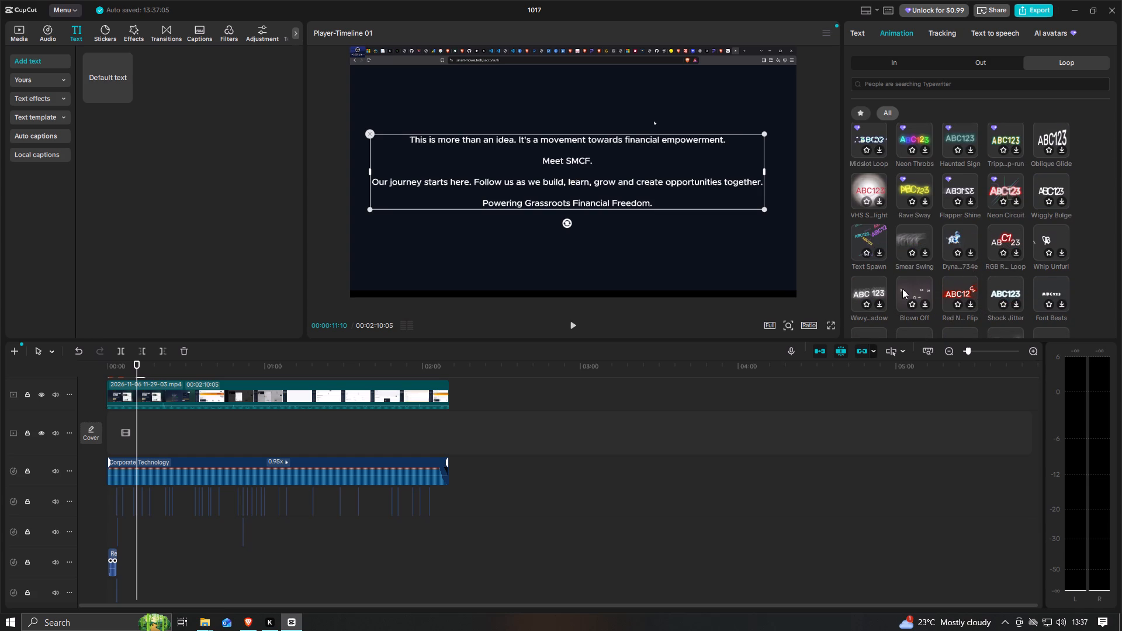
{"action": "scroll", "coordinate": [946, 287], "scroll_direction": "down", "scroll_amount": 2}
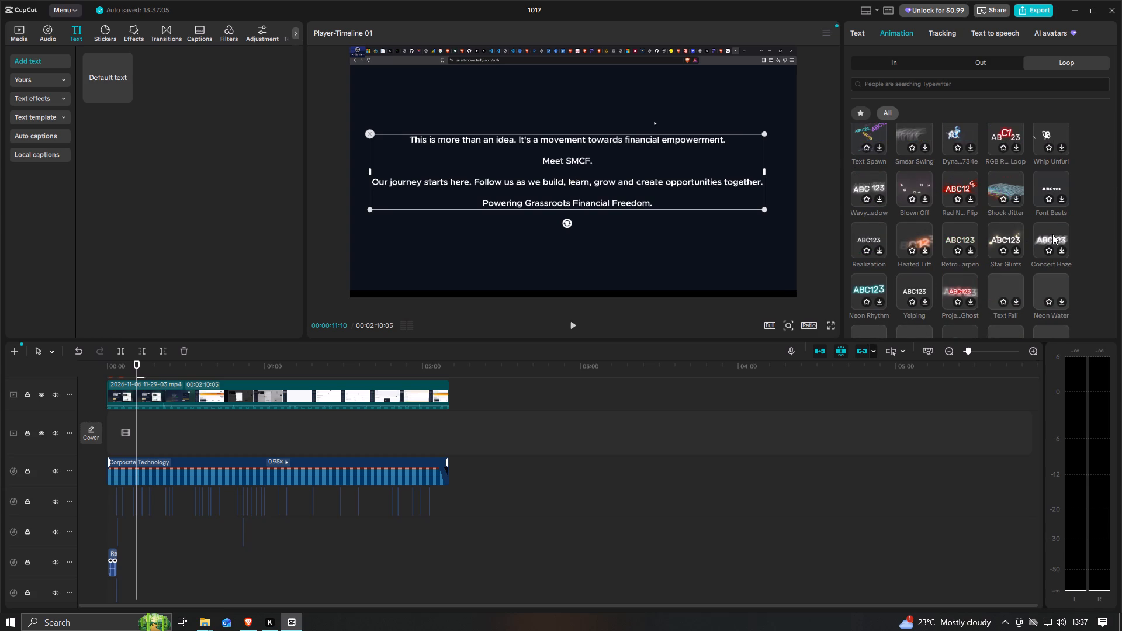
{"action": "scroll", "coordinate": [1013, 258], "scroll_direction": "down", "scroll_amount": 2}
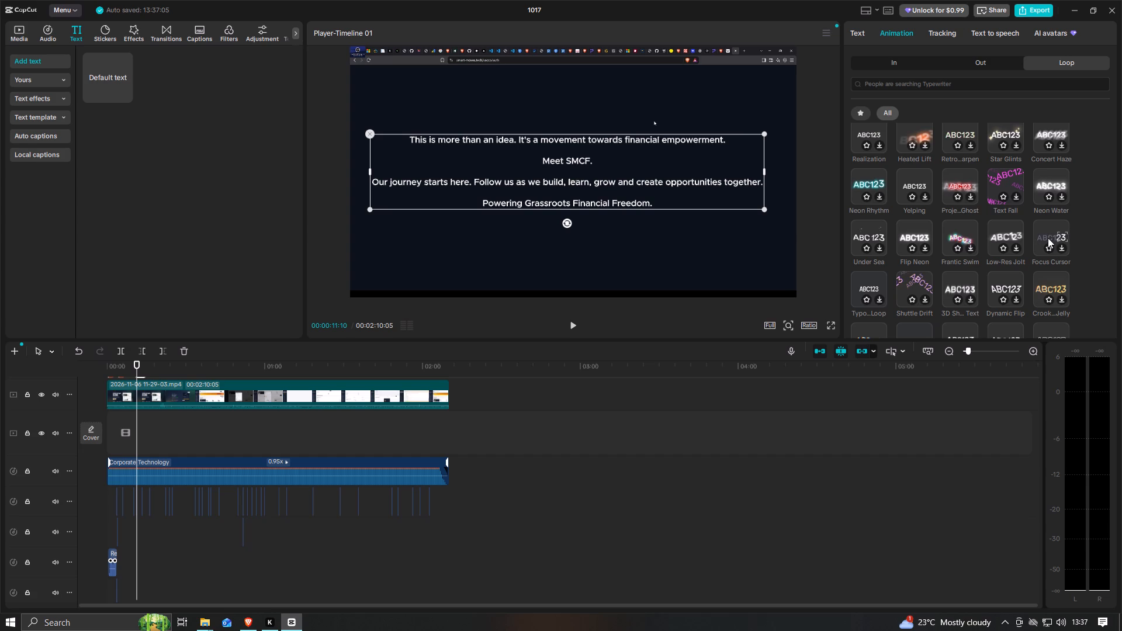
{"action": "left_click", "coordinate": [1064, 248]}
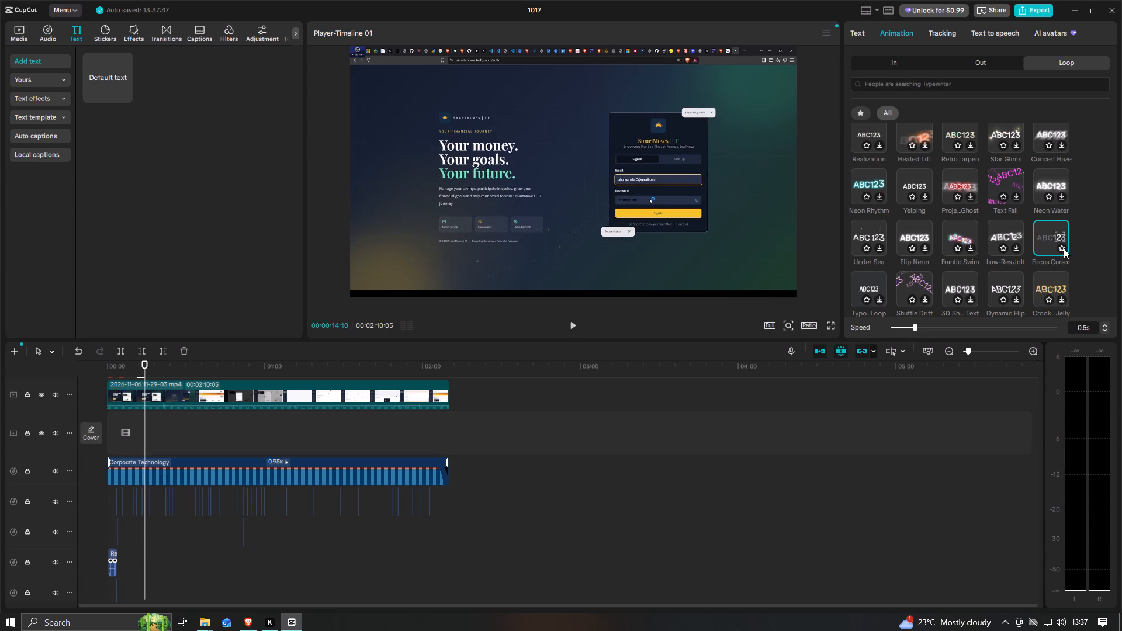
Apply the Drop Dot loop animation to the caption text.
{"action": "scroll", "coordinate": [1012, 272], "scroll_direction": "up", "scroll_amount": 1}
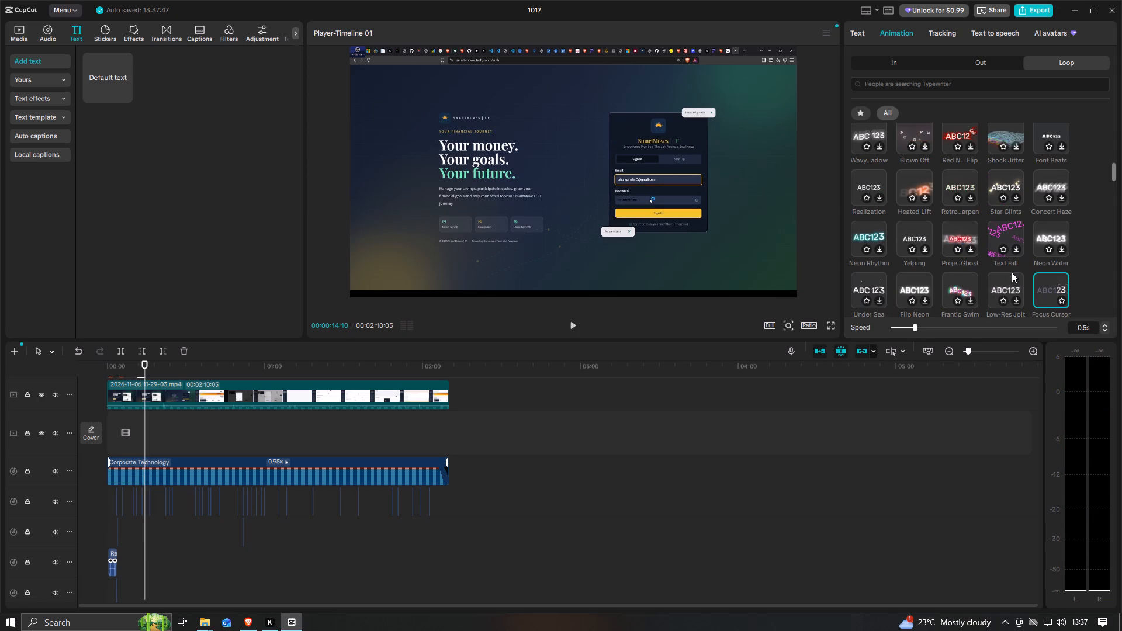
{"action": "scroll", "coordinate": [1012, 272], "scroll_direction": "up", "scroll_amount": 2}
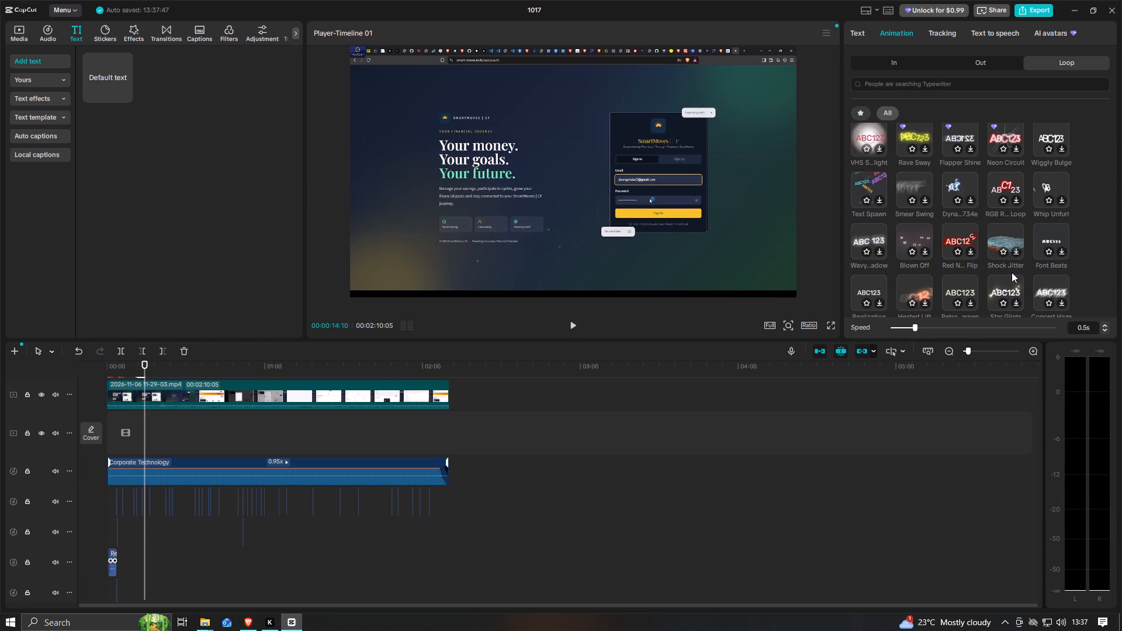
{"action": "scroll", "coordinate": [1012, 272], "scroll_direction": "down", "scroll_amount": 1}
{"action": "scroll", "coordinate": [1012, 272], "scroll_direction": "up", "scroll_amount": 1}
{"action": "scroll", "coordinate": [1029, 197], "scroll_direction": "up", "scroll_amount": 1}
{"action": "scroll", "coordinate": [1030, 200], "scroll_direction": "down", "scroll_amount": 2}
{"action": "scroll", "coordinate": [1031, 203], "scroll_direction": "up", "scroll_amount": 1}
{"action": "scroll", "coordinate": [1031, 203], "scroll_direction": "down", "scroll_amount": 2}
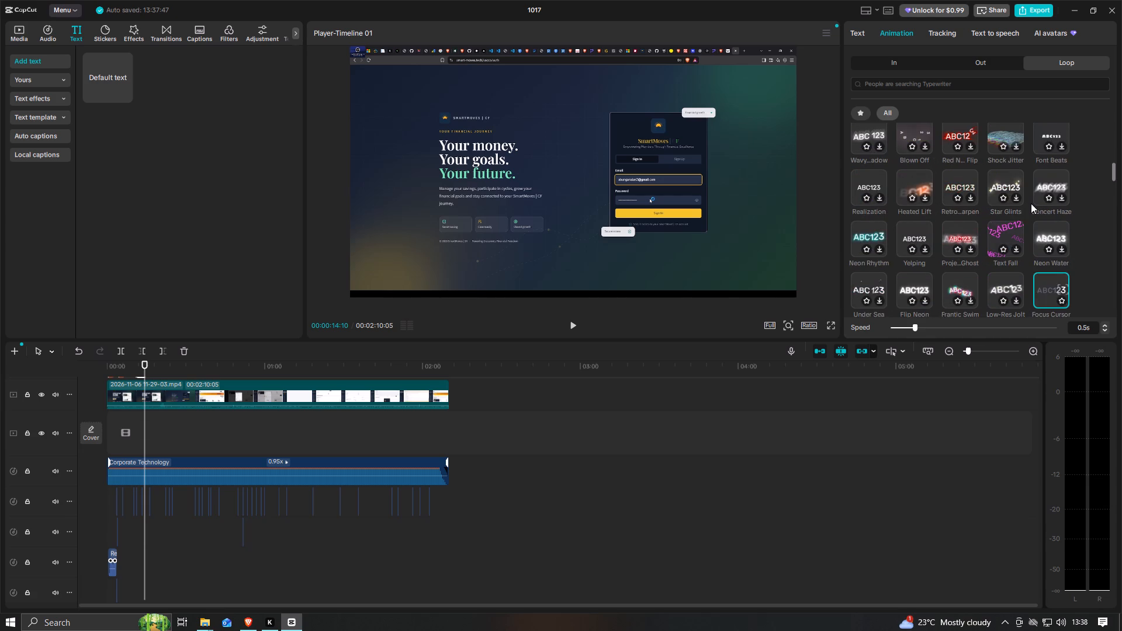
{"action": "scroll", "coordinate": [1031, 203], "scroll_direction": "down", "scroll_amount": 4}
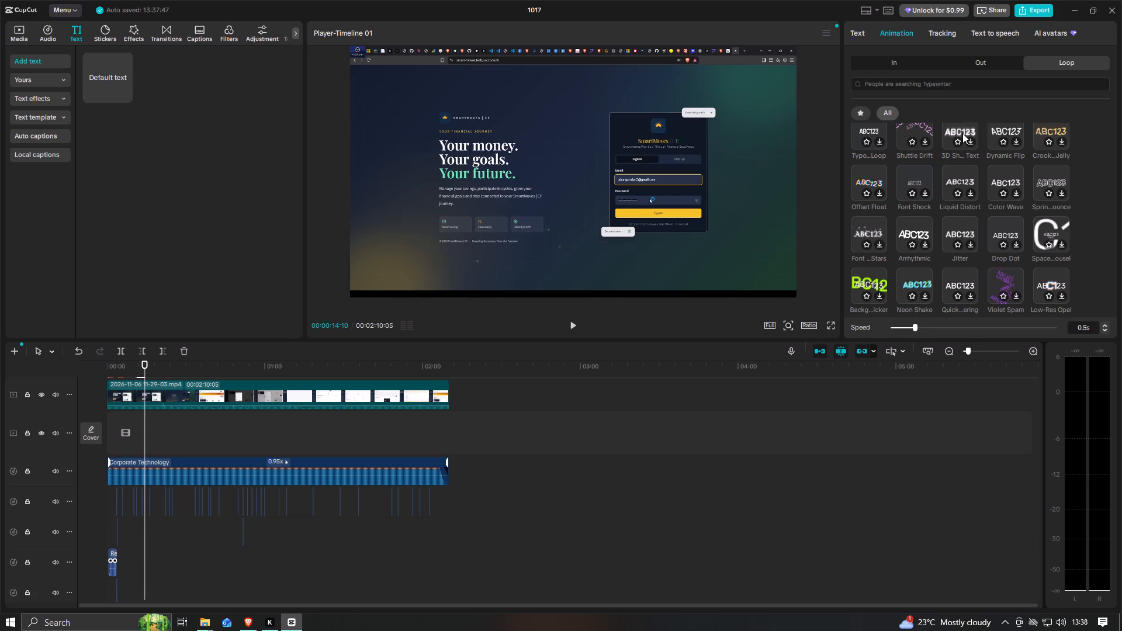
{"action": "scroll", "coordinate": [912, 290], "scroll_direction": "down", "scroll_amount": 1}
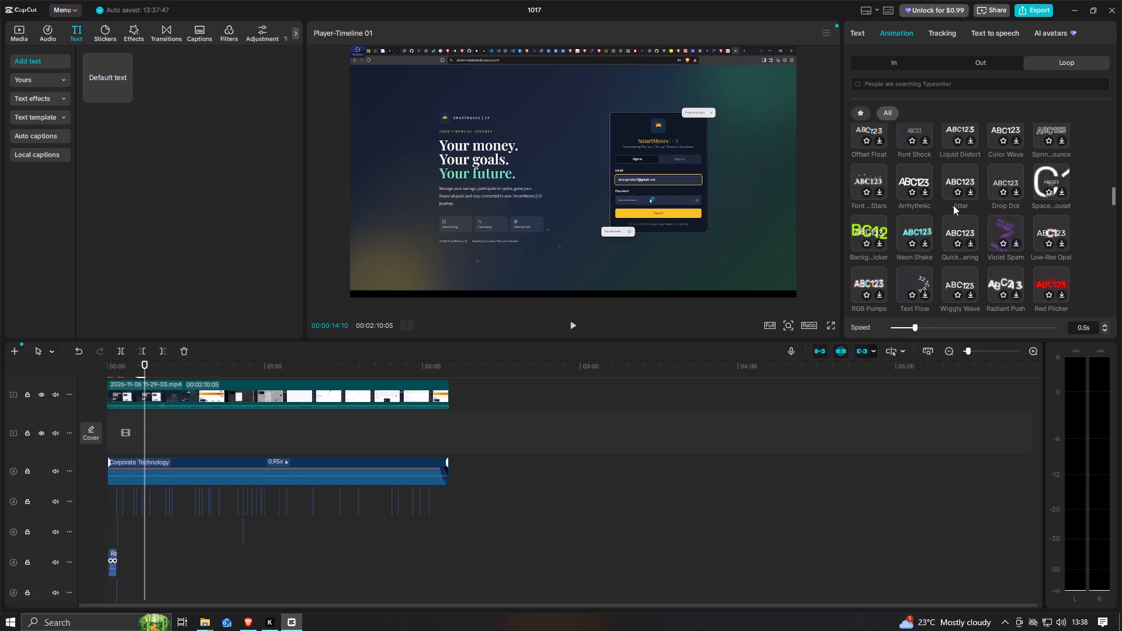
{"action": "left_click", "coordinate": [1019, 192]}
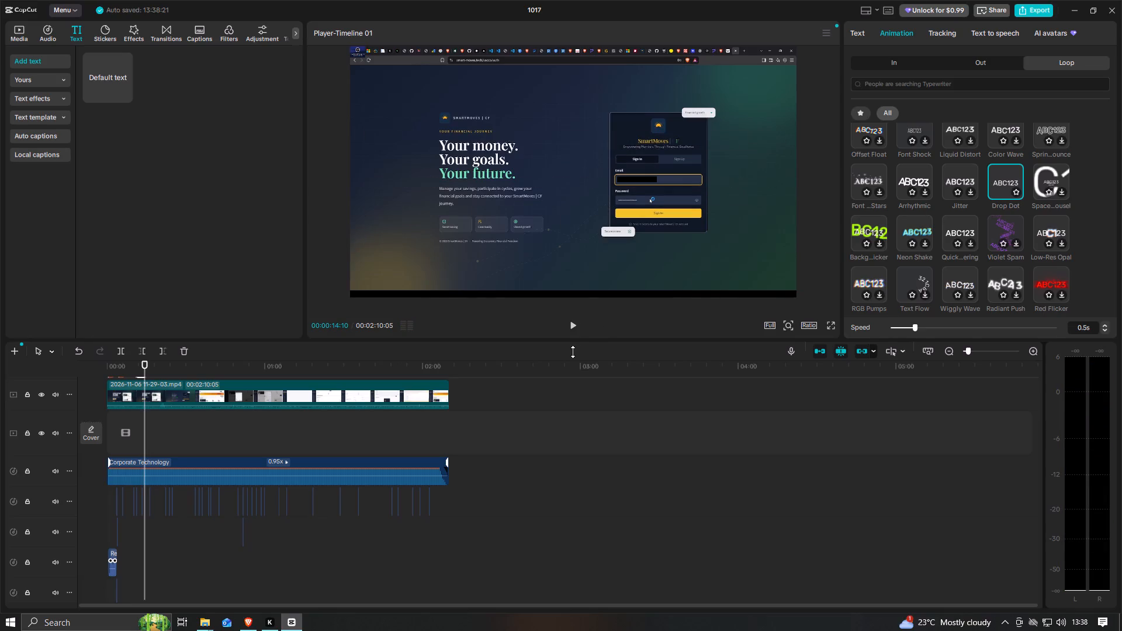
Choose motion tracking for the caption text.
{"action": "left_click", "coordinate": [948, 35]}
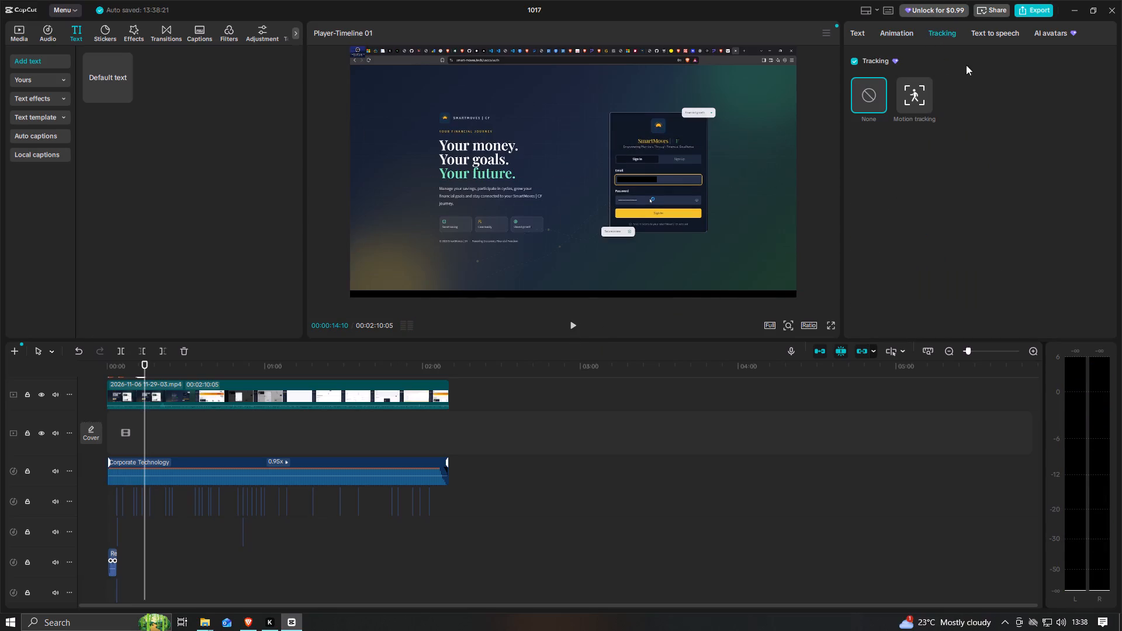
{"action": "left_click", "coordinate": [990, 33]}
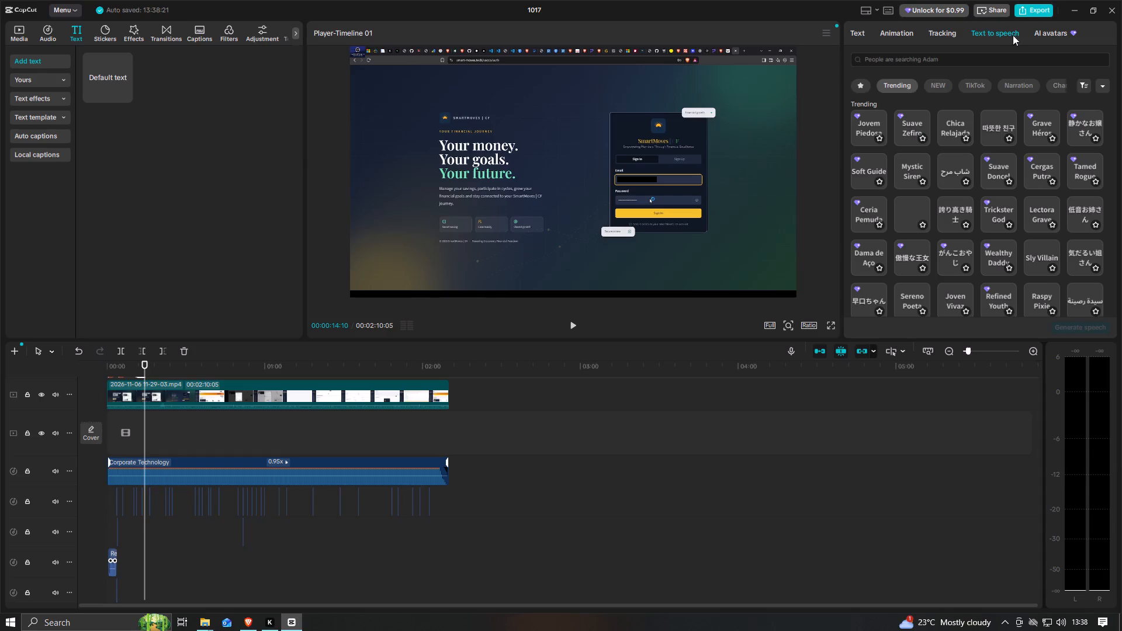
{"action": "left_click", "coordinate": [951, 32]}
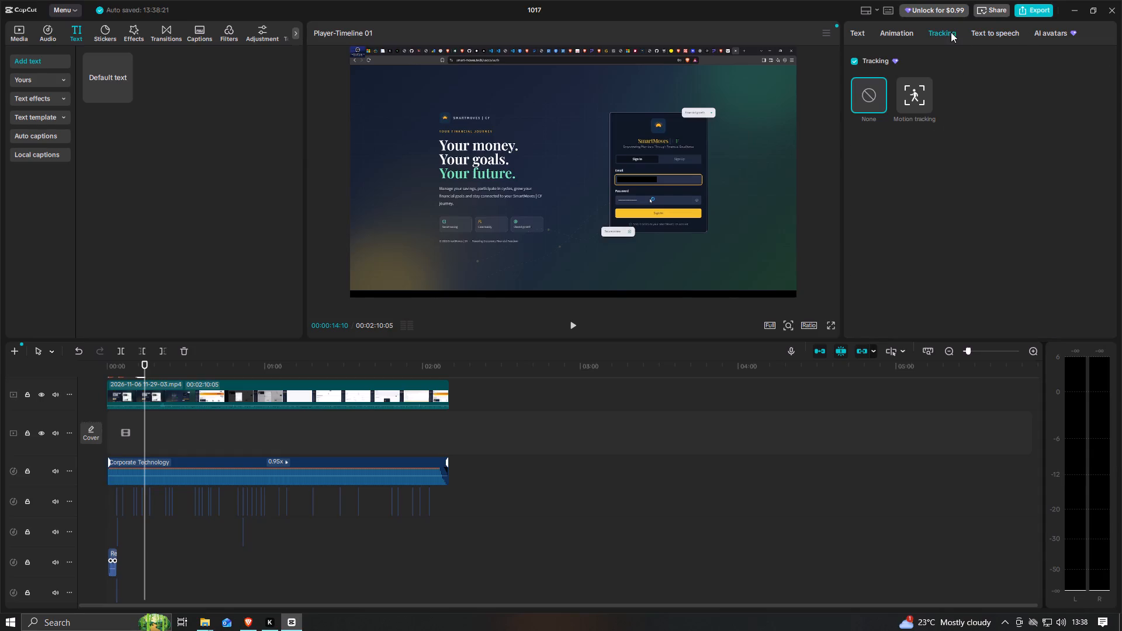
{"action": "left_click", "coordinate": [917, 105]}
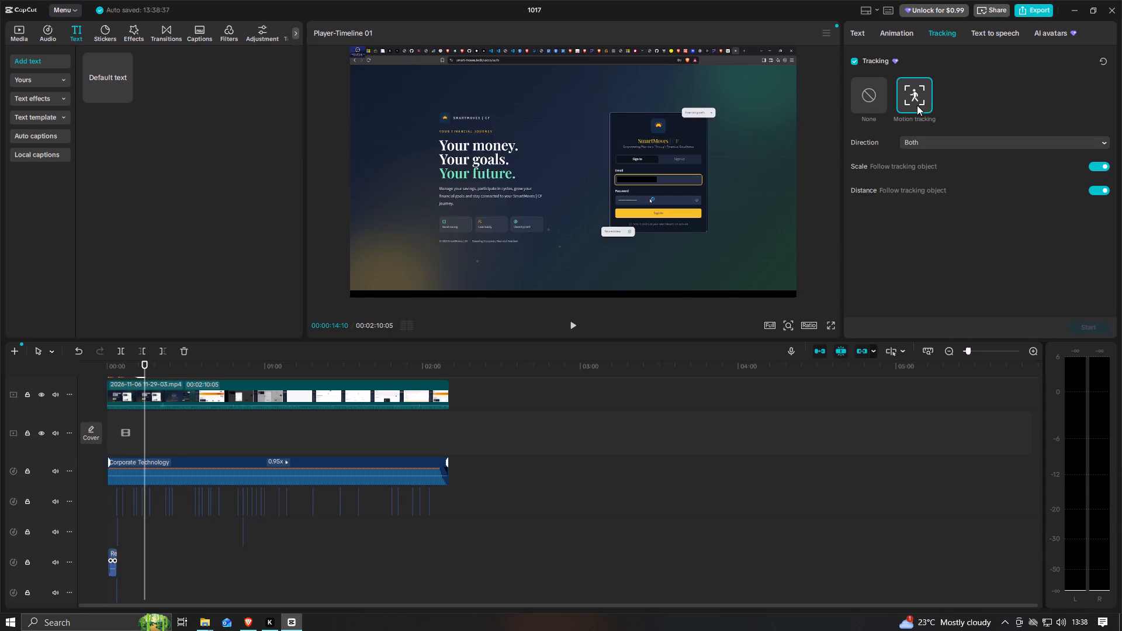
Reduce the caption text's scale to 48%.
{"action": "left_click", "coordinate": [871, 36]}
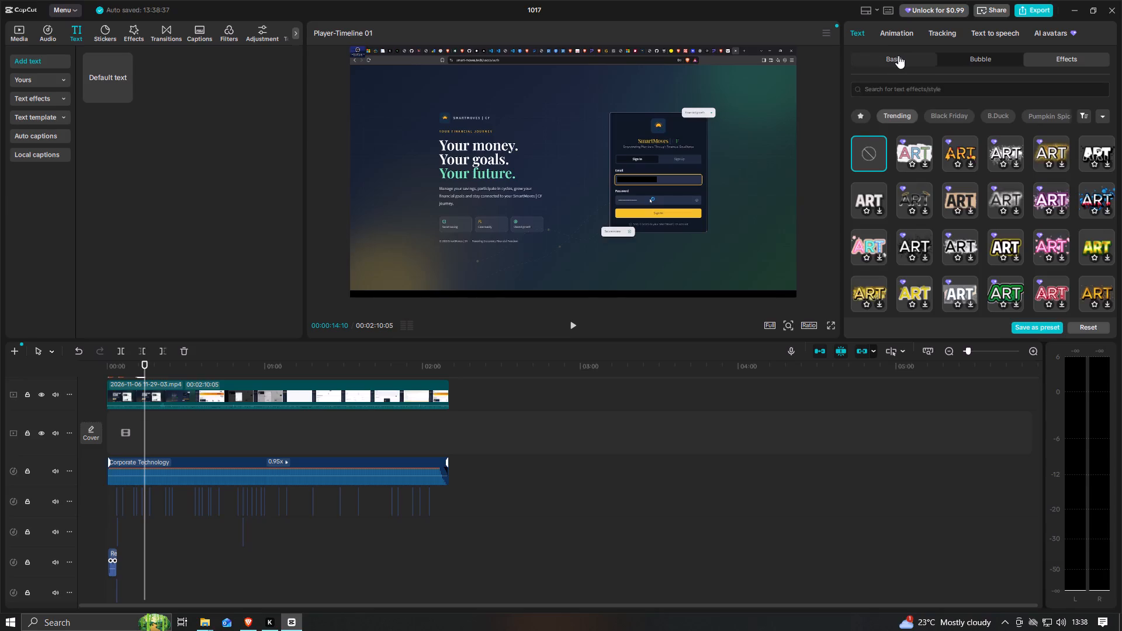
{"action": "left_click", "coordinate": [898, 56]}
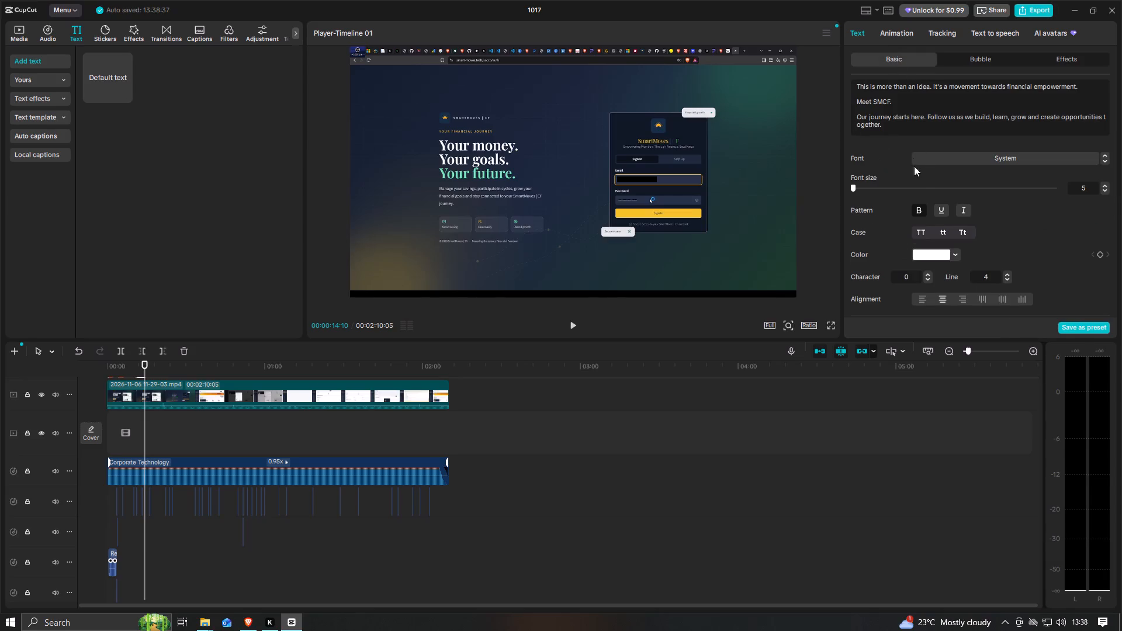
{"action": "scroll", "coordinate": [924, 254], "scroll_direction": "down", "scroll_amount": 3}
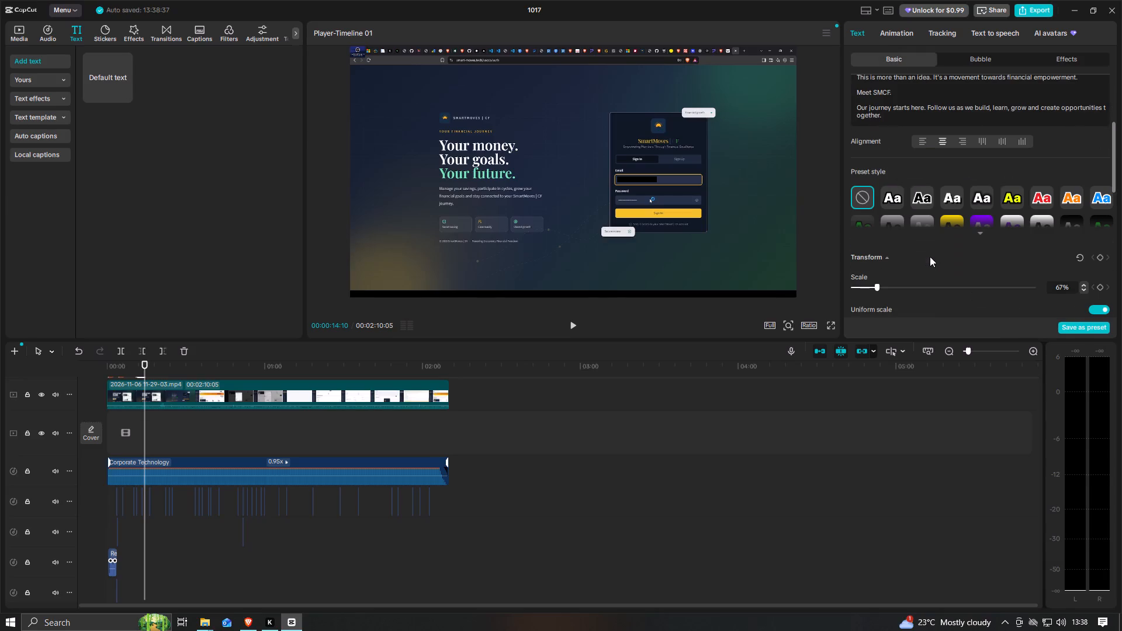
{"action": "scroll", "coordinate": [917, 282], "scroll_direction": "down", "scroll_amount": 1}
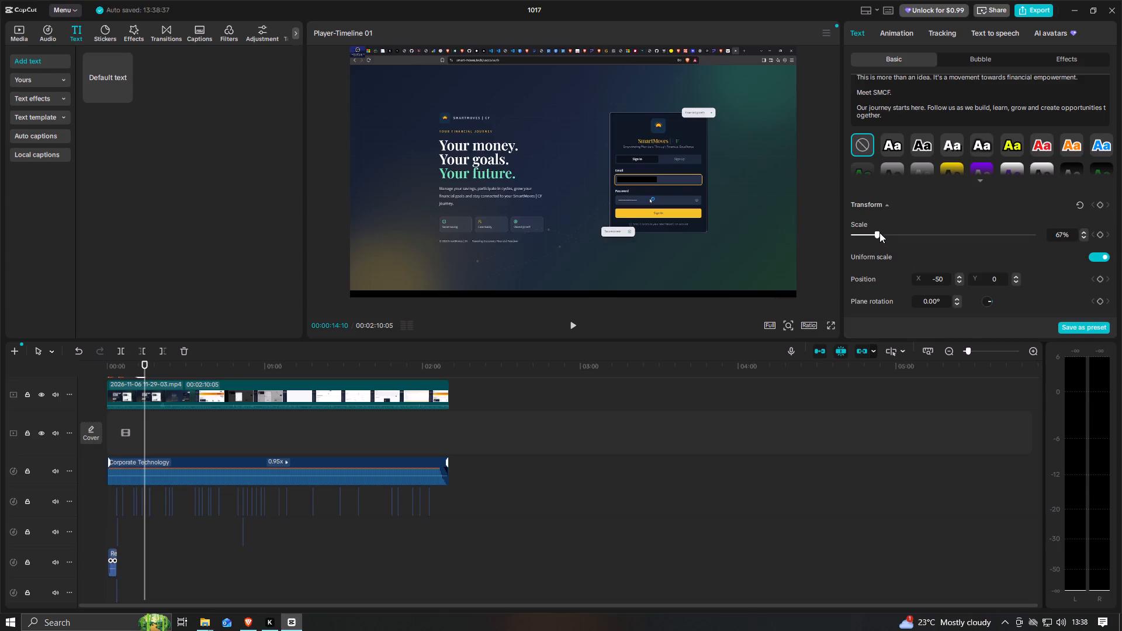
{"action": "left_click_drag", "start_coordinate": [877, 233], "coordinate": [870, 236]}
Look through the caption text's blend, stroke, background, glow and shadow settings.
{"action": "scroll", "coordinate": [898, 257], "scroll_direction": "down", "scroll_amount": 2}
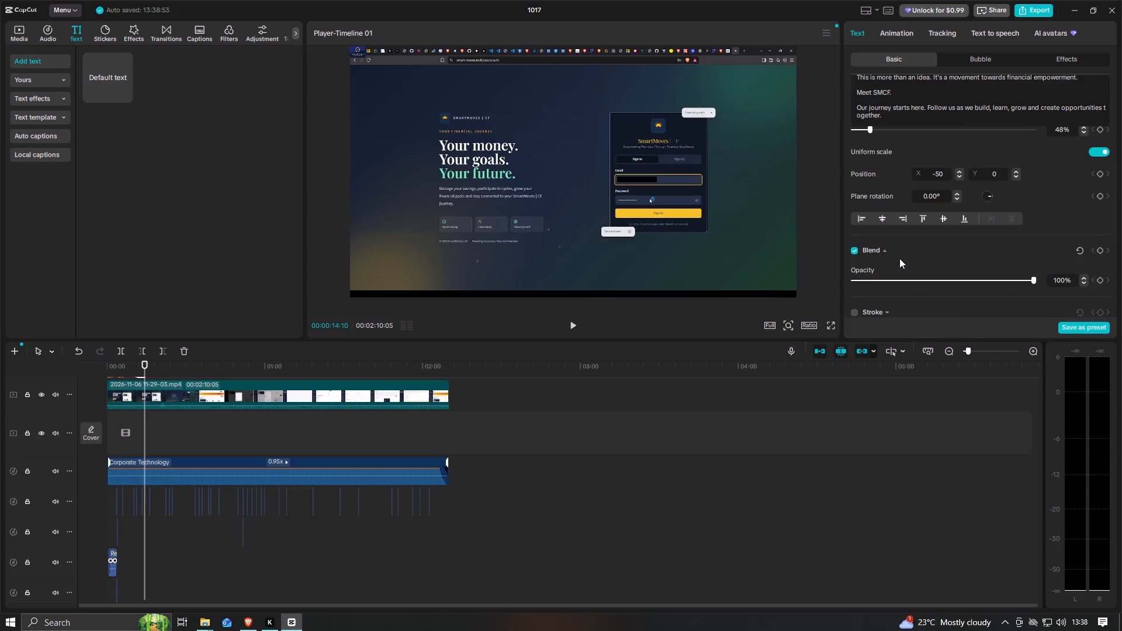
{"action": "scroll", "coordinate": [899, 258], "scroll_direction": "down", "scroll_amount": 2}
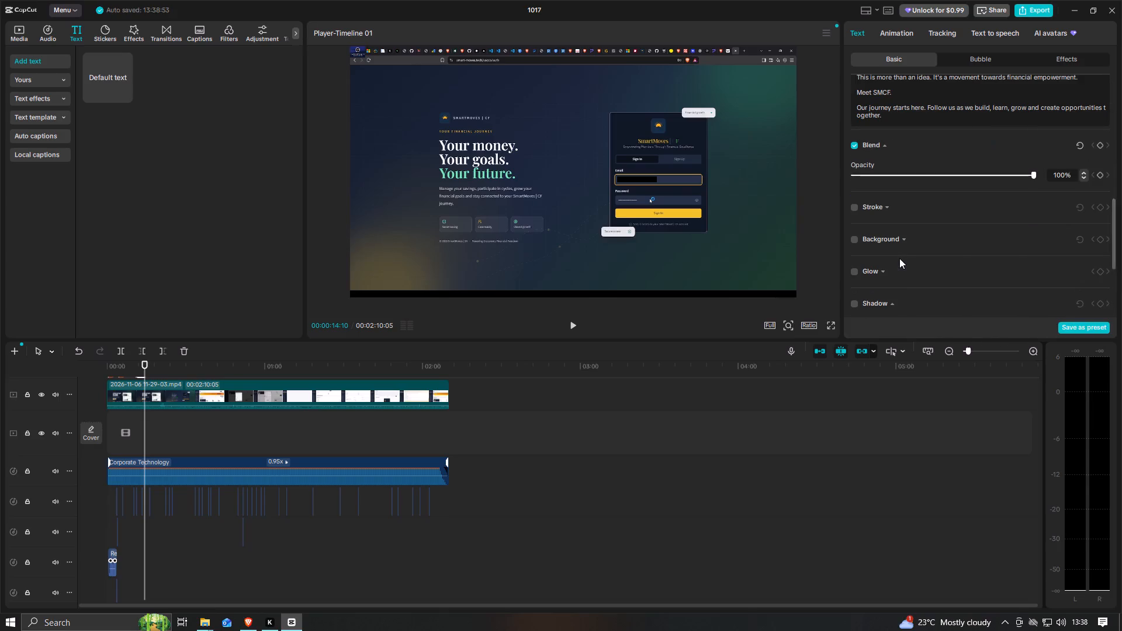
{"action": "scroll", "coordinate": [899, 258], "scroll_direction": "down", "scroll_amount": 2}
{"action": "scroll", "coordinate": [899, 258], "scroll_direction": "up", "scroll_amount": 1}
{"action": "scroll", "coordinate": [899, 258], "scroll_direction": "down", "scroll_amount": 2}
{"action": "scroll", "coordinate": [899, 258], "scroll_direction": "up", "scroll_amount": 1}
{"action": "scroll", "coordinate": [899, 258], "scroll_direction": "down", "scroll_amount": 3}
{"action": "scroll", "coordinate": [899, 258], "scroll_direction": "up", "scroll_amount": 1}
{"action": "scroll", "coordinate": [899, 258], "scroll_direction": "down", "scroll_amount": 3}
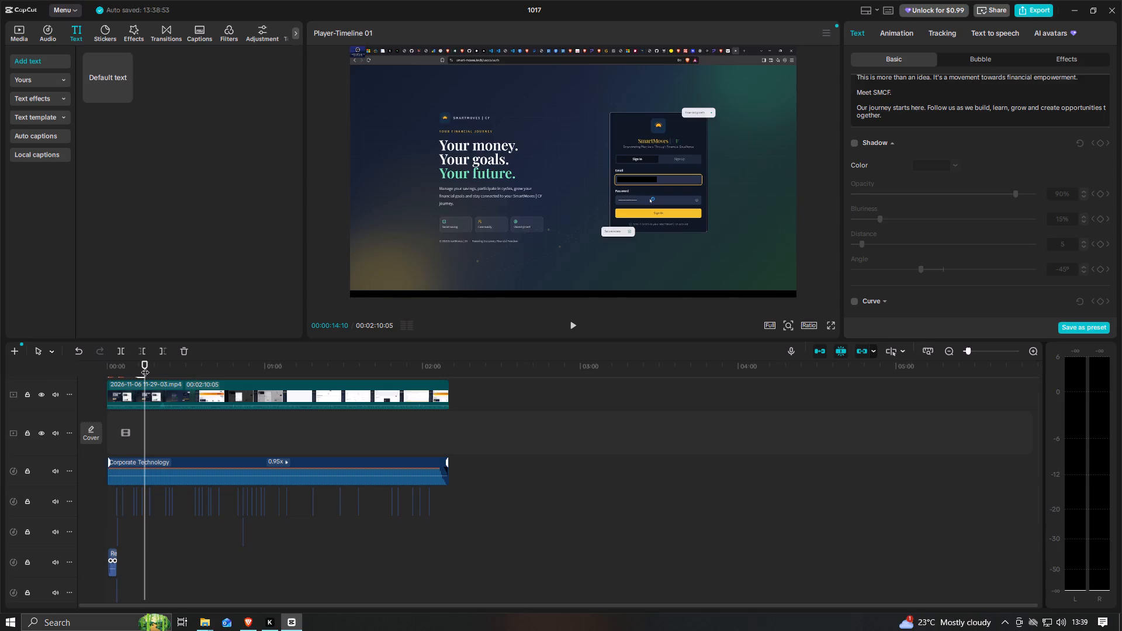
Trim the end of the last caption clip on the text track to make it slightly shorter, and deselect it.
{"action": "left_click_drag", "start_coordinate": [145, 366], "coordinate": [137, 369]}
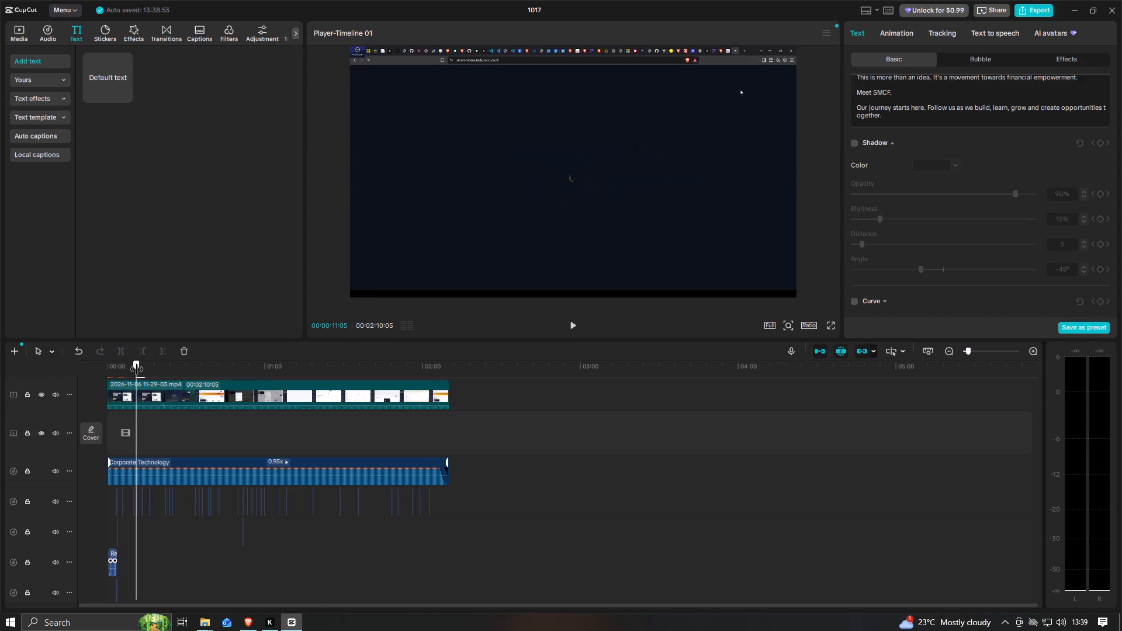
{"action": "left_click_drag", "start_coordinate": [137, 369], "coordinate": [133, 372]}
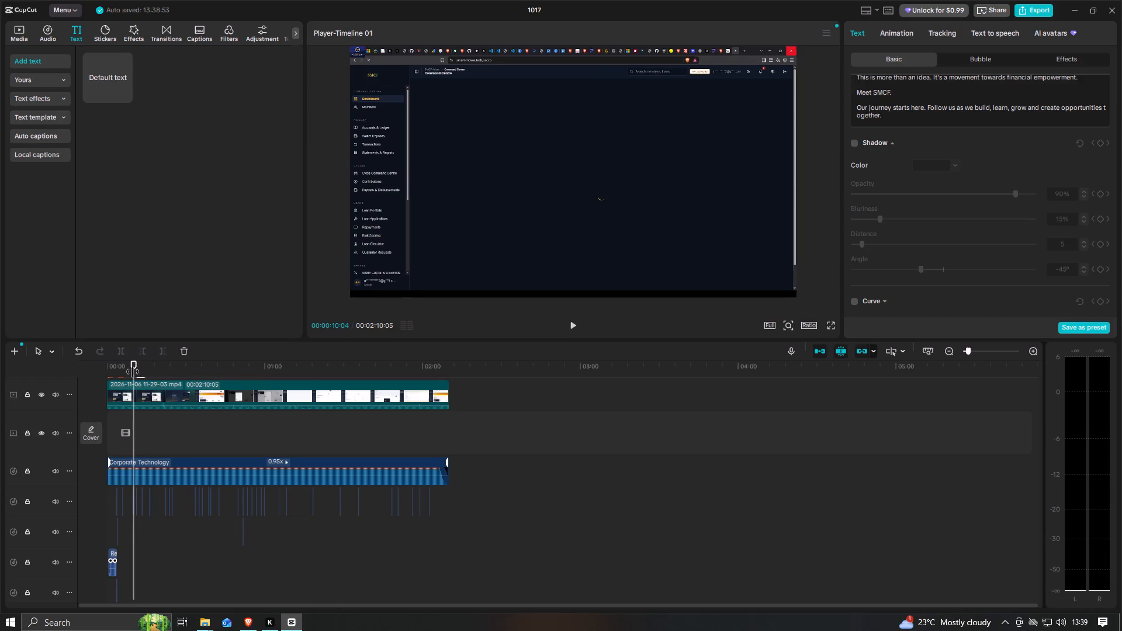
{"action": "scroll", "coordinate": [163, 418], "scroll_direction": "up", "scroll_amount": 2}
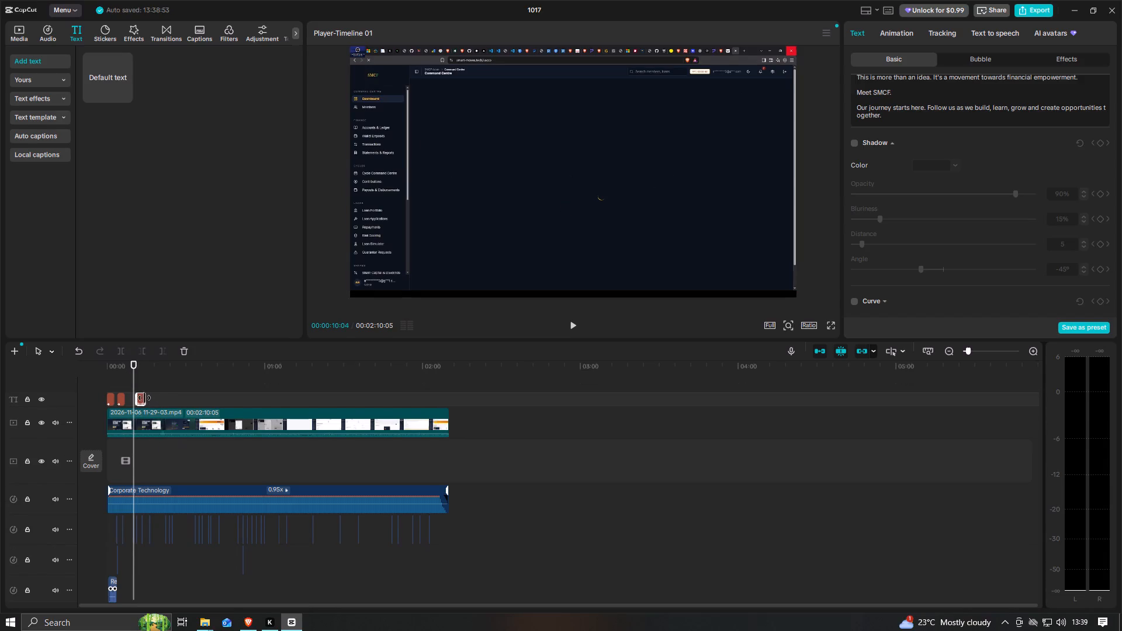
{"action": "left_click_drag", "start_coordinate": [146, 400], "coordinate": [143, 403]}
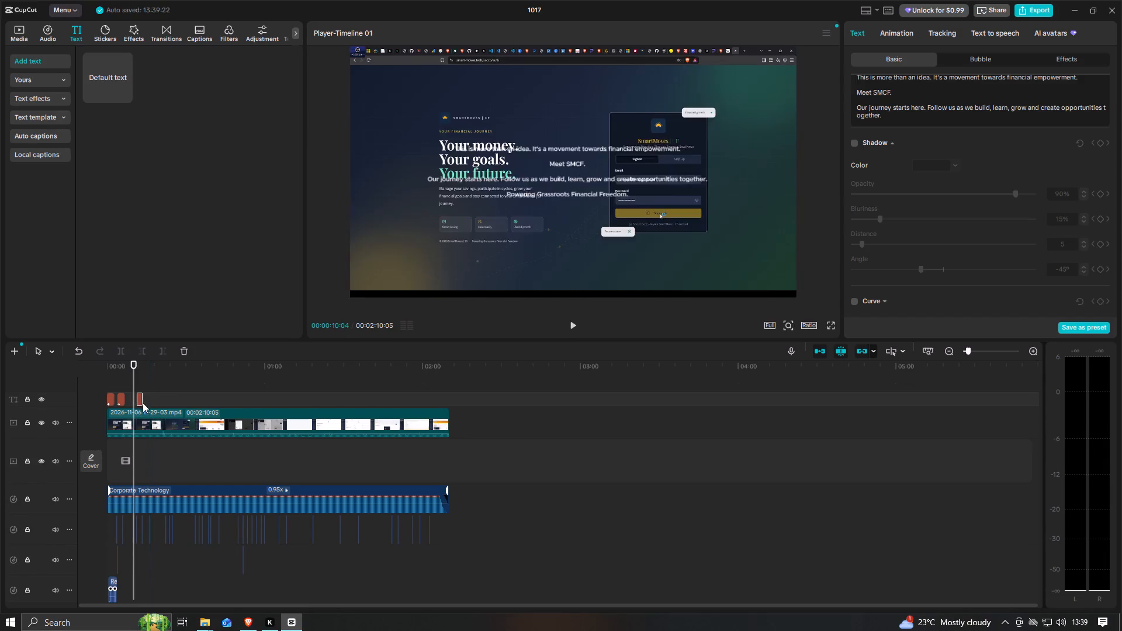
{"action": "left_click_drag", "start_coordinate": [143, 403], "coordinate": [140, 403]}
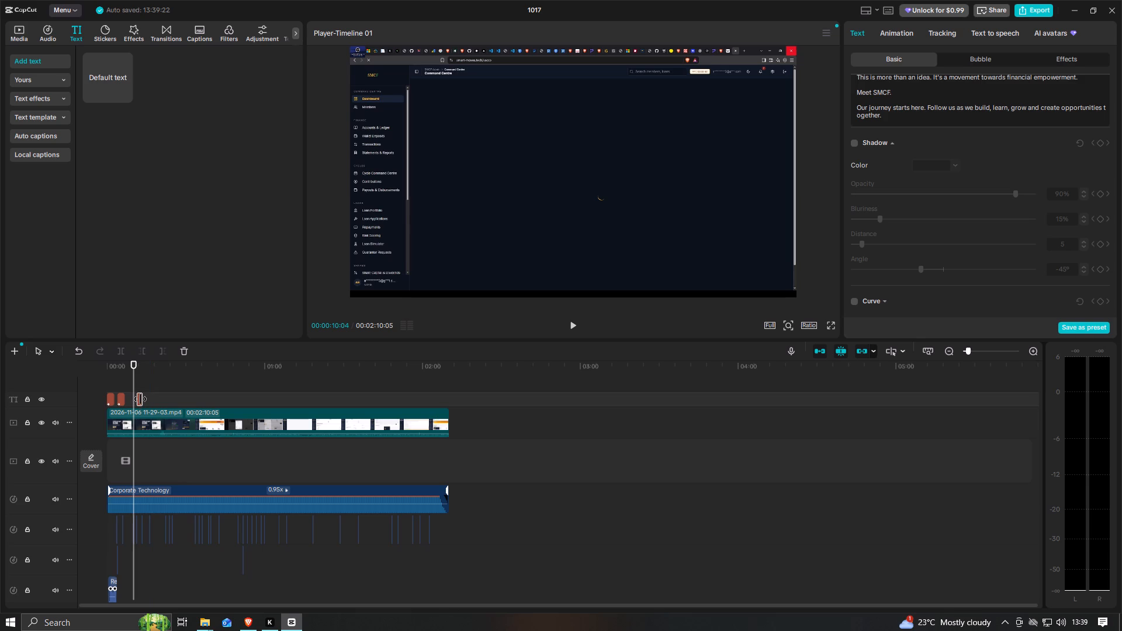
{"action": "left_click", "coordinate": [140, 399]}
{"action": "left_click", "coordinate": [236, 403]}
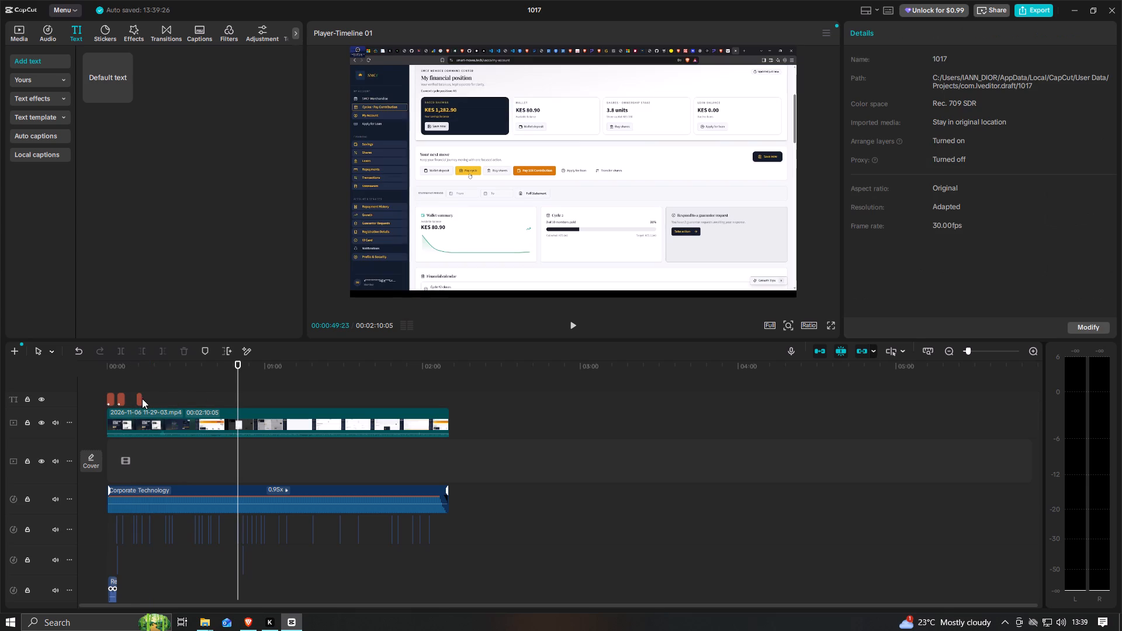
Scrub around the third caption clip and play the video from about 7 to 18 seconds to review the caption timing.
{"action": "left_click", "coordinate": [140, 399]}
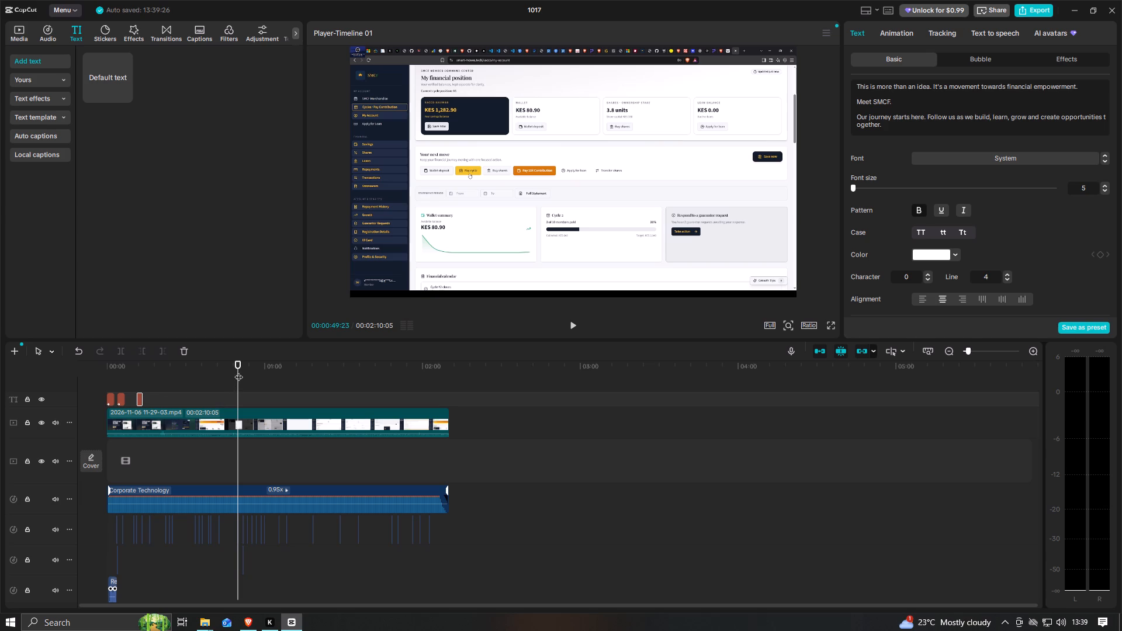
{"action": "left_click_drag", "start_coordinate": [240, 367], "coordinate": [136, 386]}
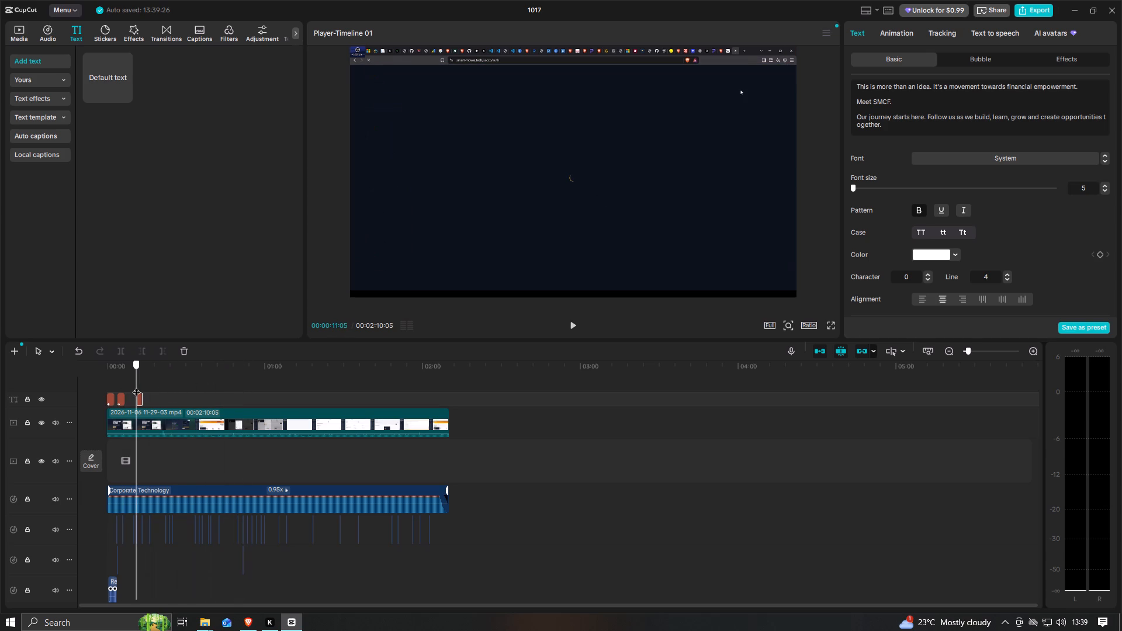
{"action": "left_click_drag", "start_coordinate": [136, 386], "coordinate": [141, 389]}
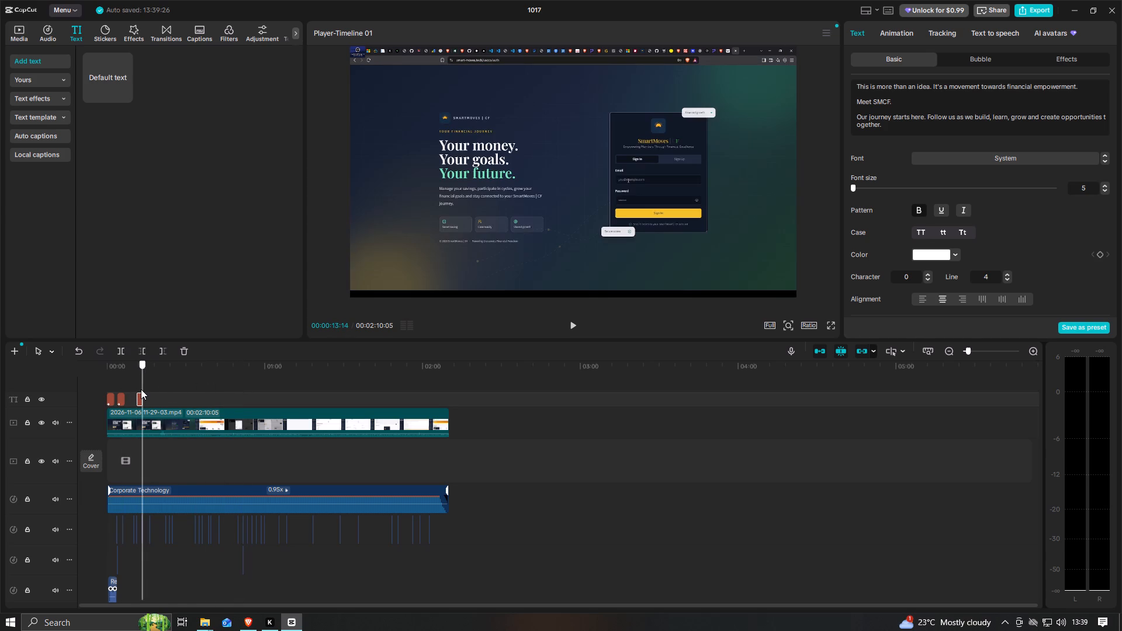
{"action": "left_click_drag", "start_coordinate": [141, 389], "coordinate": [140, 390]}
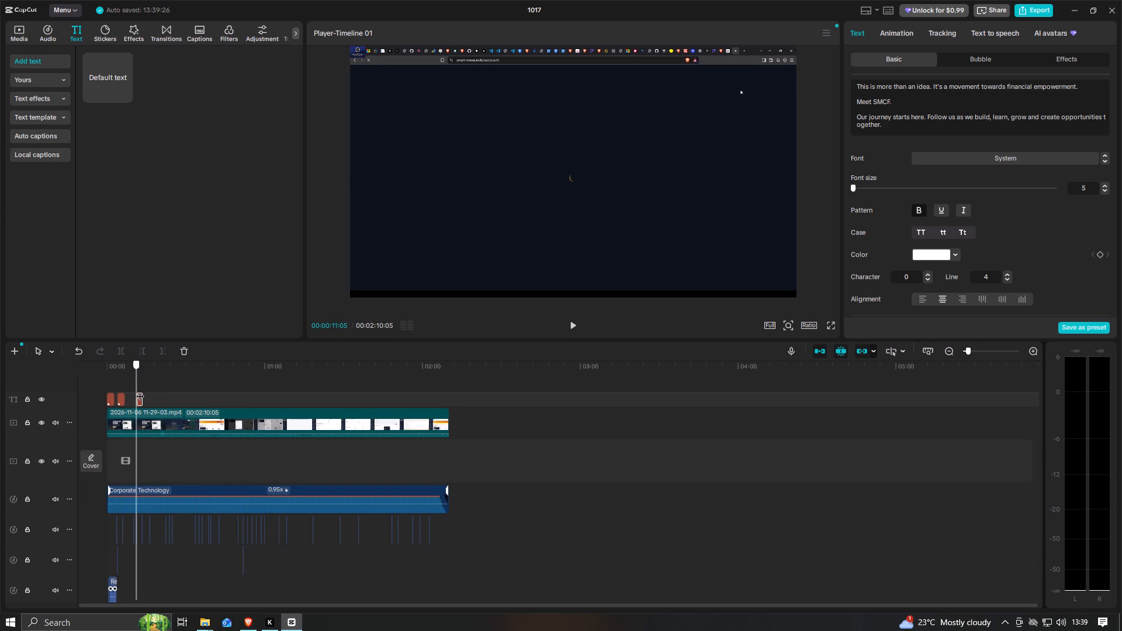
{"action": "left_click_drag", "start_coordinate": [140, 390], "coordinate": [134, 393]}
{"action": "left_click", "coordinate": [136, 369]}
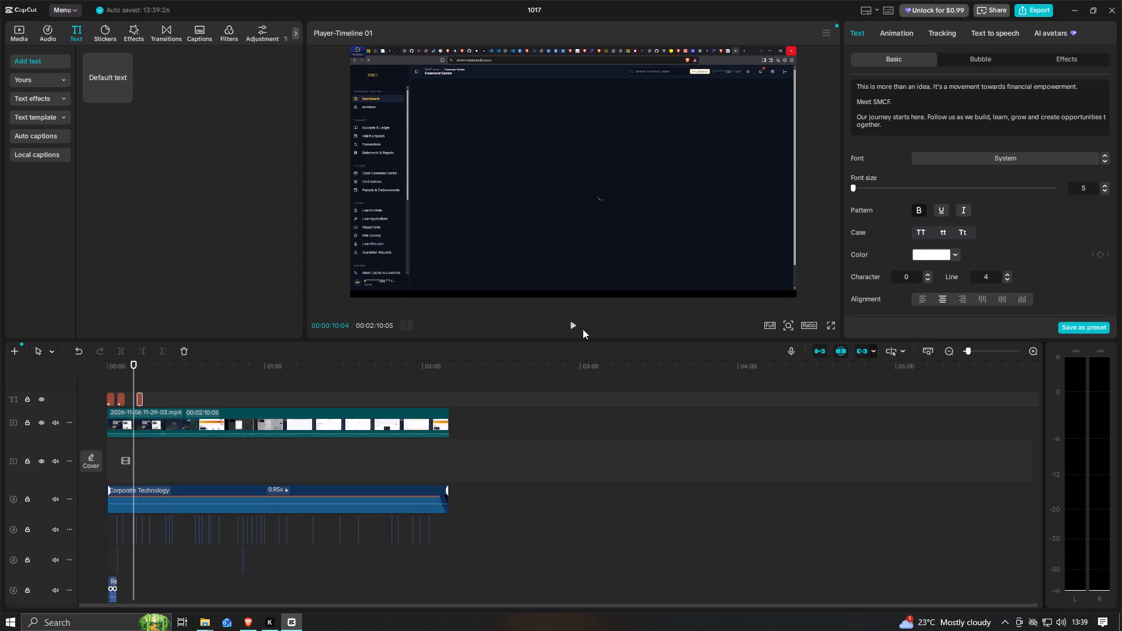
{"action": "left_click_drag", "start_coordinate": [133, 369], "coordinate": [127, 371]}
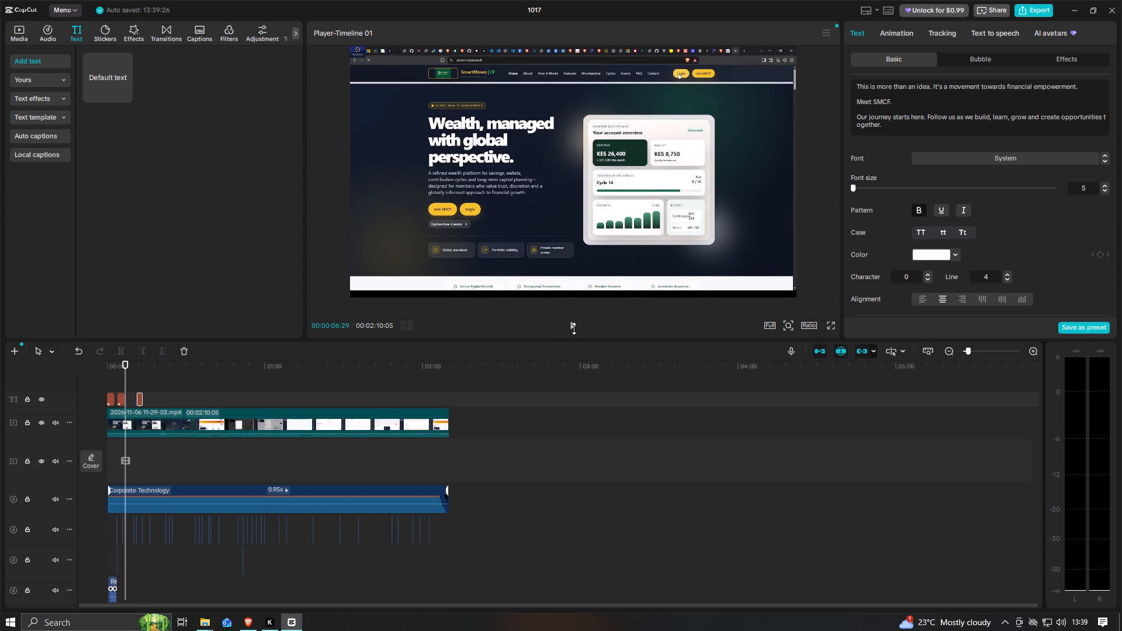
{"action": "left_click", "coordinate": [573, 327]}
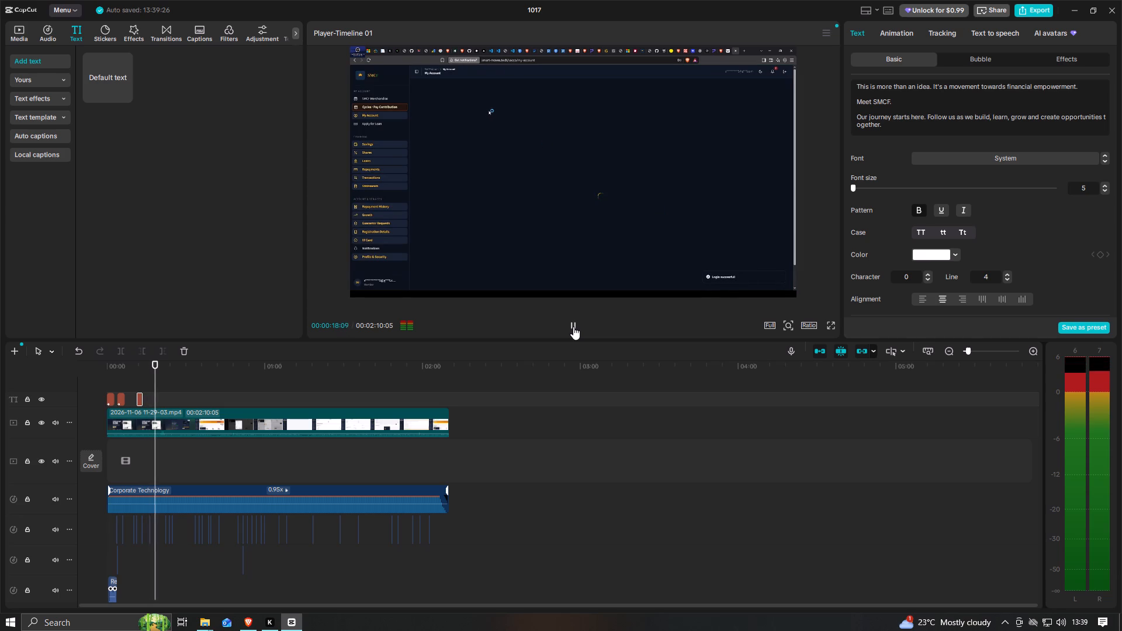
{"action": "left_click", "coordinate": [573, 327]}
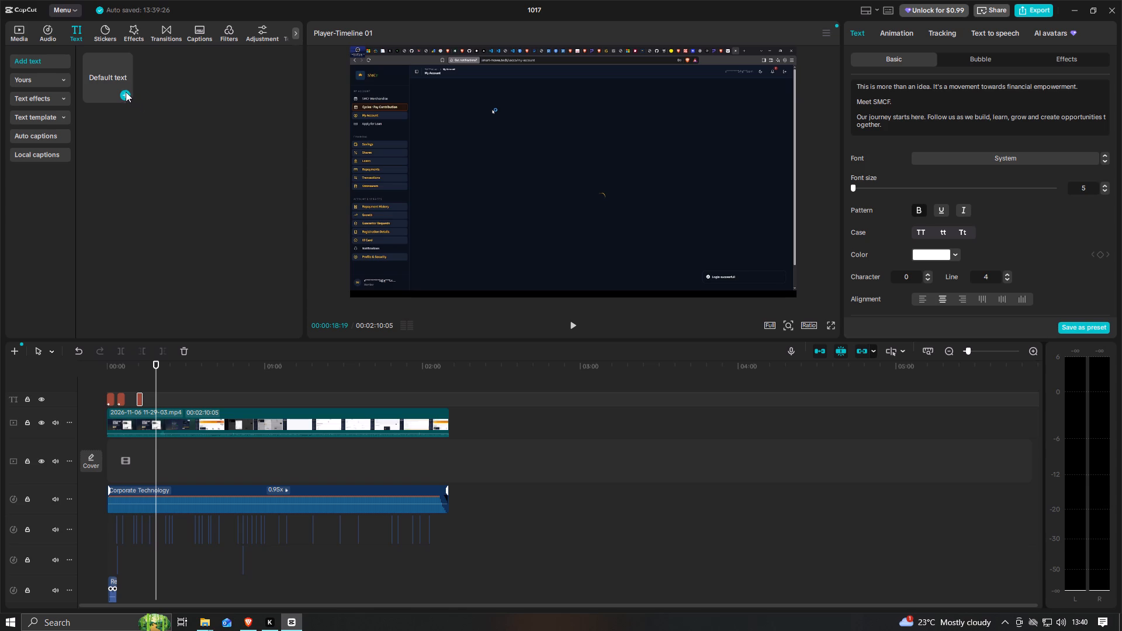
Add a default text clip at about 18 seconds and set its wording to "Search: smart-moves.tech".
{"action": "left_click", "coordinate": [126, 95]}
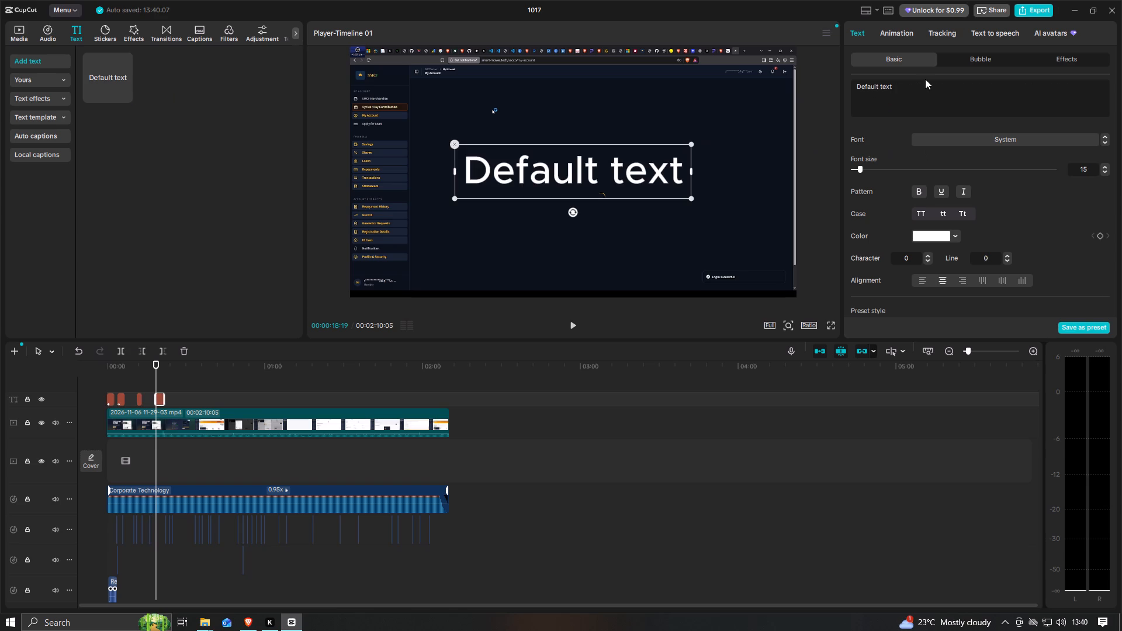
{"action": "left_click_drag", "start_coordinate": [900, 87], "coordinate": [740, 113]}
{"action": "left_click_drag", "start_coordinate": [896, 85], "coordinate": [838, 88]}
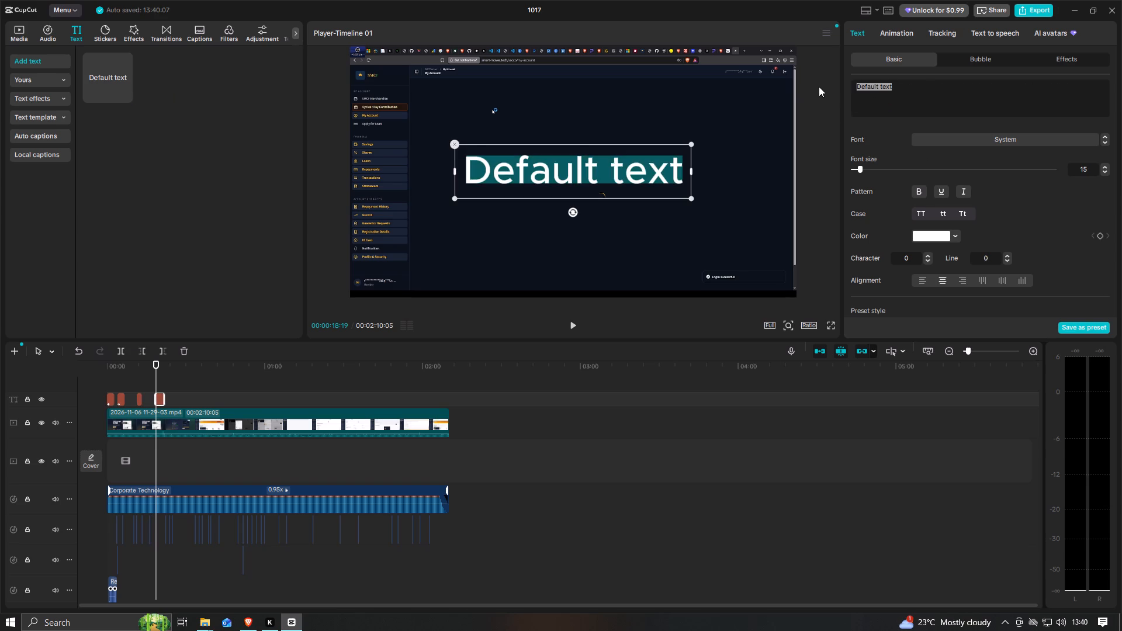
{"action": "type", "text": "Sma"}
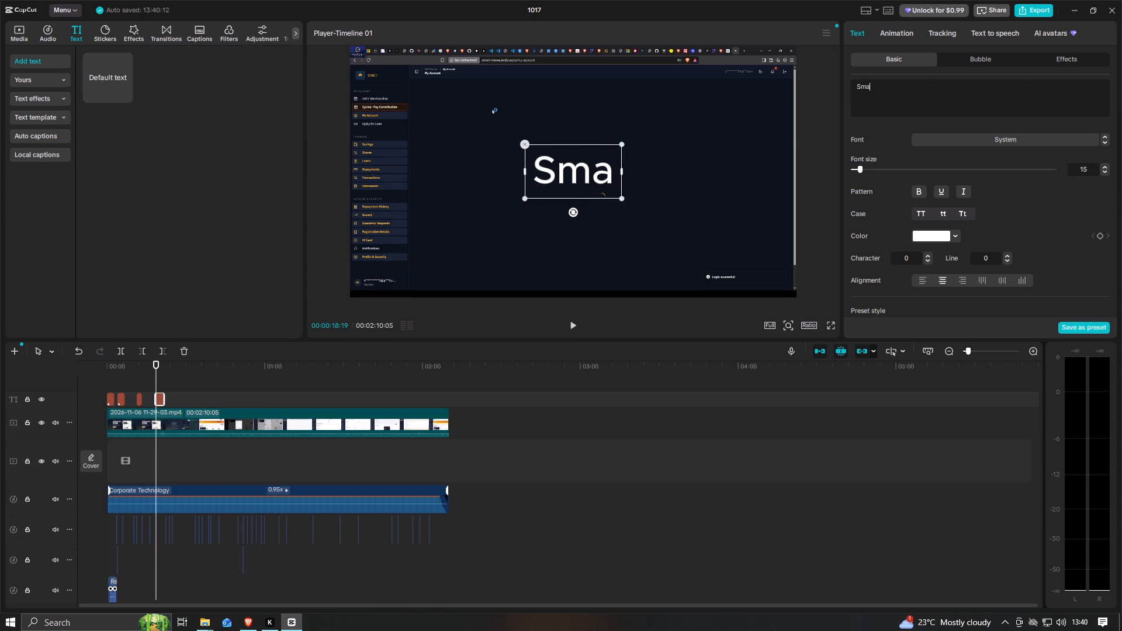
{"action": "key", "text": "BackSpace"}
{"action": "key", "text": "BackSpace"}
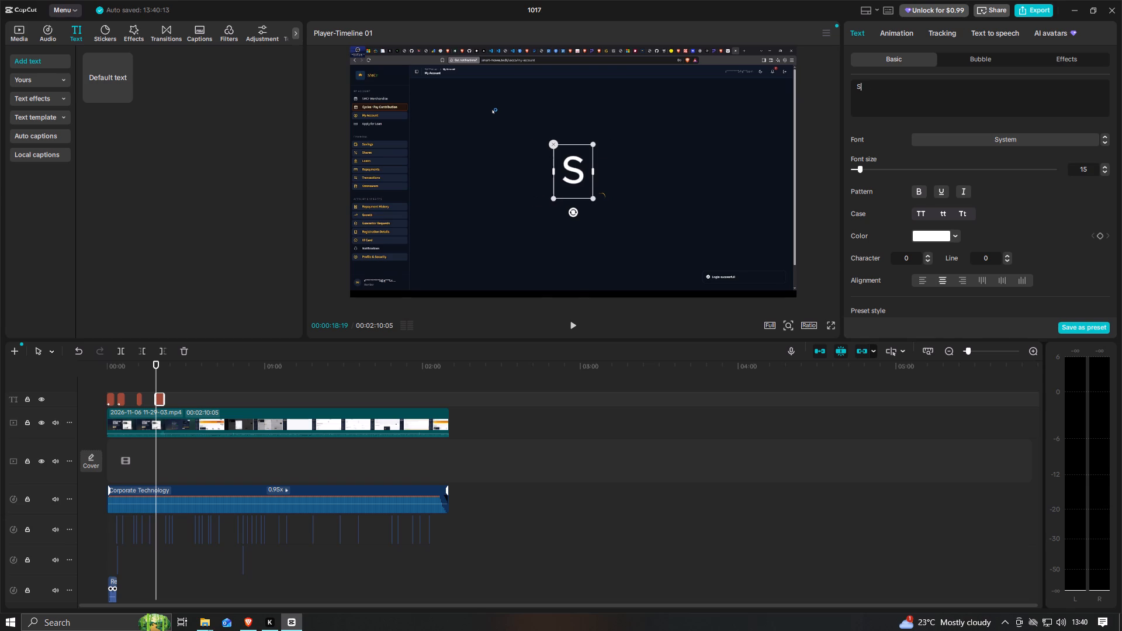
{"action": "type", "text": "ea"}
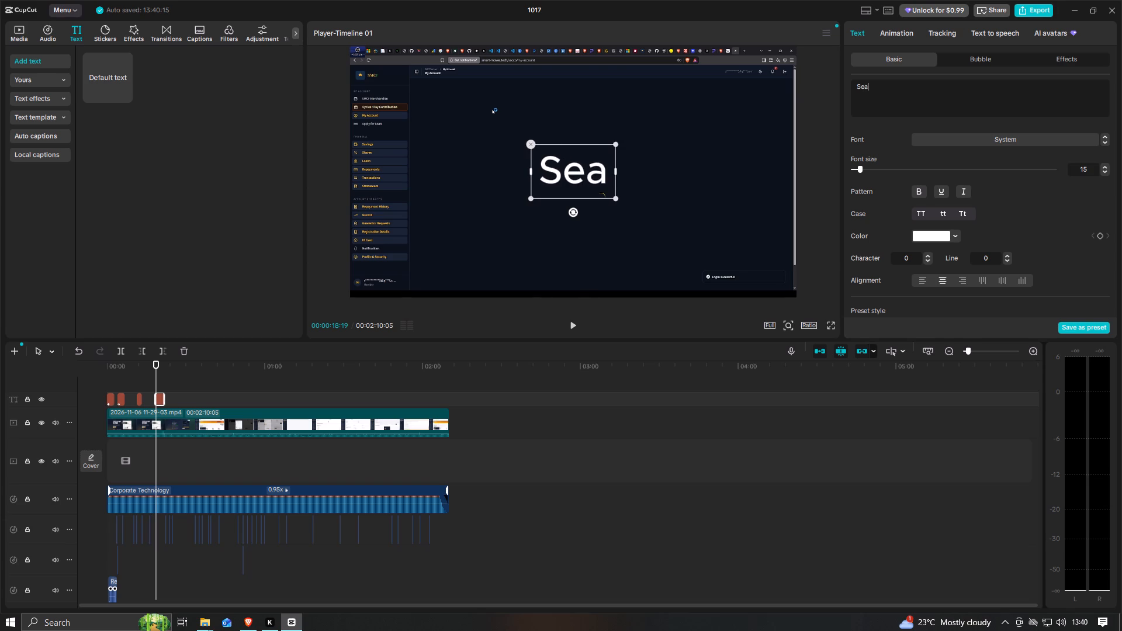
{"action": "type", "text": "rcg"}
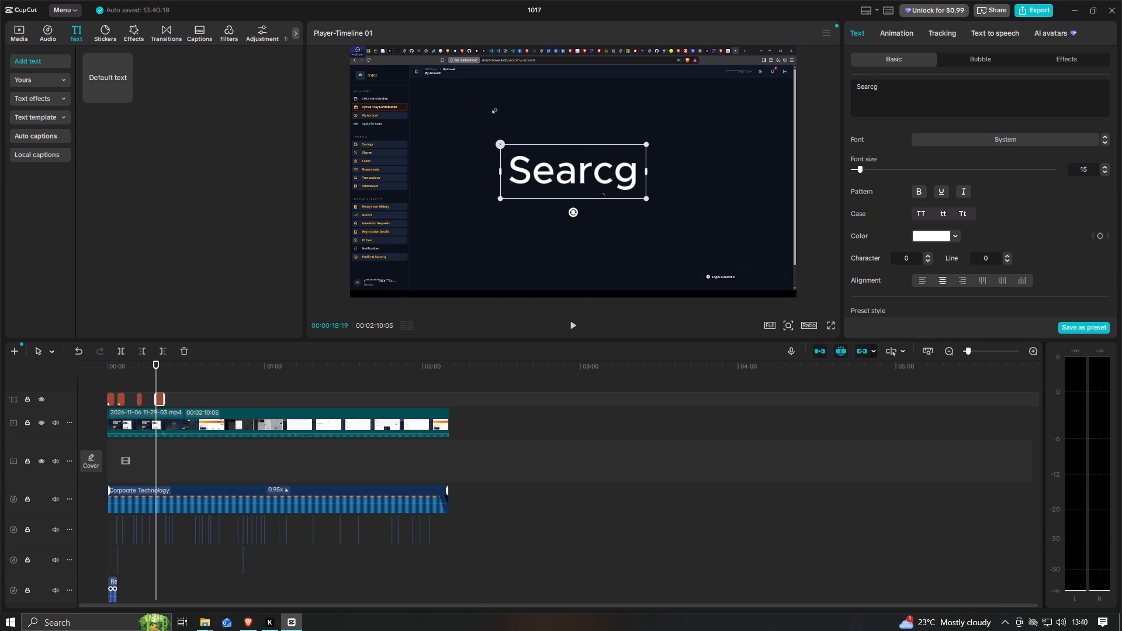
{"action": "key", "text": "BackSpace"}
{"action": "key", "text": "h"}
{"action": "key", "text": "shift+colon"}
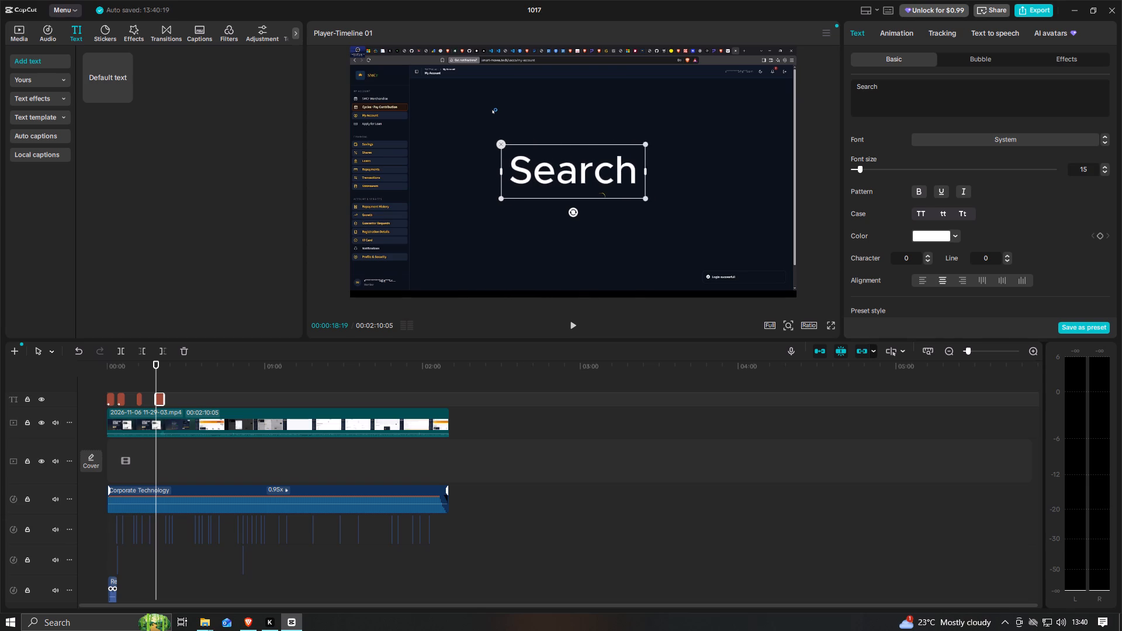
{"action": "key", "text": "space"}
{"action": "type", "text": "smart"}
{"action": "type", "text": "-moves"}
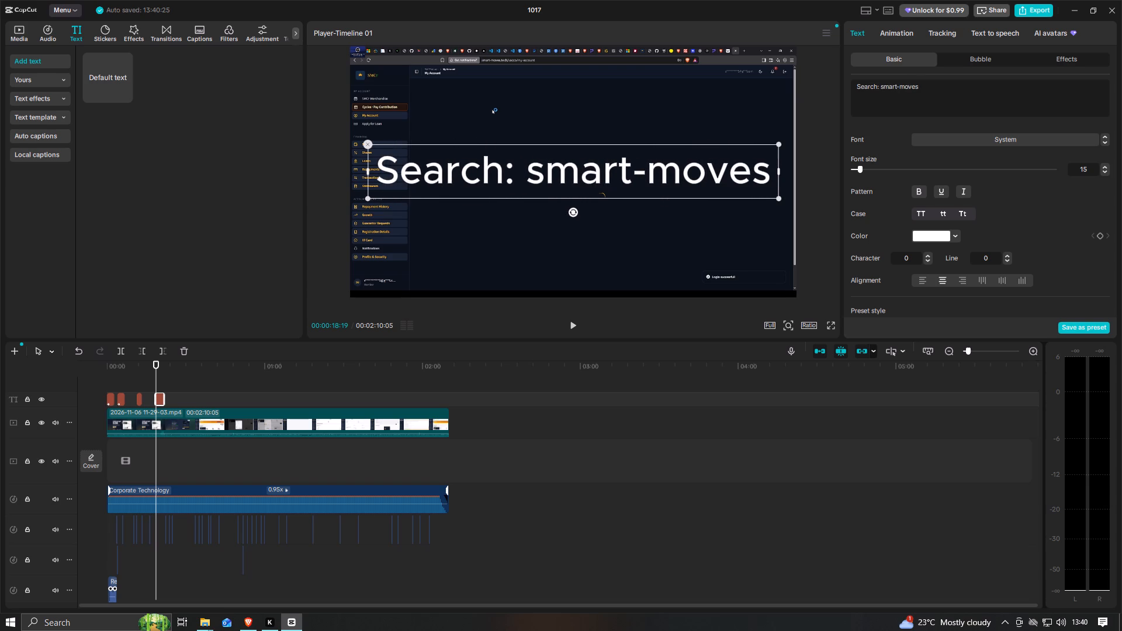
{"action": "type", "text": ".tech"}
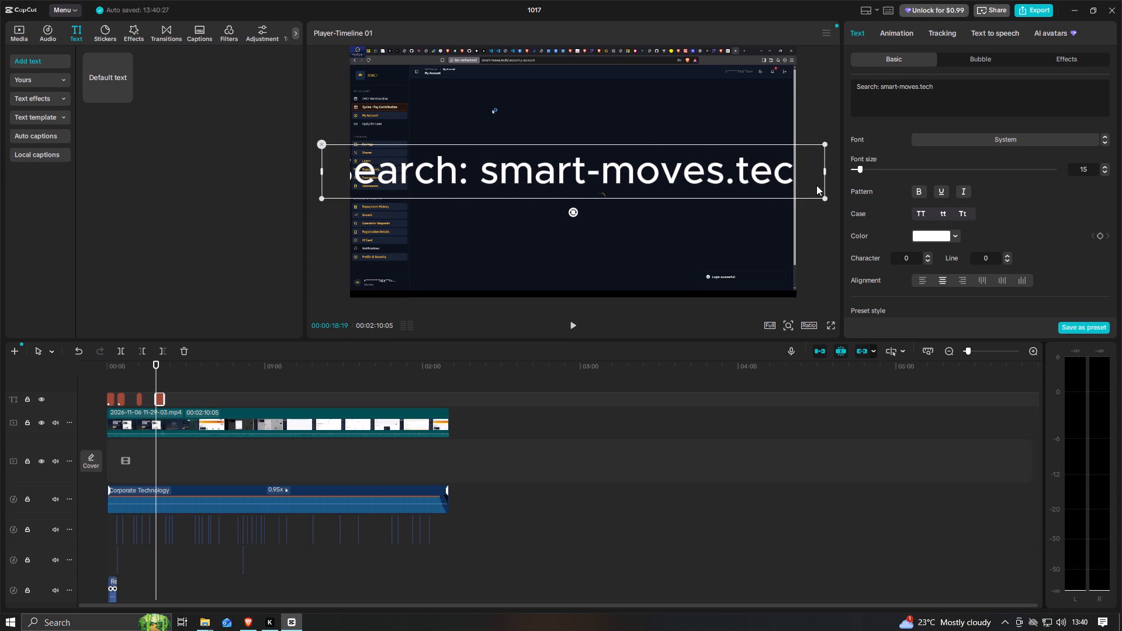
Scale down the "Search: smart-moves.tech" caption in the preview so it fits inside the video frame.
{"action": "left_click", "coordinate": [822, 193]}
{"action": "left_click_drag", "start_coordinate": [826, 197], "coordinate": [649, 189]}
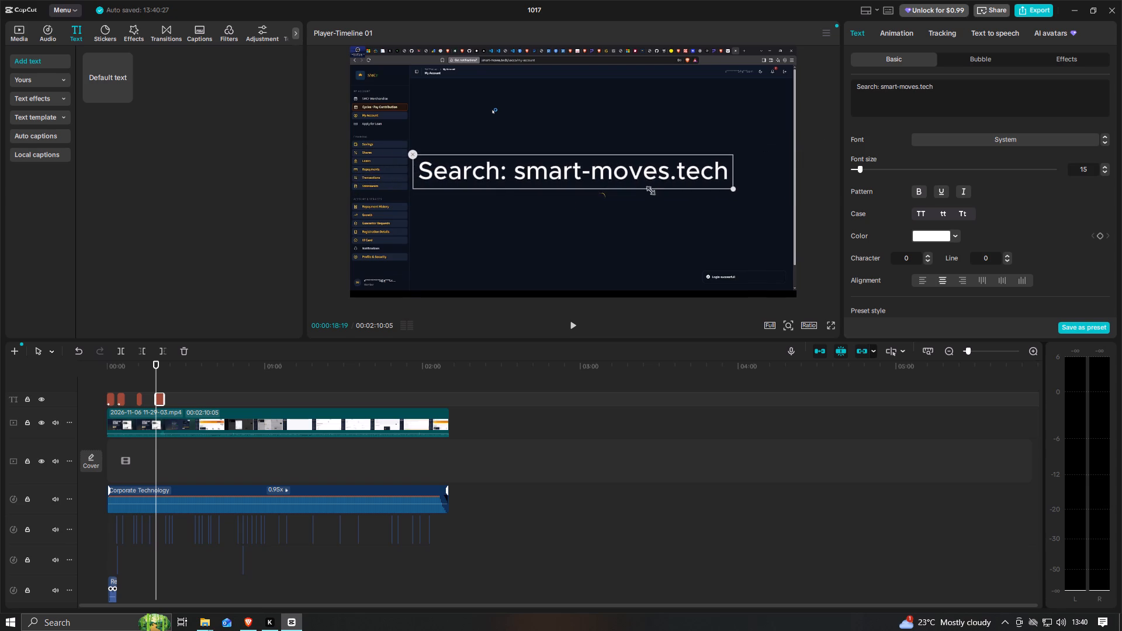
{"action": "left_click_drag", "start_coordinate": [649, 189], "coordinate": [645, 190]}
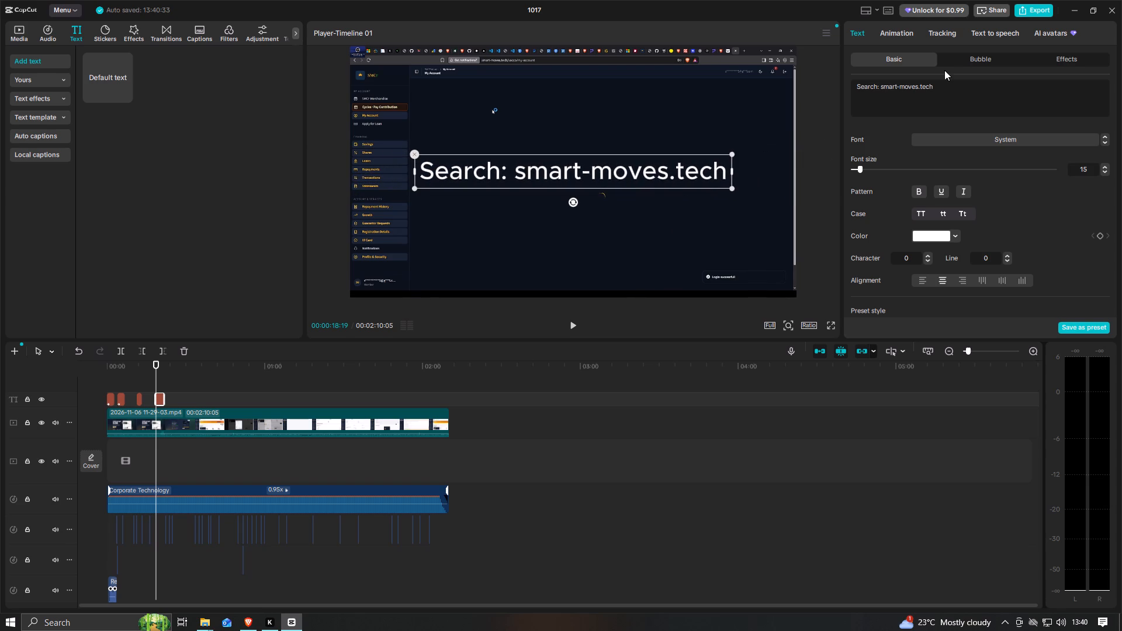
Append "to join" to the end of the "Search: smart-moves.tech" caption.
{"action": "left_click", "coordinate": [943, 86]}
{"action": "key", "text": "space"}
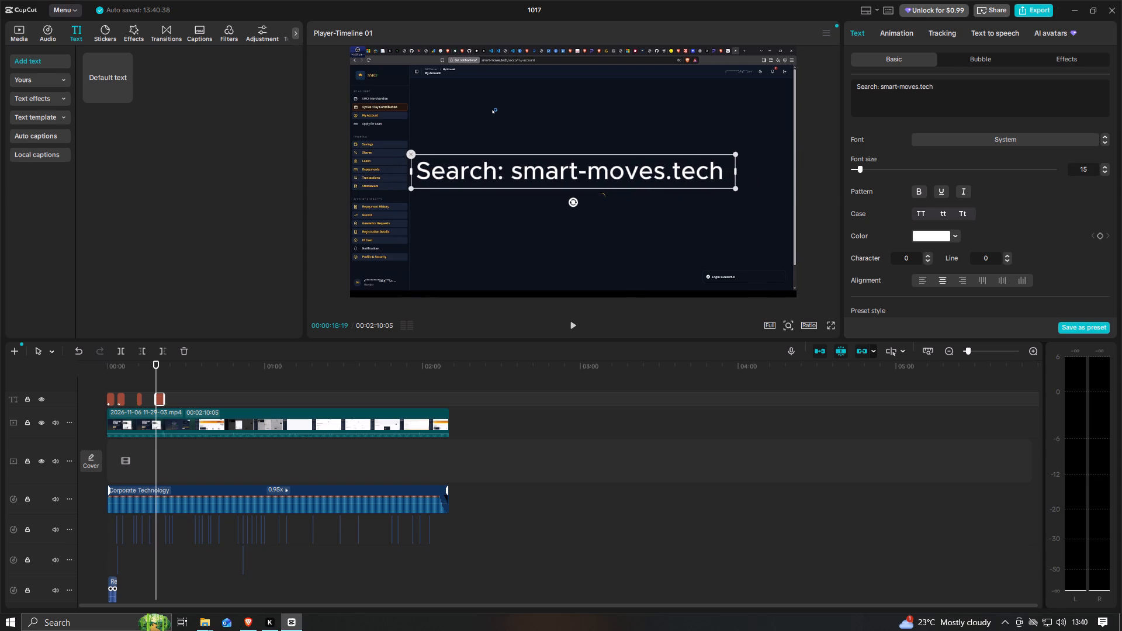
{"action": "type", "text": "to"}
{"action": "key", "text": "space"}
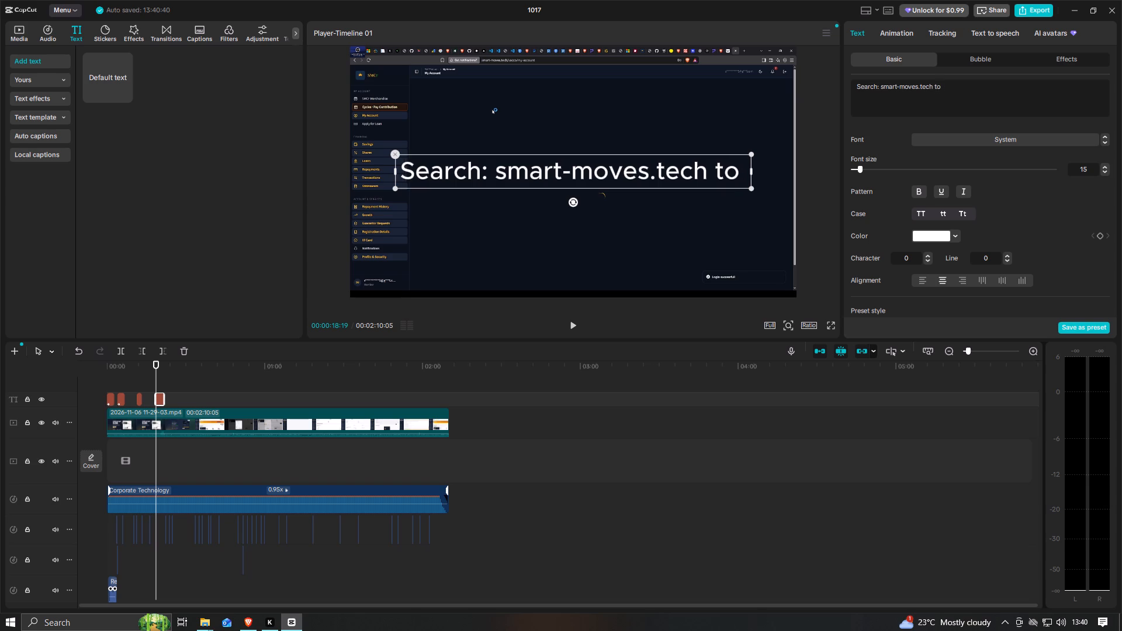
{"action": "type", "text": "join"}
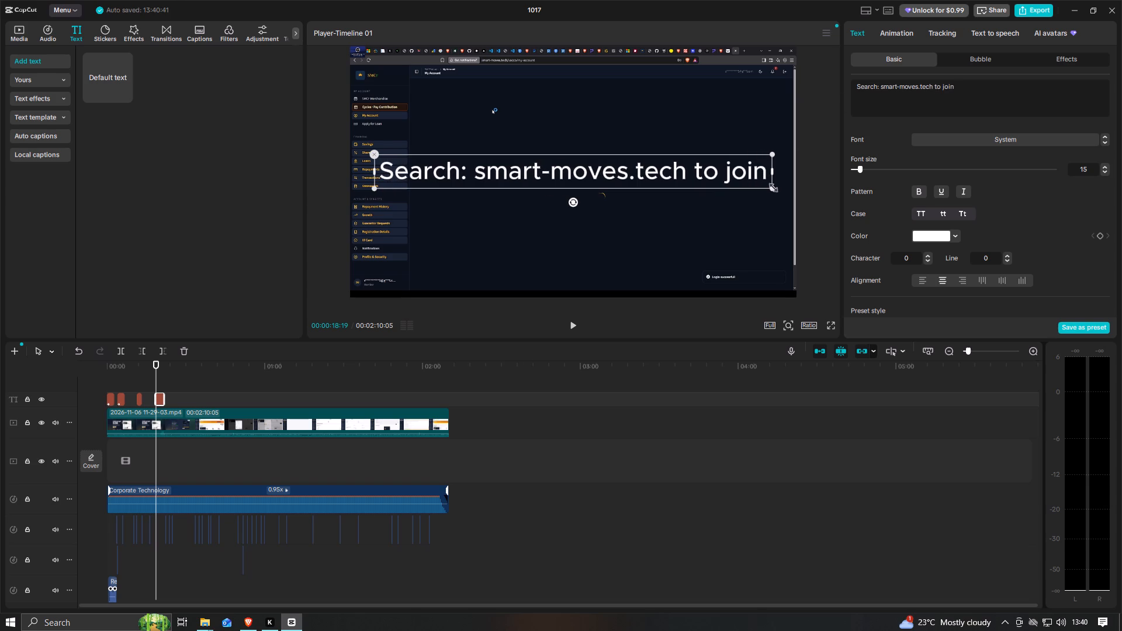
Shrink the "Search: smart-moves.tech to join" caption a bit more and shift it slightly right and up in the frame.
{"action": "left_click_drag", "start_coordinate": [771, 186], "coordinate": [725, 179]}
{"action": "left_click_drag", "start_coordinate": [657, 168], "coordinate": [659, 168]}
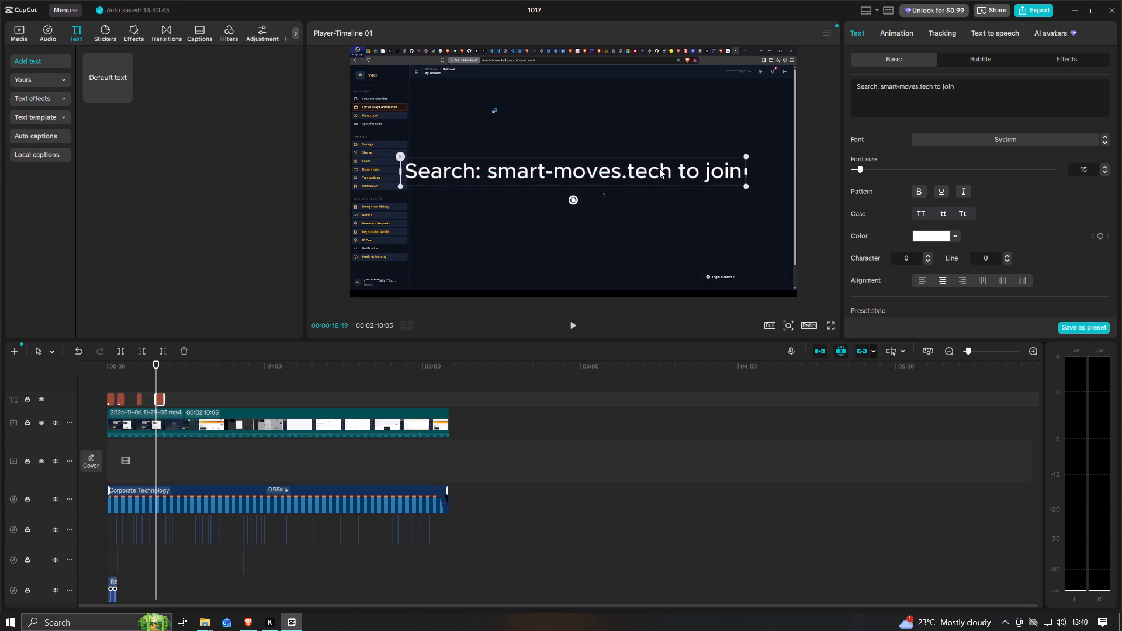
{"action": "left_click_drag", "start_coordinate": [659, 168], "coordinate": [671, 164]}
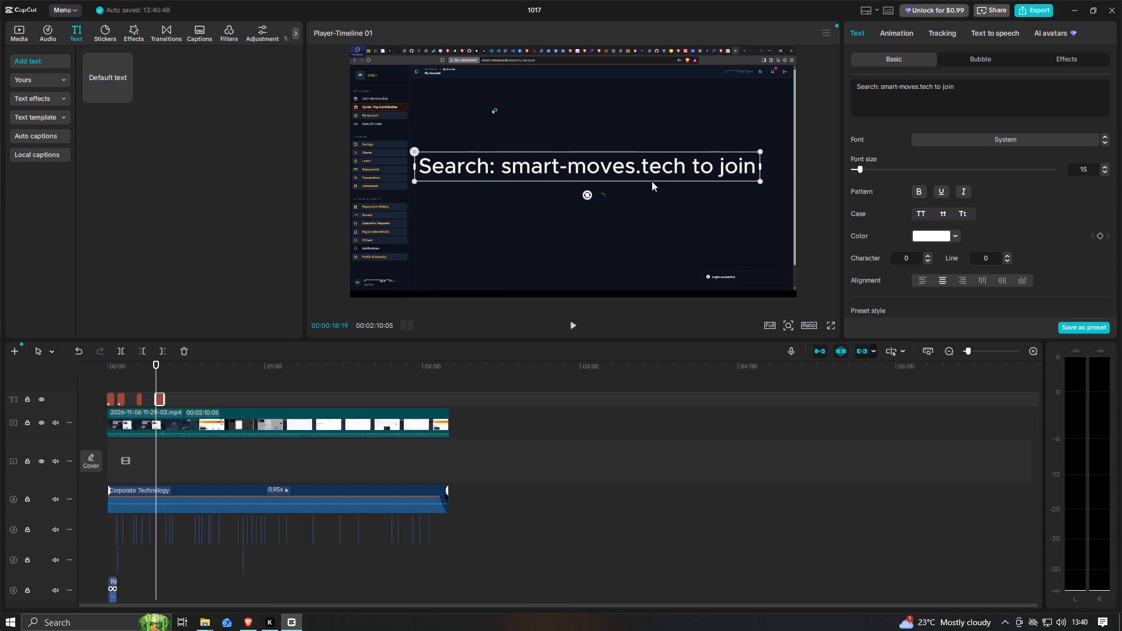
Trim the end of the "Search: smart-moves.tech to join" clip on the text track to shorten it, and deselect it.
{"action": "left_click", "coordinate": [159, 400]}
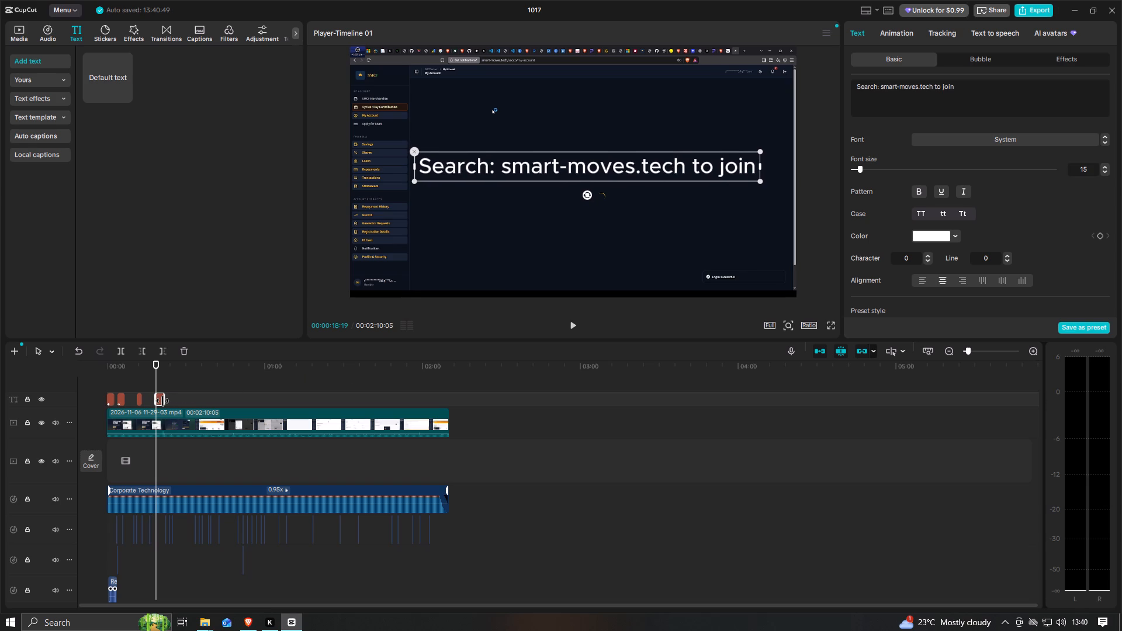
{"action": "left_click", "coordinate": [164, 401]}
{"action": "left_click_drag", "start_coordinate": [164, 401], "coordinate": [158, 403]}
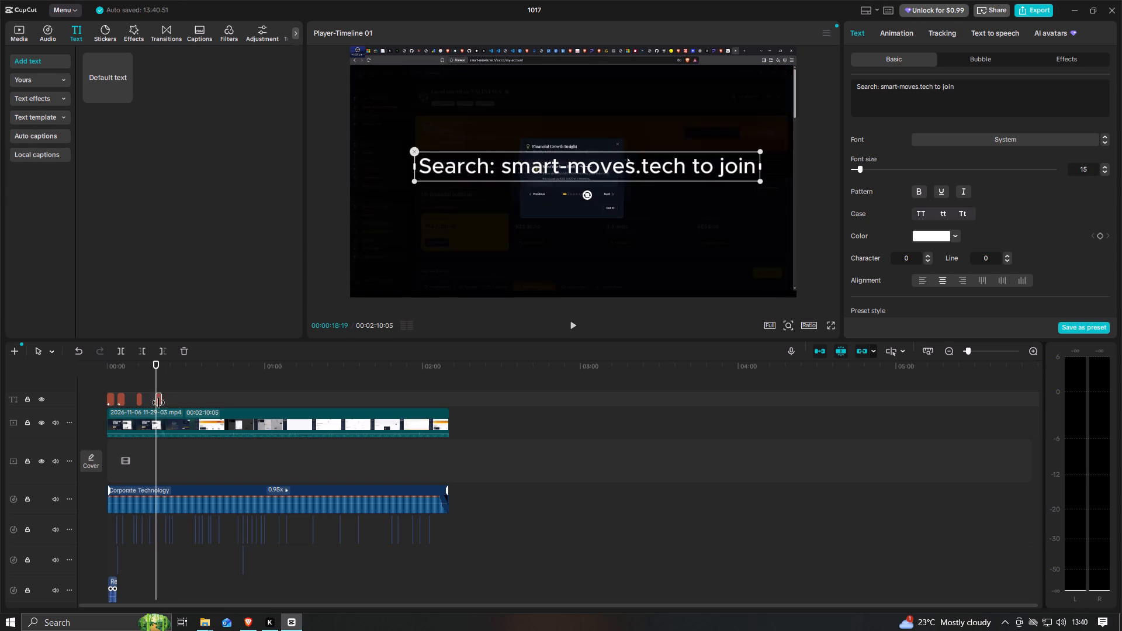
{"action": "left_click_drag", "start_coordinate": [158, 403], "coordinate": [154, 405]}
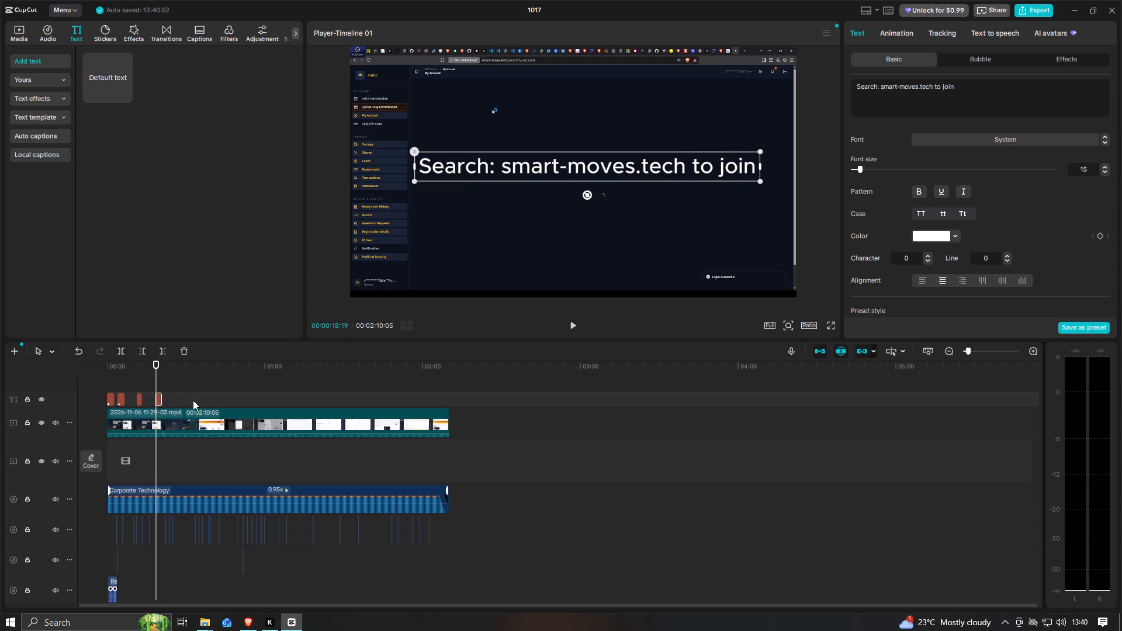
{"action": "left_click", "coordinate": [209, 398]}
Scrub the timeline back to about 16 seconds, just before the new caption, to review it.
{"action": "left_click_drag", "start_coordinate": [209, 368], "coordinate": [206, 368]}
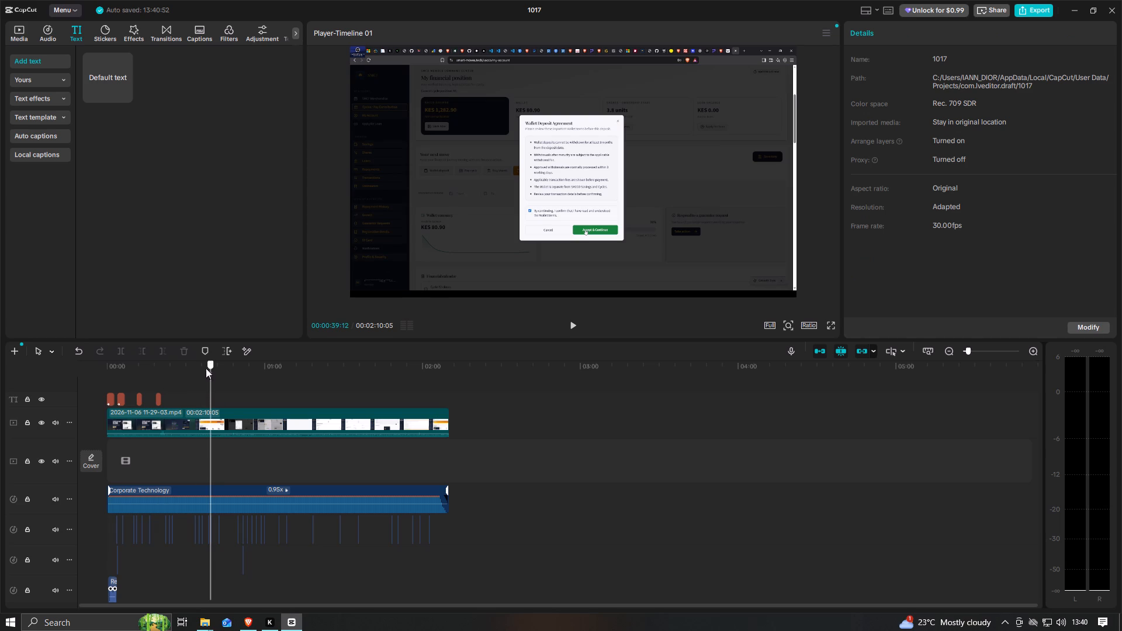
{"action": "left_click_drag", "start_coordinate": [206, 368], "coordinate": [148, 386]}
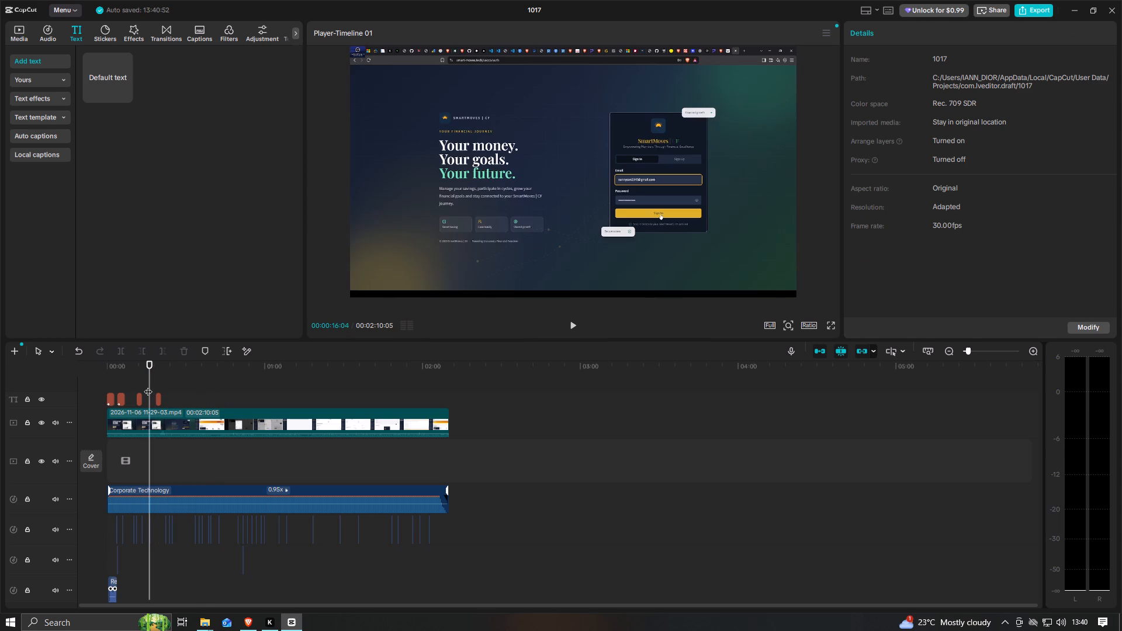
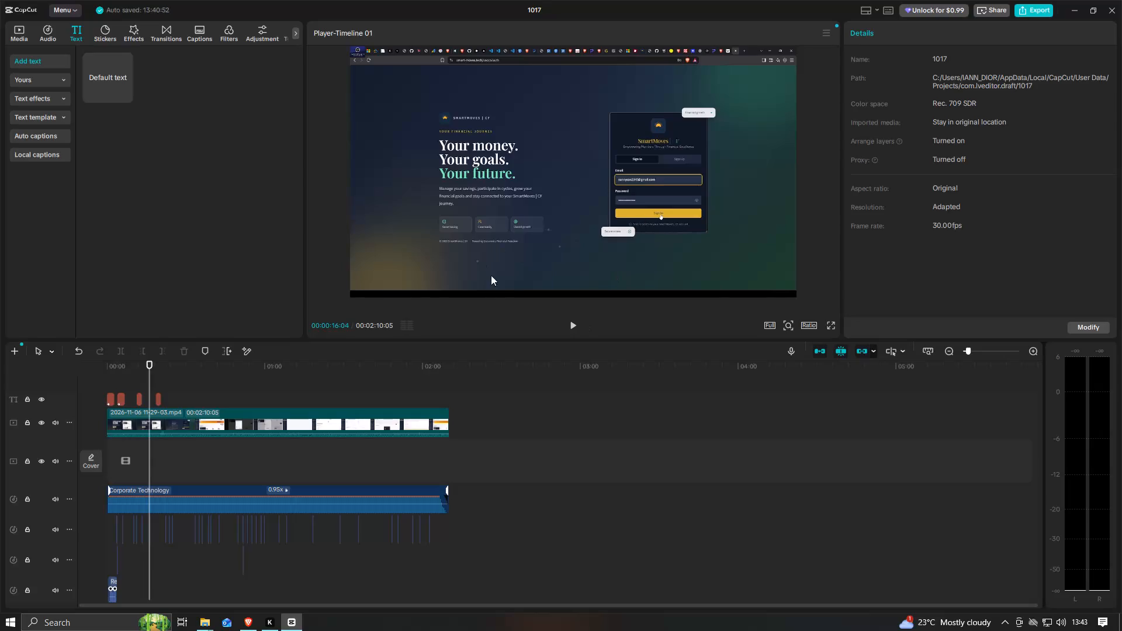
Play the video from about 16 seconds through the "Search: smart-moves.tech to join" caption to check its timing, pausing at about 20 seconds.
{"action": "left_click", "coordinate": [573, 325]}
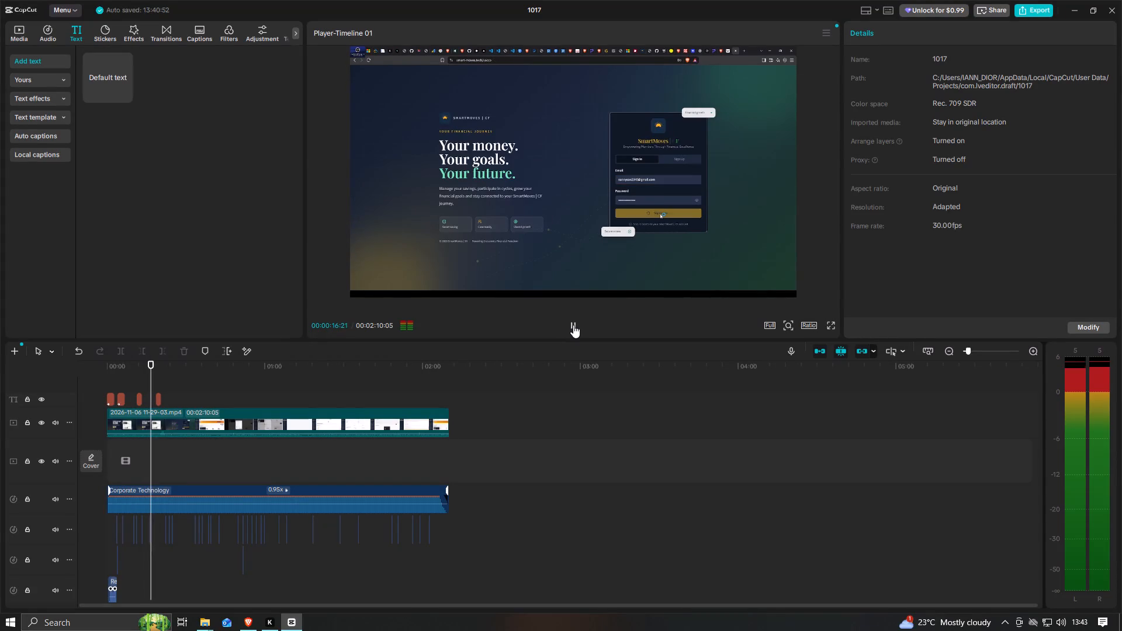
{"action": "left_click", "coordinate": [573, 325]}
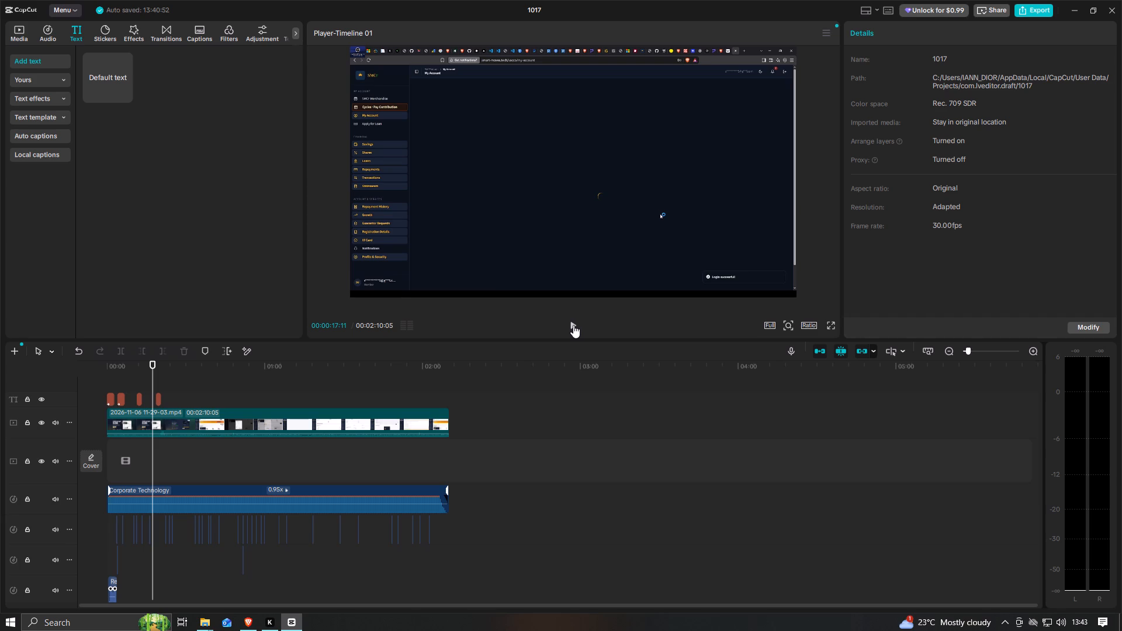
{"action": "left_click", "coordinate": [573, 325]}
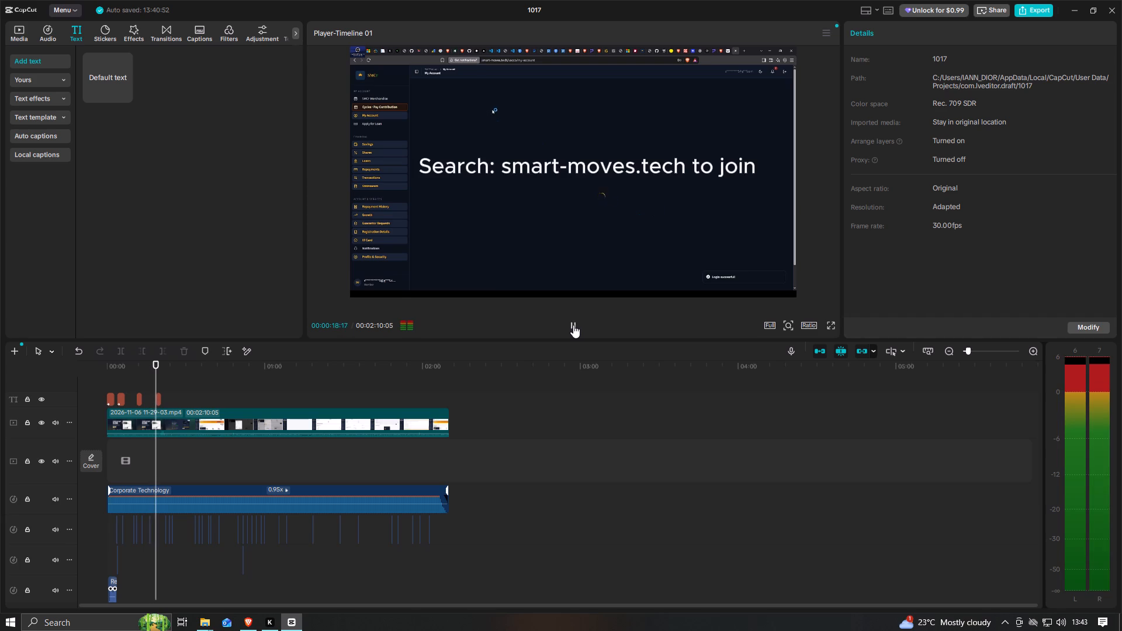
{"action": "left_click", "coordinate": [573, 325]}
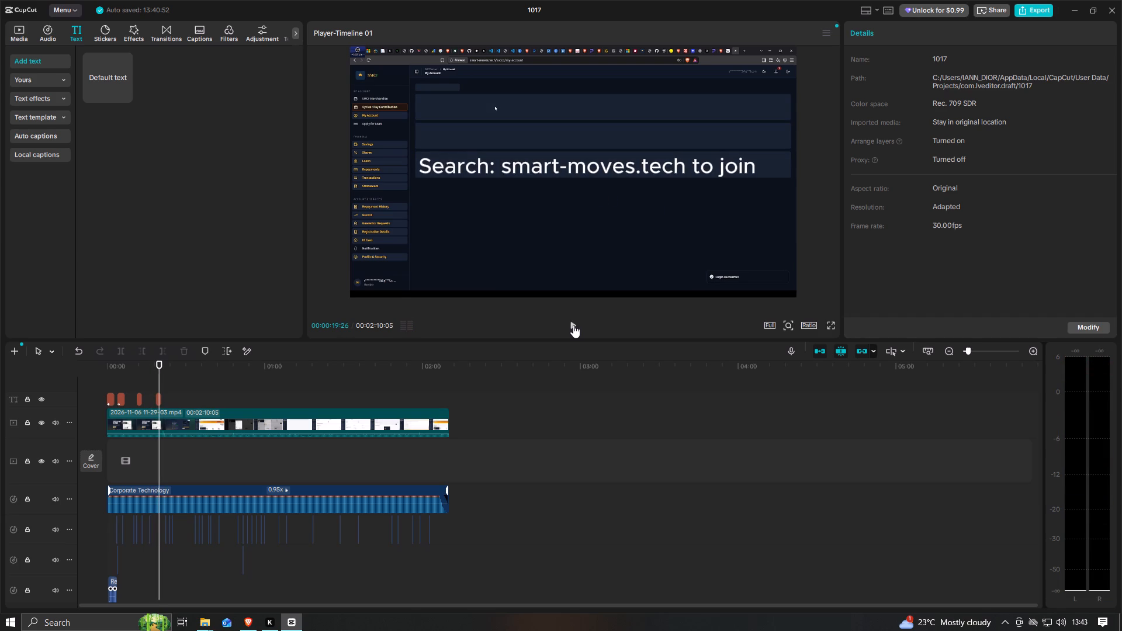
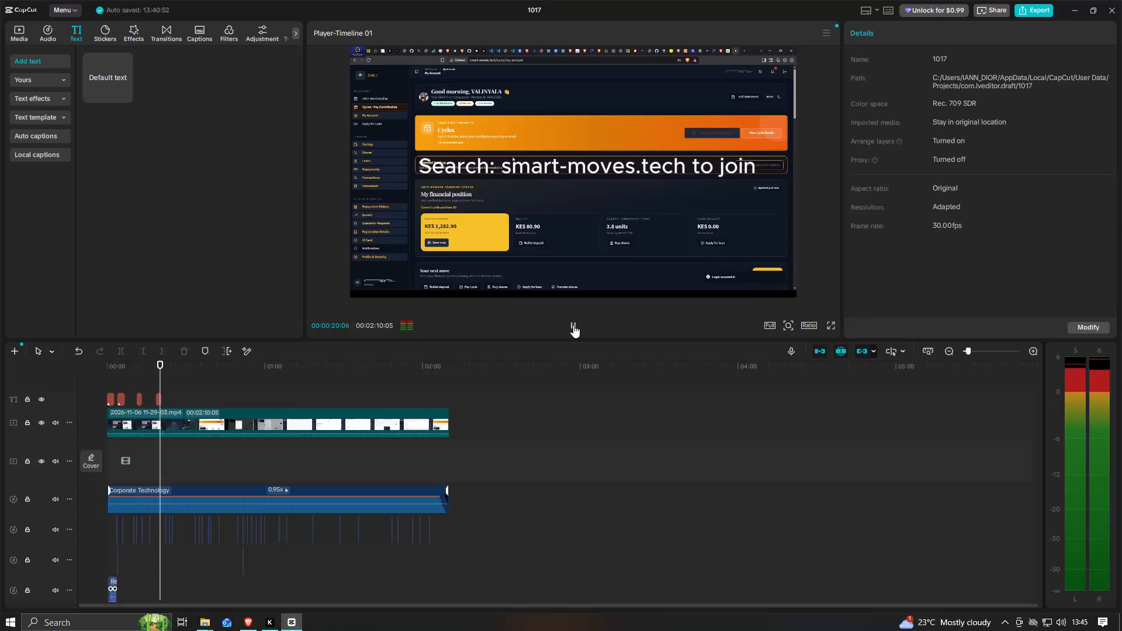
Play the video in short stretches from about 20 to 29 seconds to review the account dashboard section following the website caption.
{"action": "left_click", "coordinate": [573, 325]}
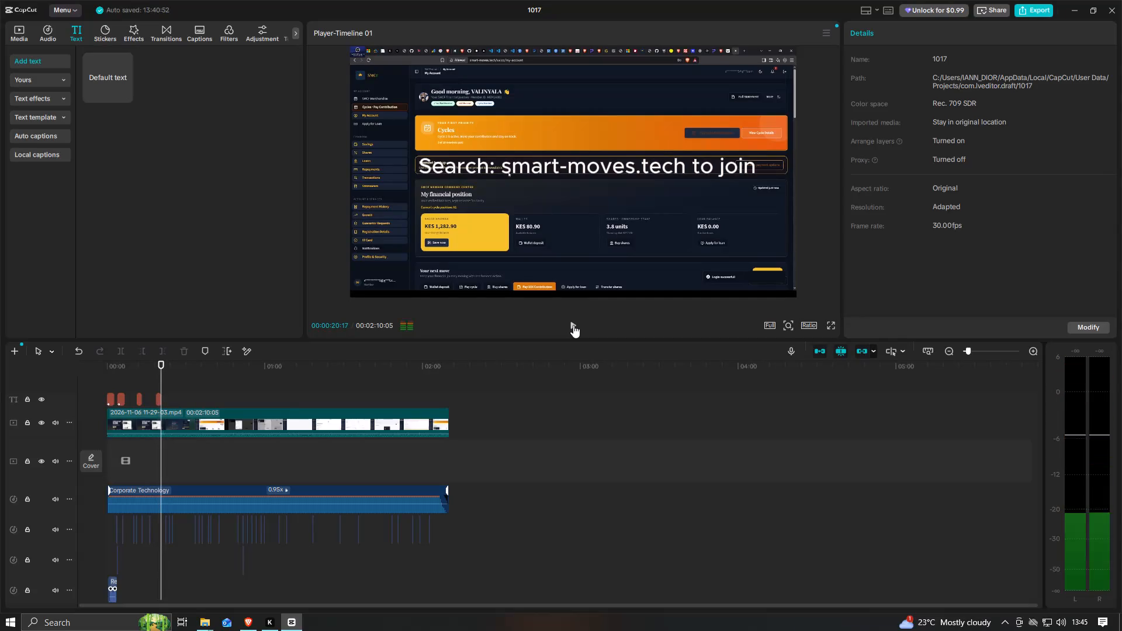
{"action": "left_click", "coordinate": [573, 325]}
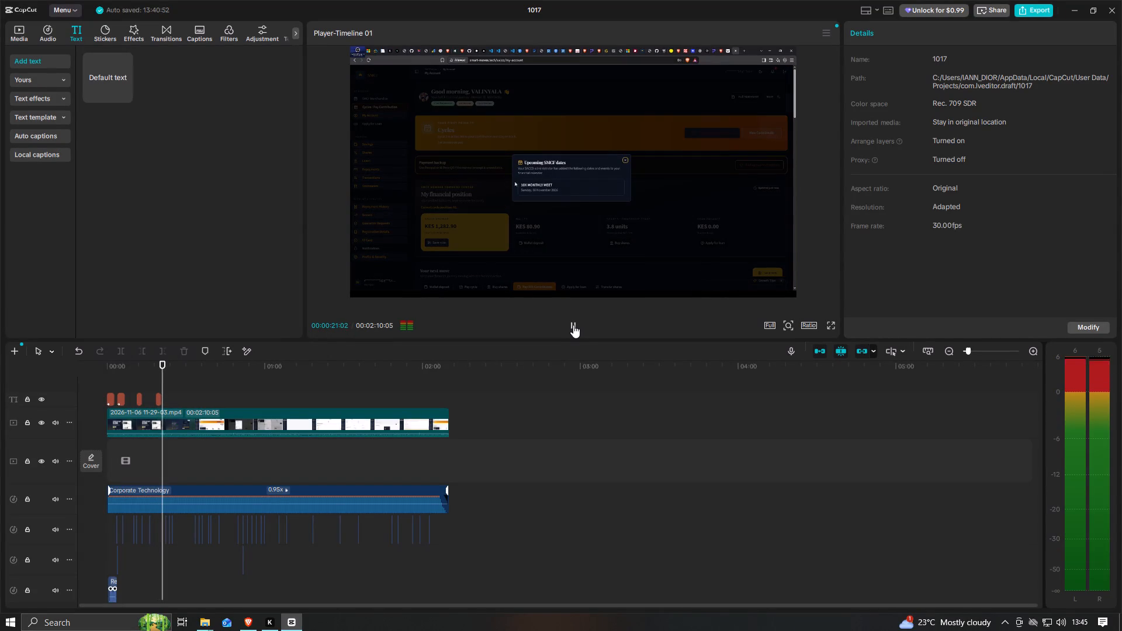
{"action": "left_click", "coordinate": [573, 325]}
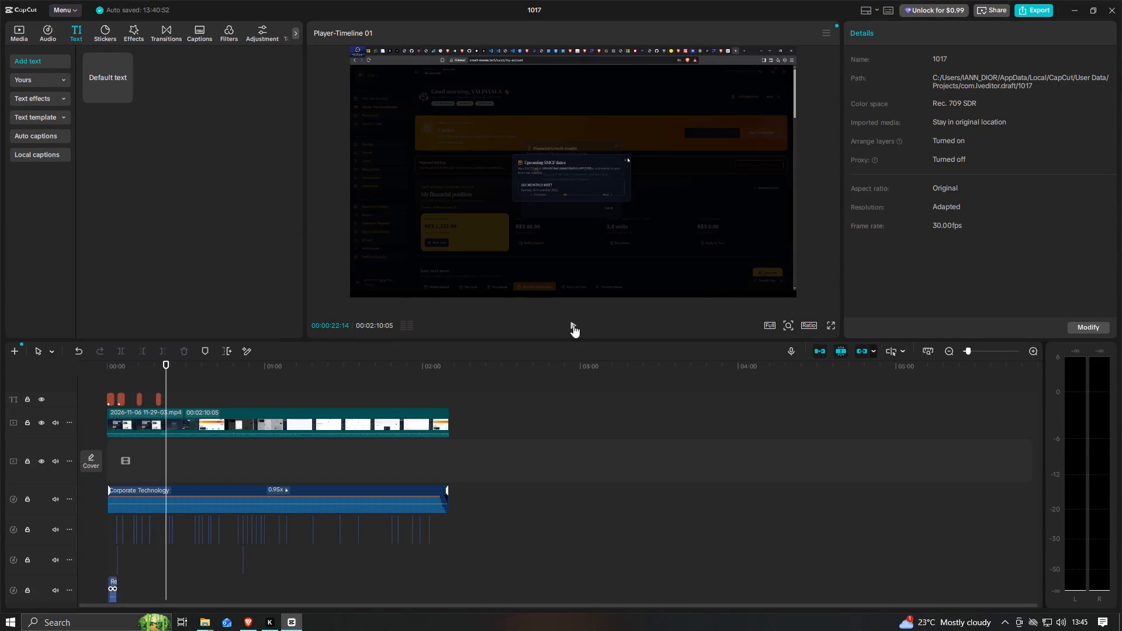
{"action": "left_click", "coordinate": [573, 325]}
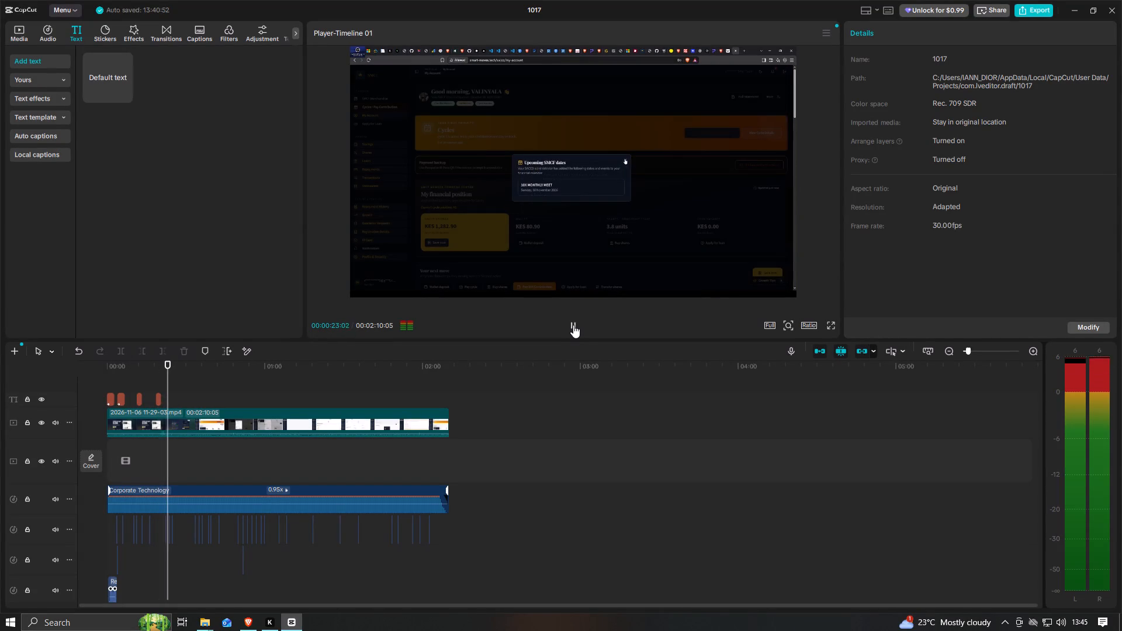
{"action": "left_click", "coordinate": [573, 325]}
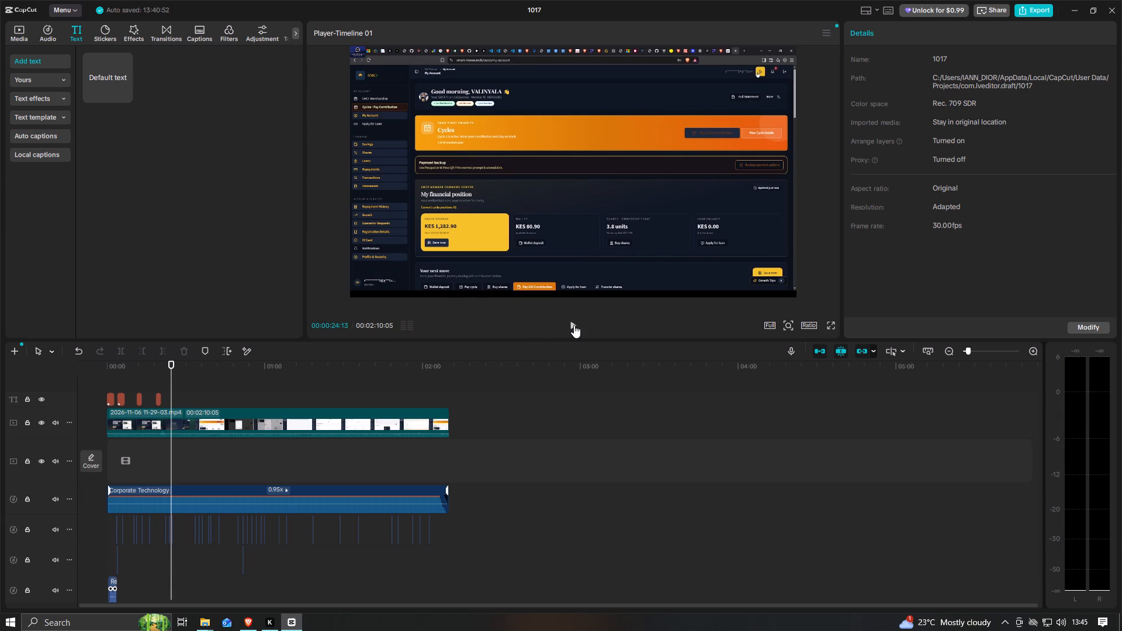
{"action": "left_click", "coordinate": [574, 325]}
{"action": "left_click", "coordinate": [574, 325]}
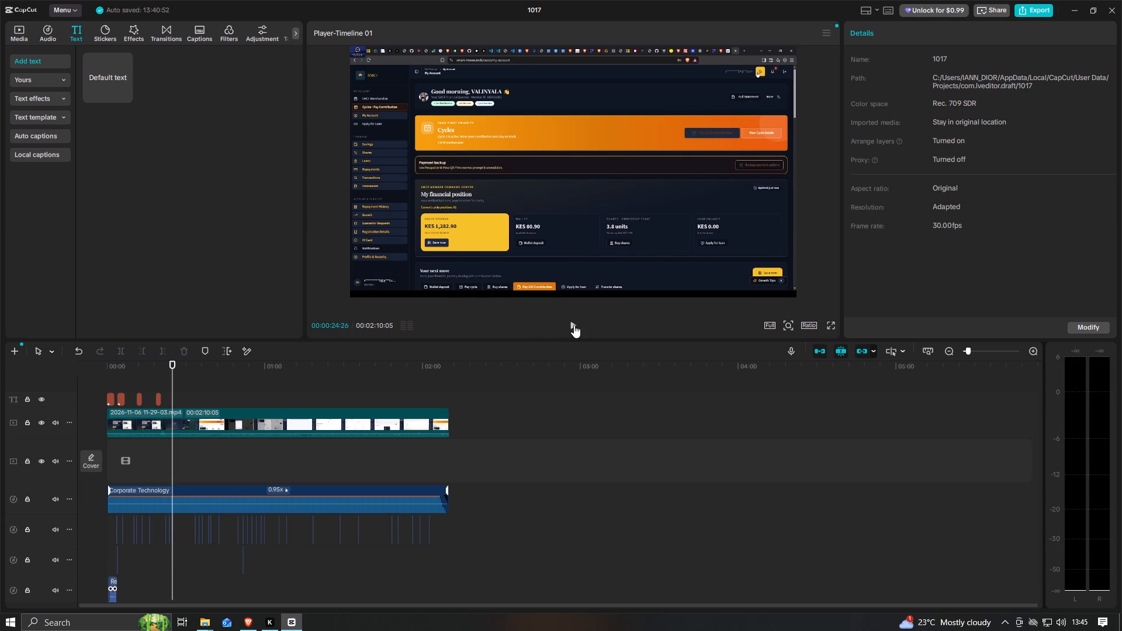
{"action": "left_click", "coordinate": [574, 325]}
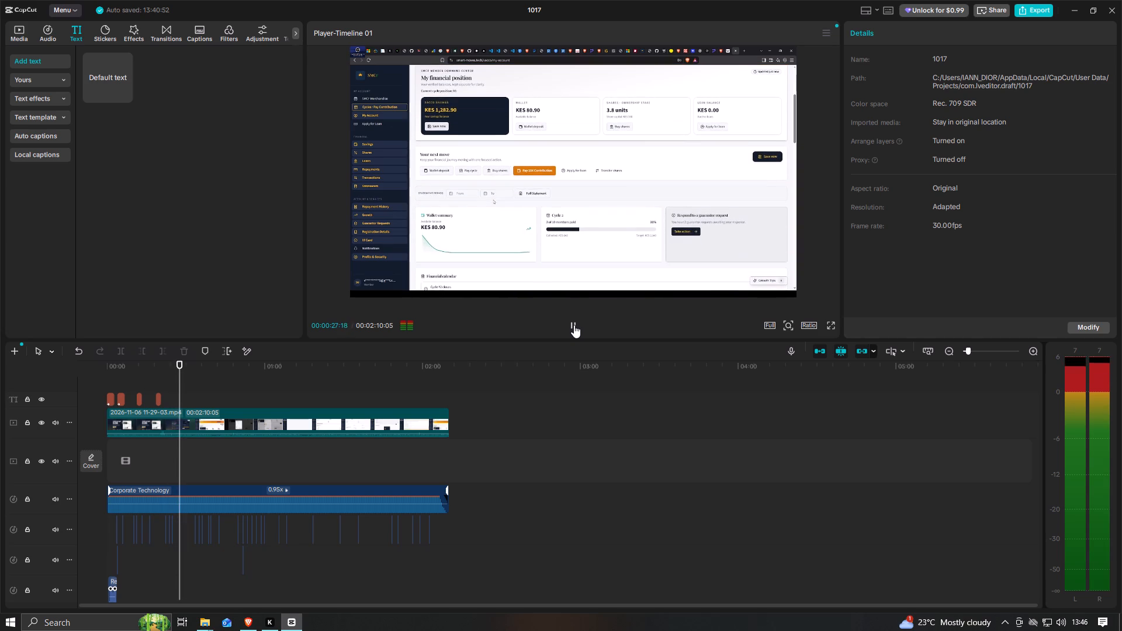
{"action": "left_click", "coordinate": [574, 325]}
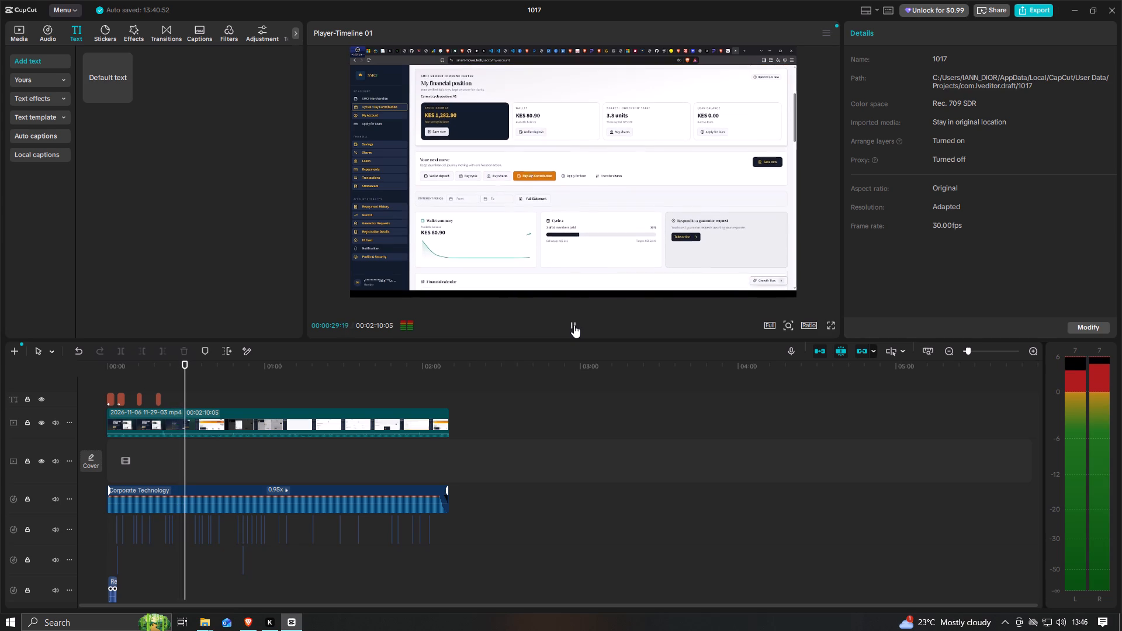
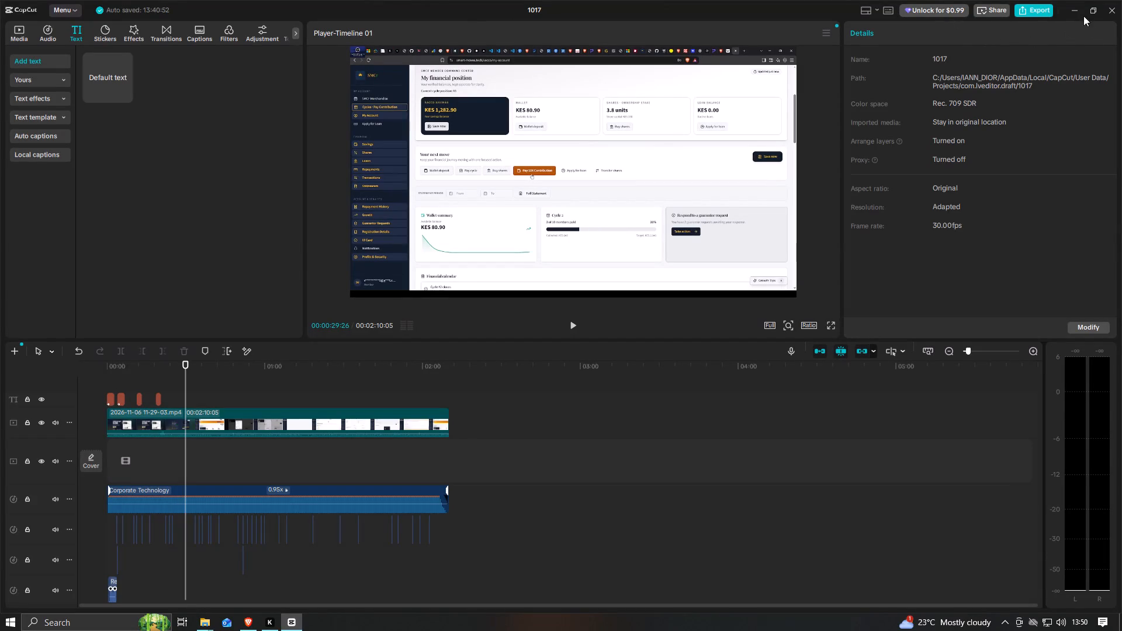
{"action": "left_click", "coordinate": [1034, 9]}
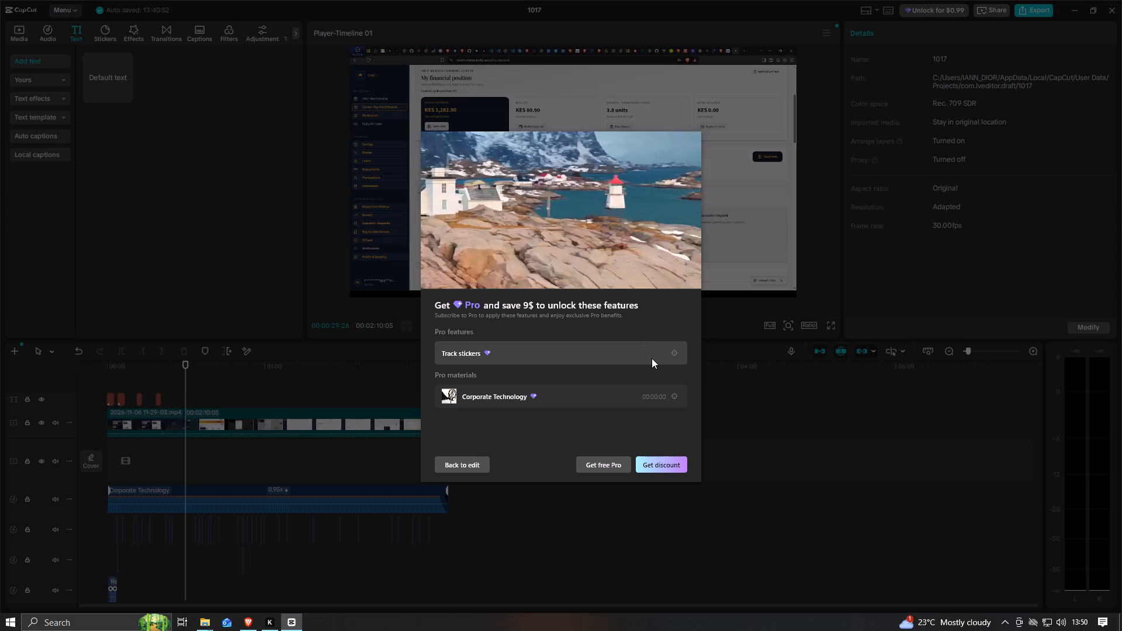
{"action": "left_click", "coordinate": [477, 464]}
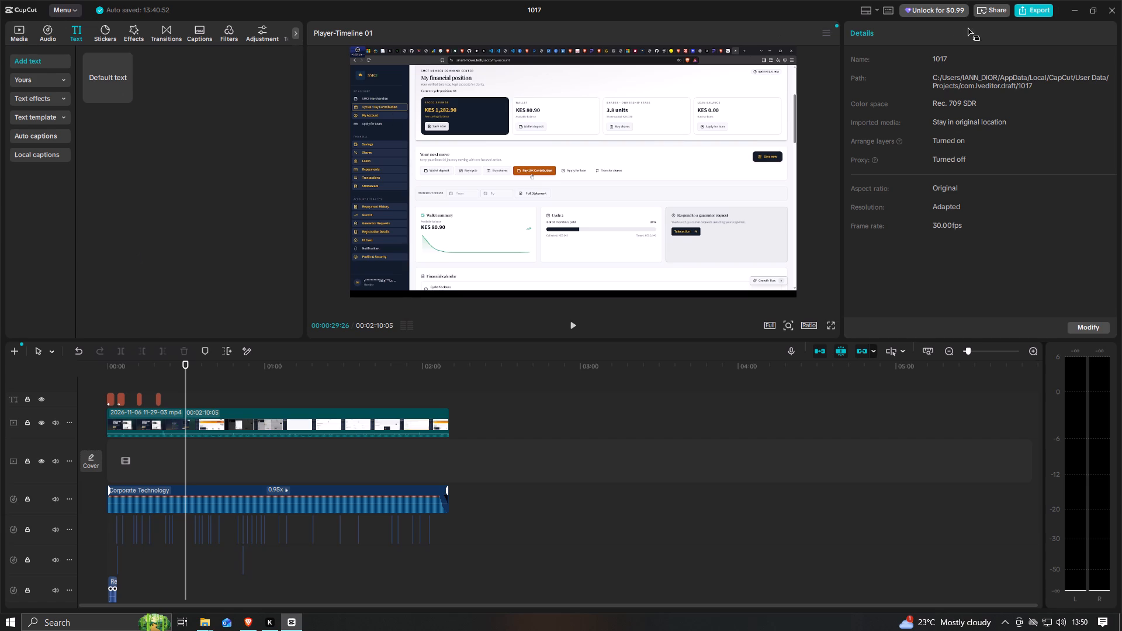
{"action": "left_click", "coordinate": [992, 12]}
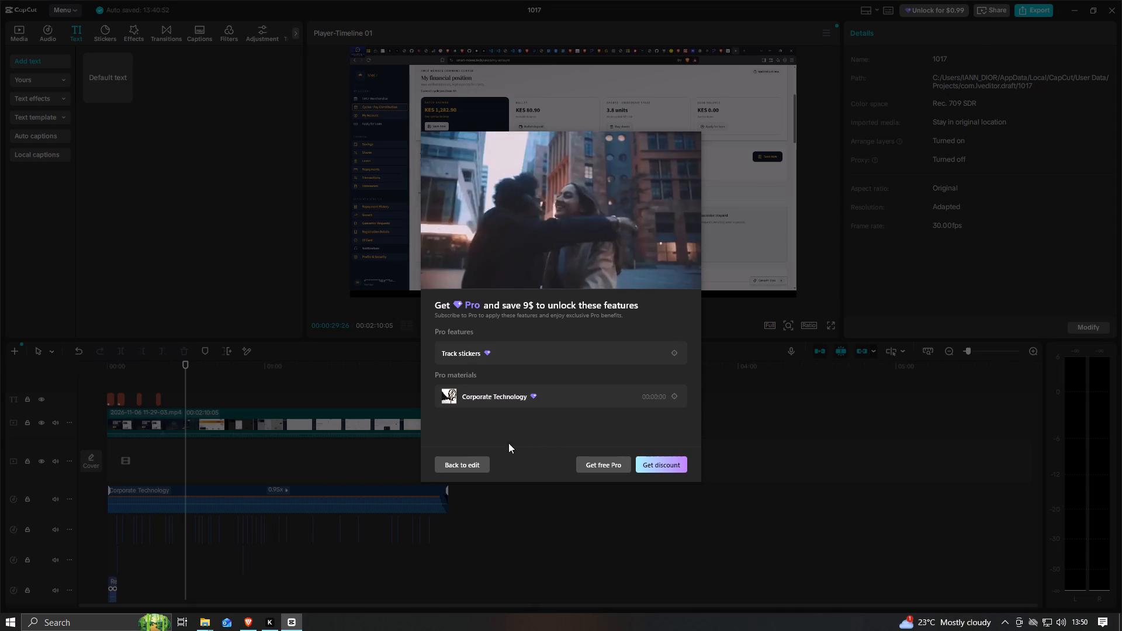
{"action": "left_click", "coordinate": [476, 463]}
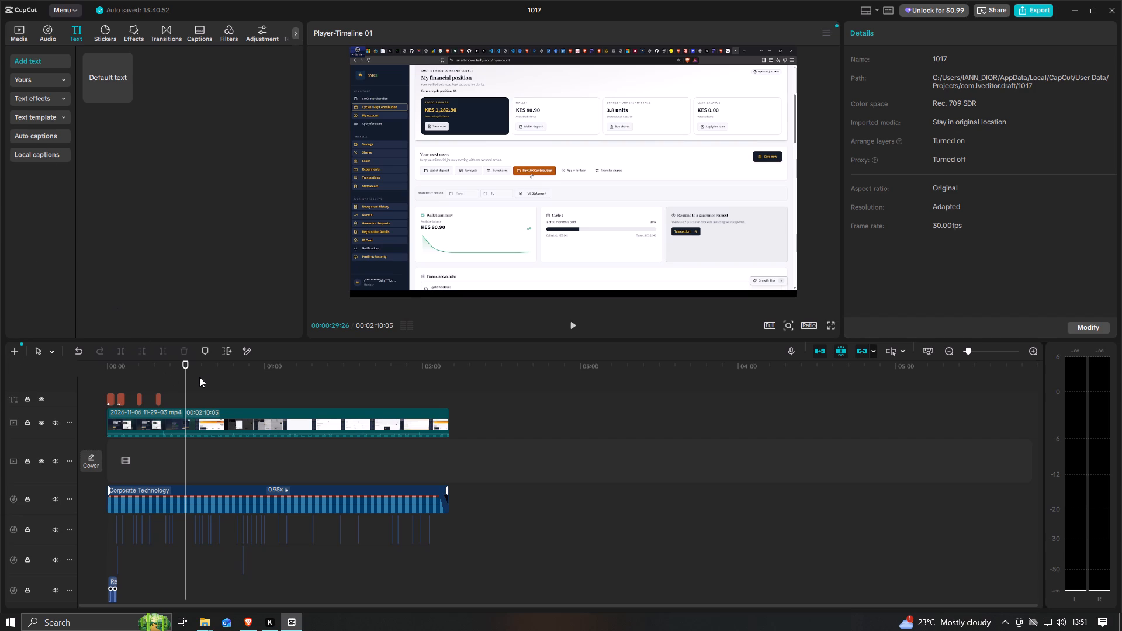
{"action": "left_click_drag", "start_coordinate": [184, 371], "coordinate": [176, 373]}
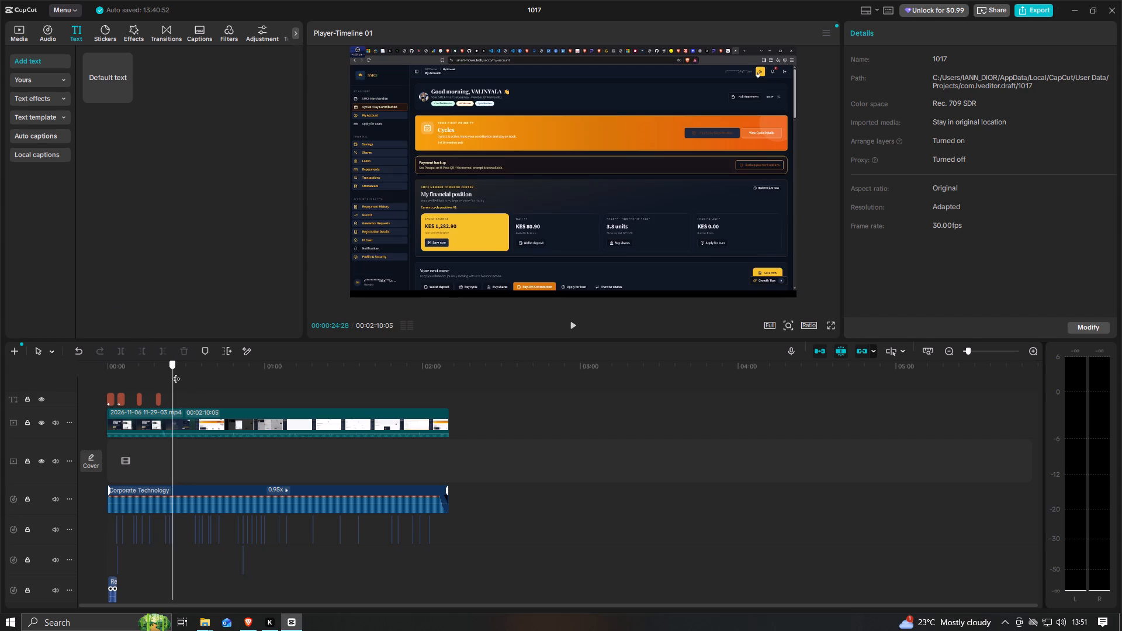
{"action": "left_click_drag", "start_coordinate": [176, 373], "coordinate": [175, 373]}
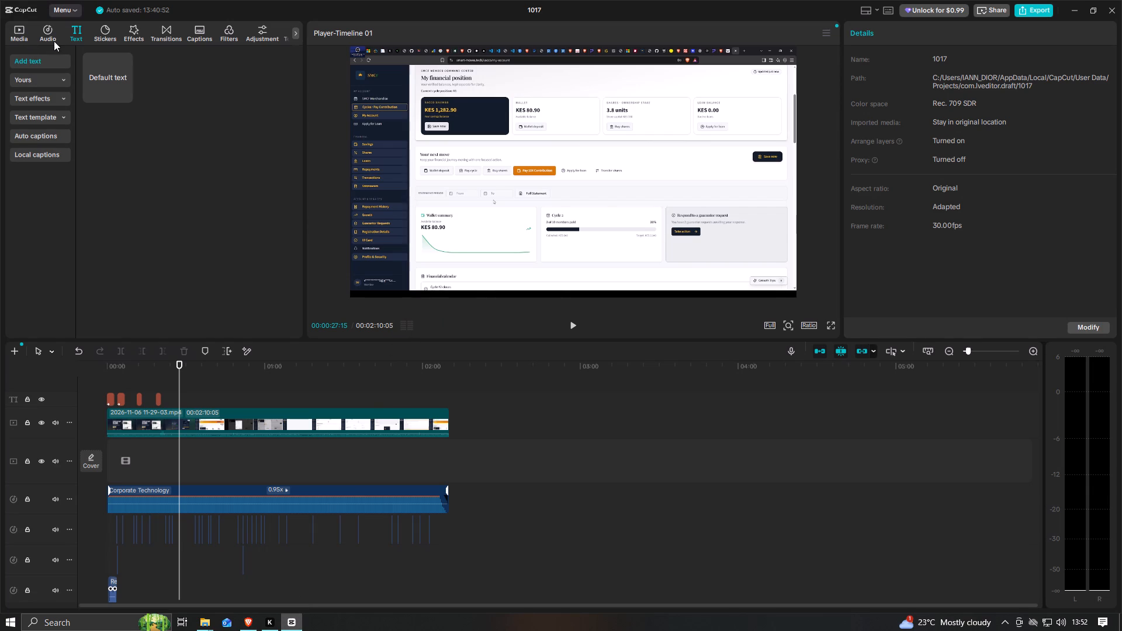
{"action": "left_click", "coordinate": [124, 93]}
{"action": "left_click_drag", "start_coordinate": [899, 88], "coordinate": [768, 87]}
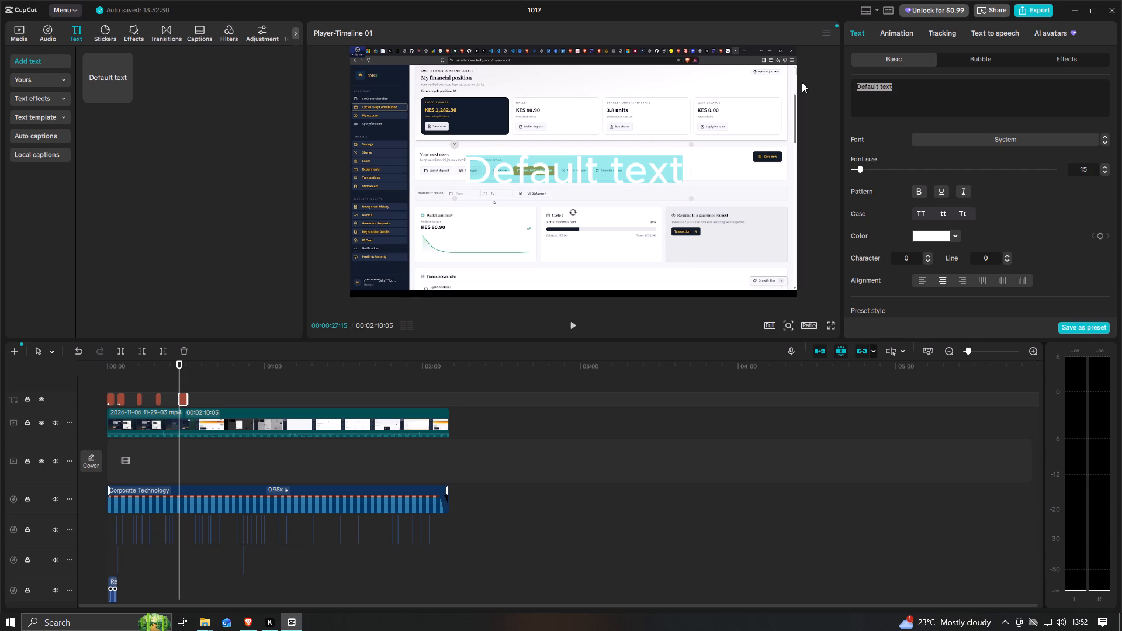
{"action": "key", "text": "s"}
{"action": "key", "text": "a"}
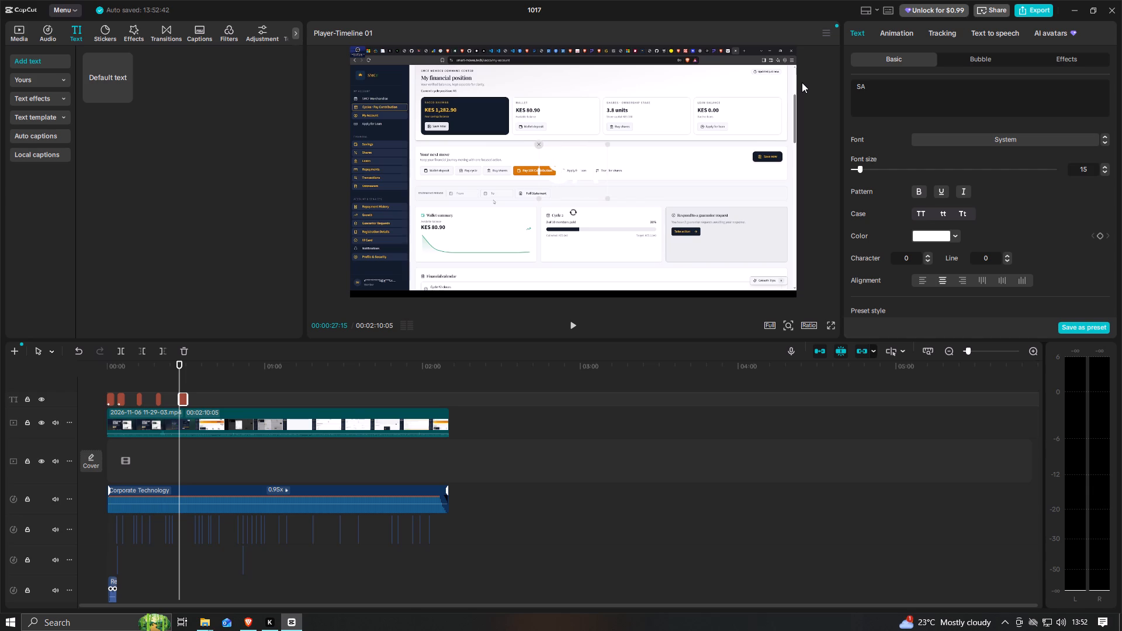
{"action": "type", "text": "VE"}
{"action": "key", "text": "space"}
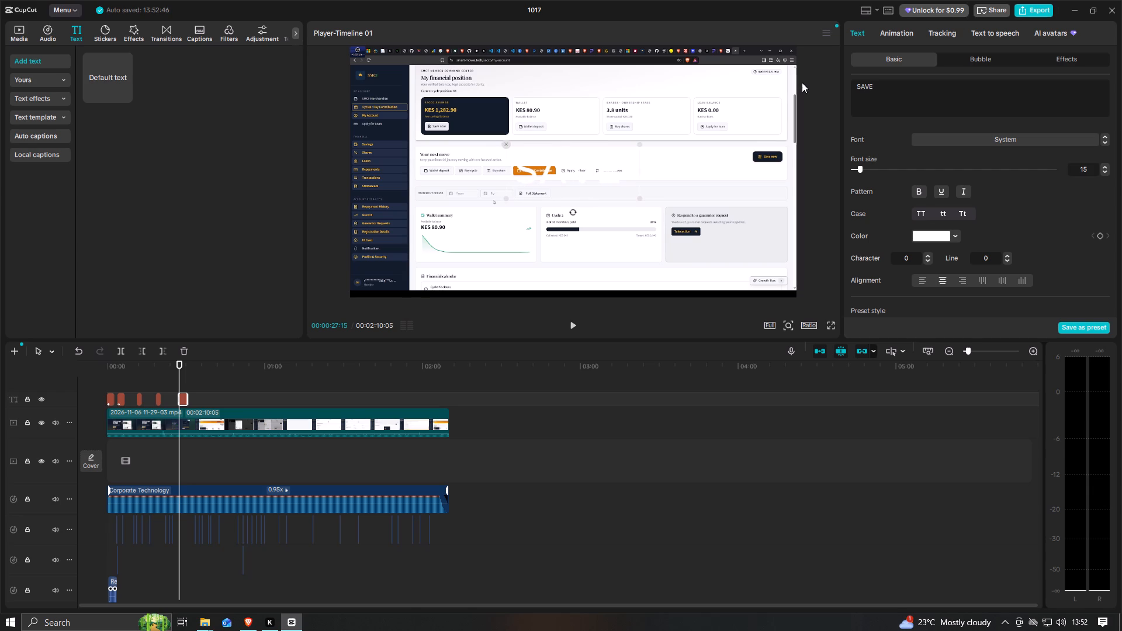
{"action": "key", "text": "BackSpace"}
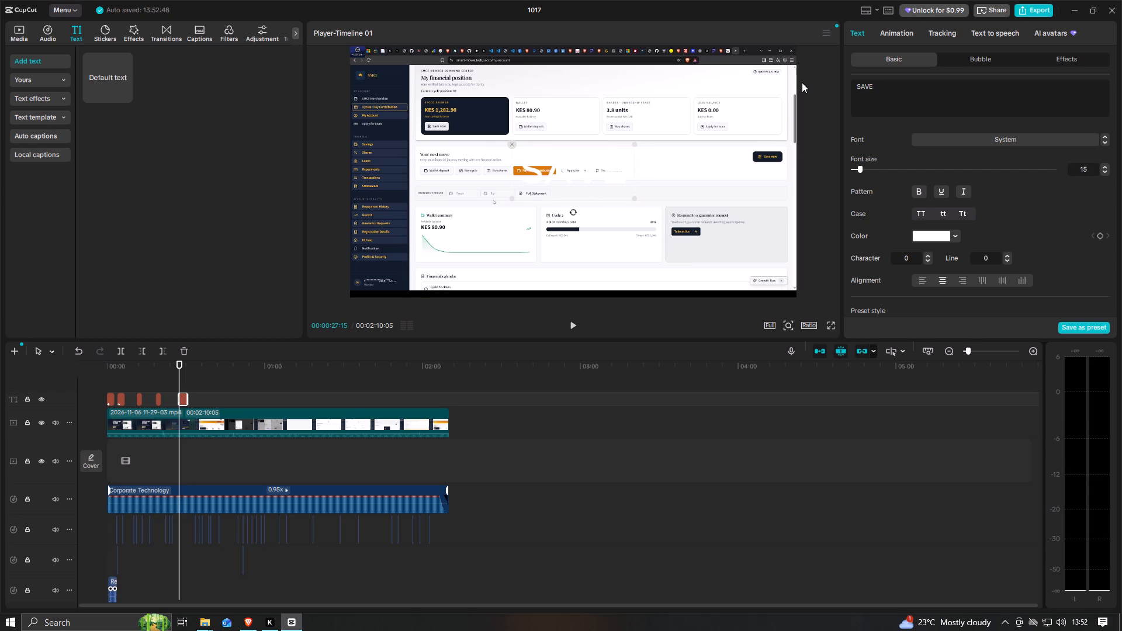
{"action": "type", "text": ":"}
{"action": "key", "text": "space"}
{"action": "type", "text": "earn"}
{"action": "key", "text": "space"}
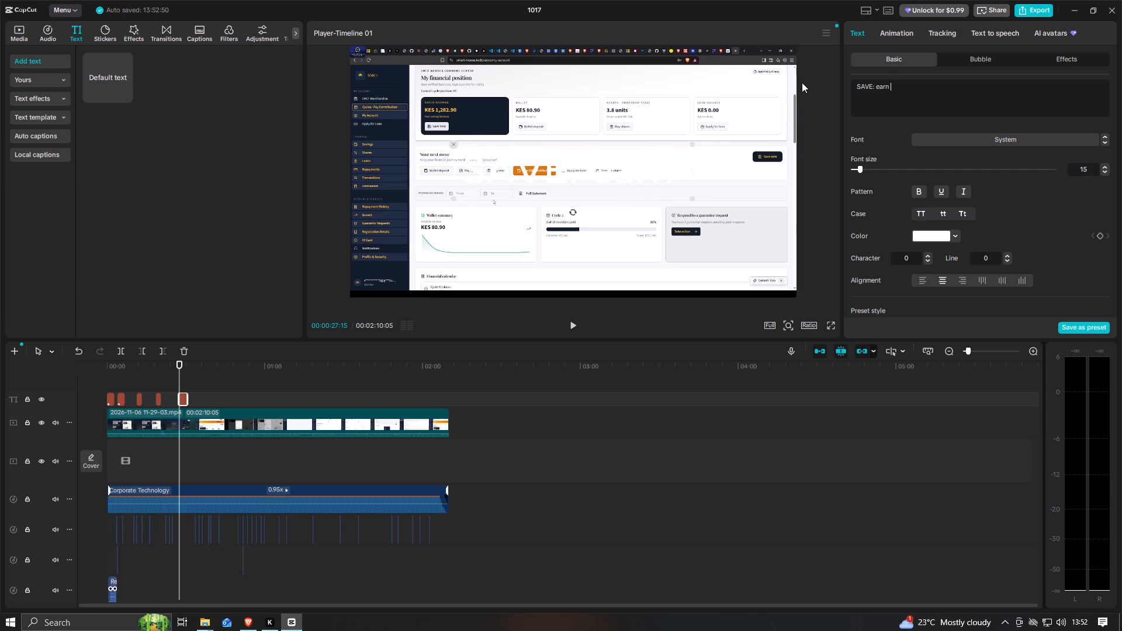
{"action": "type", "text": "12"}
{"action": "key", "text": "space"}
{"action": "key", "text": "BackSpace"}
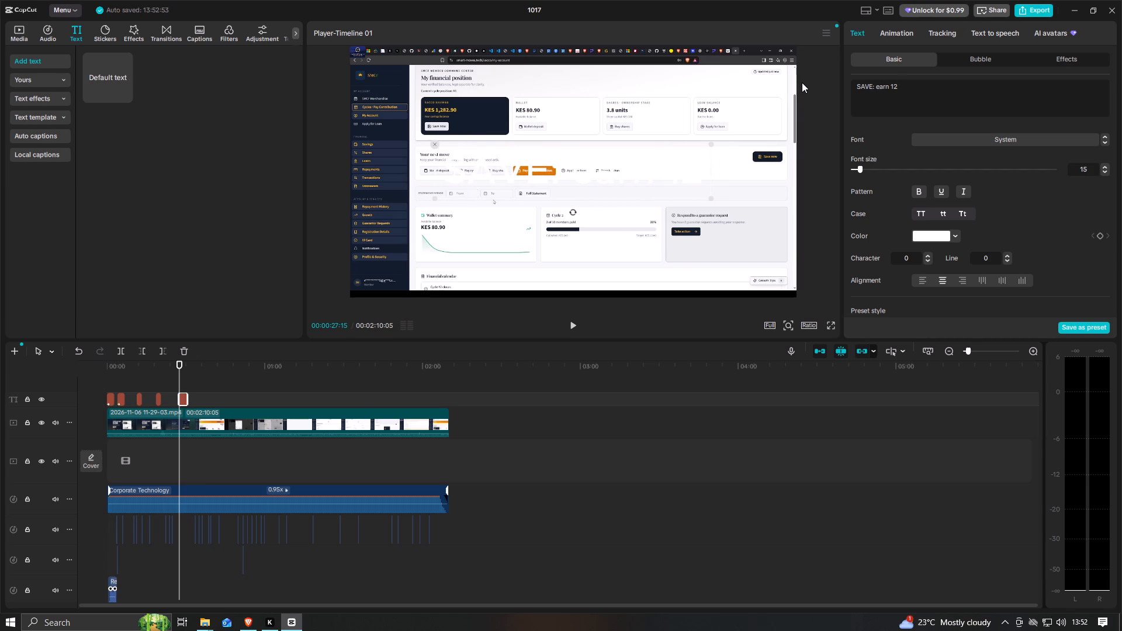
{"action": "key", "text": "shift+percent"}
{"action": "key", "text": "space"}
{"action": "type", "text": "annual"}
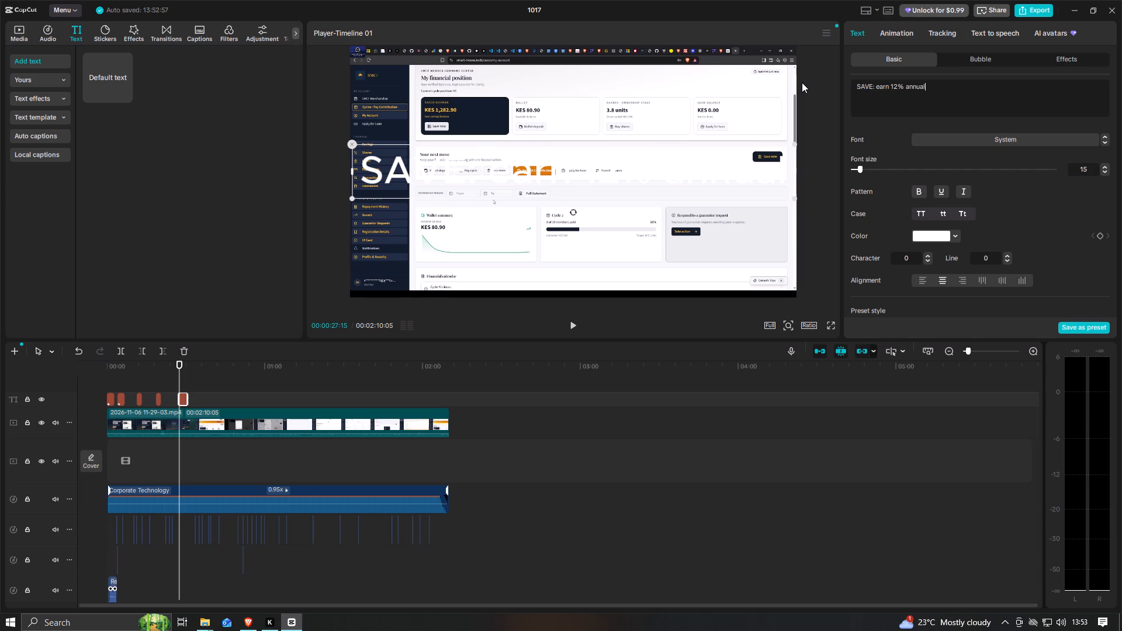
{"action": "key", "text": "space"}
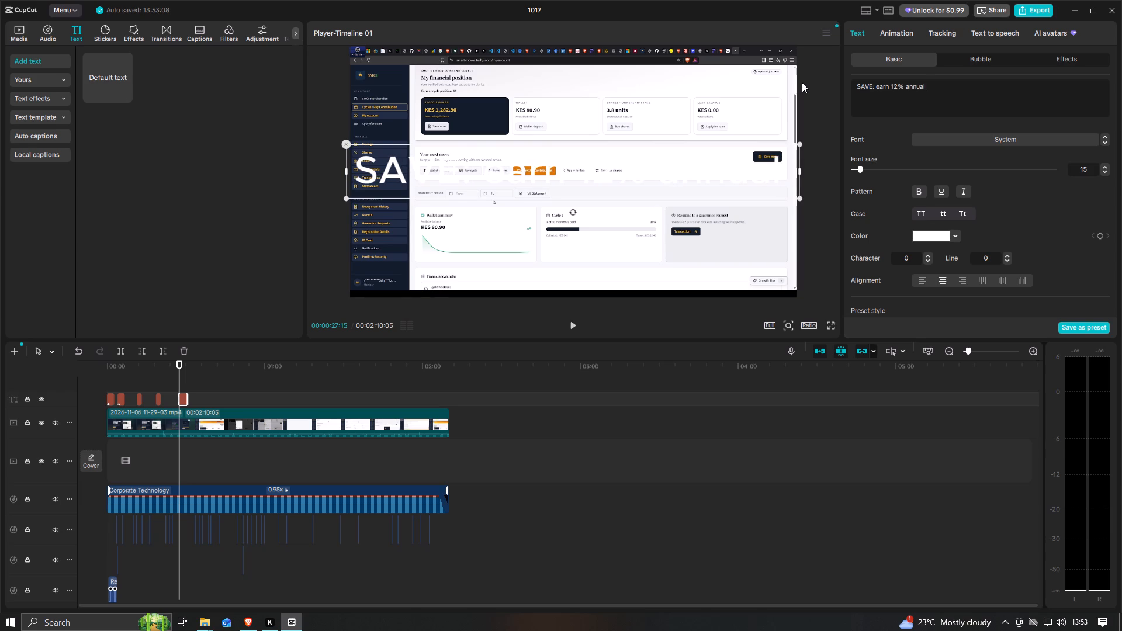
{"action": "type", "text": "intere"}
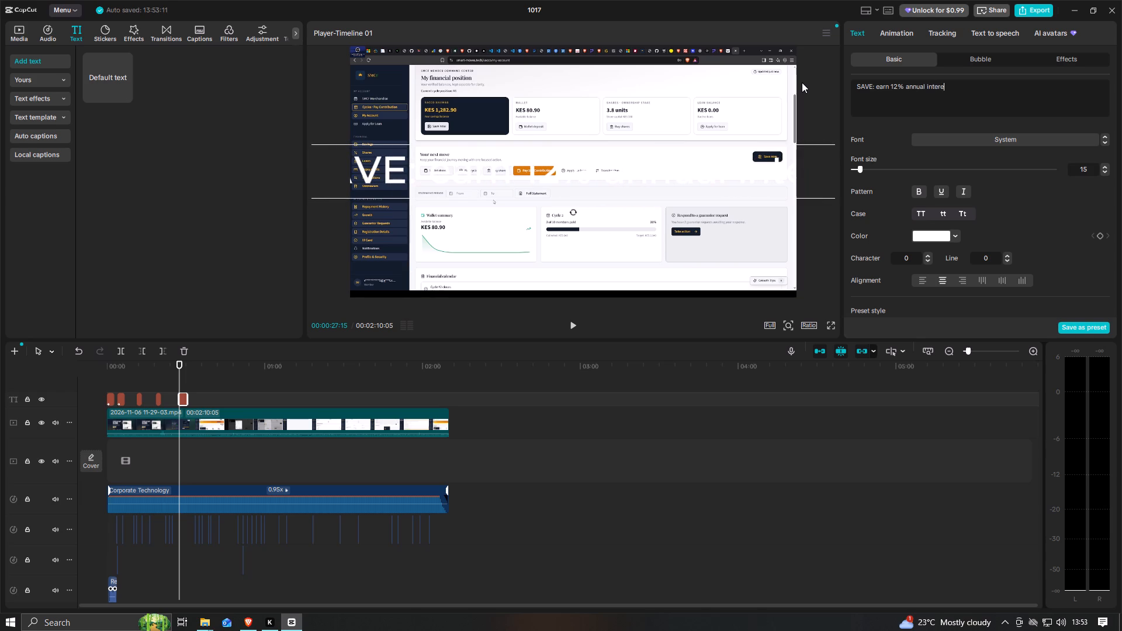
{"action": "type", "text": "st"}
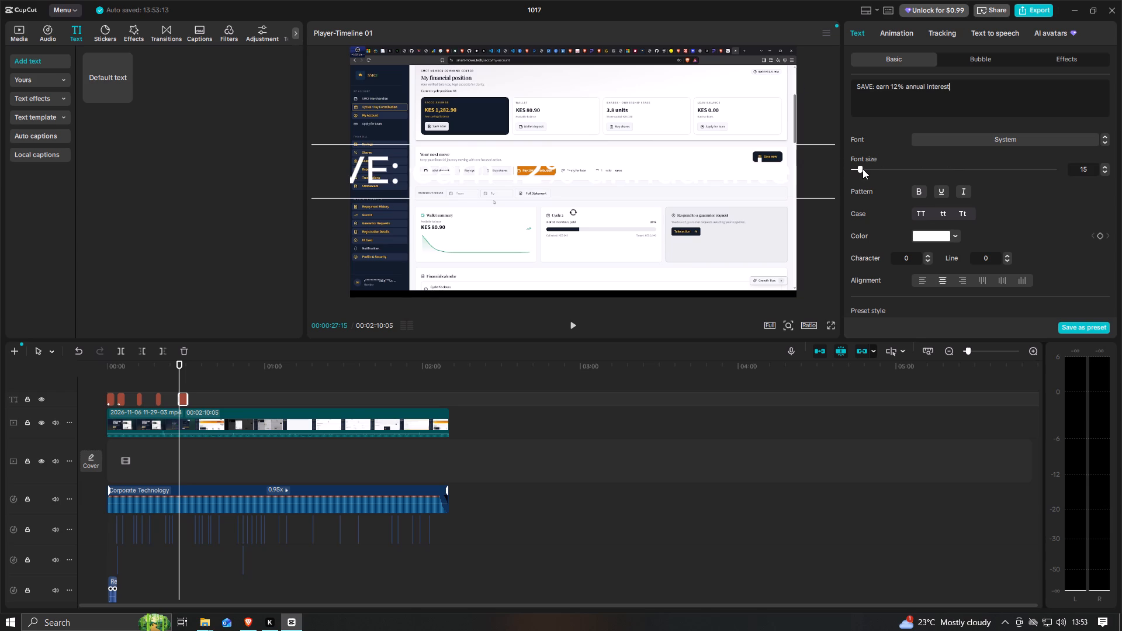
Set the "SAVE: earn 12% annual interest" caption's font size to 5 and nudge it slightly upward over the dashboard.
{"action": "left_click_drag", "start_coordinate": [862, 169], "coordinate": [798, 157]}
{"action": "left_click_drag", "start_coordinate": [667, 167], "coordinate": [663, 144]}
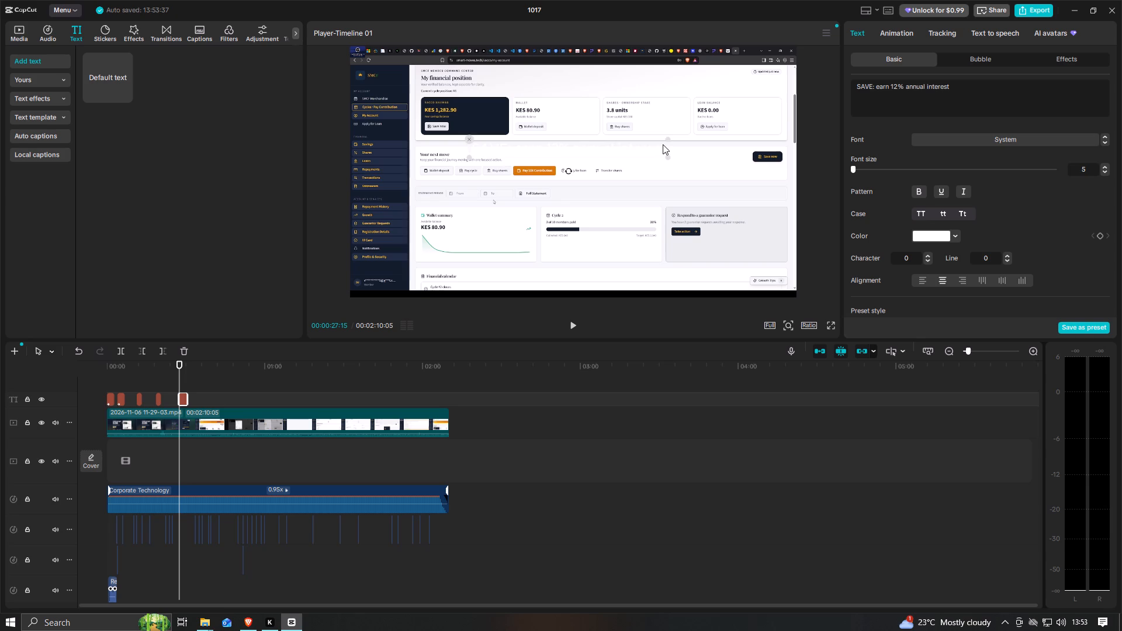
{"action": "left_click_drag", "start_coordinate": [663, 144], "coordinate": [662, 151]}
Give the SAVE caption the black label bubble with the curly arrow, after trying the dotted white cloud bubble.
{"action": "left_click", "coordinate": [978, 61]}
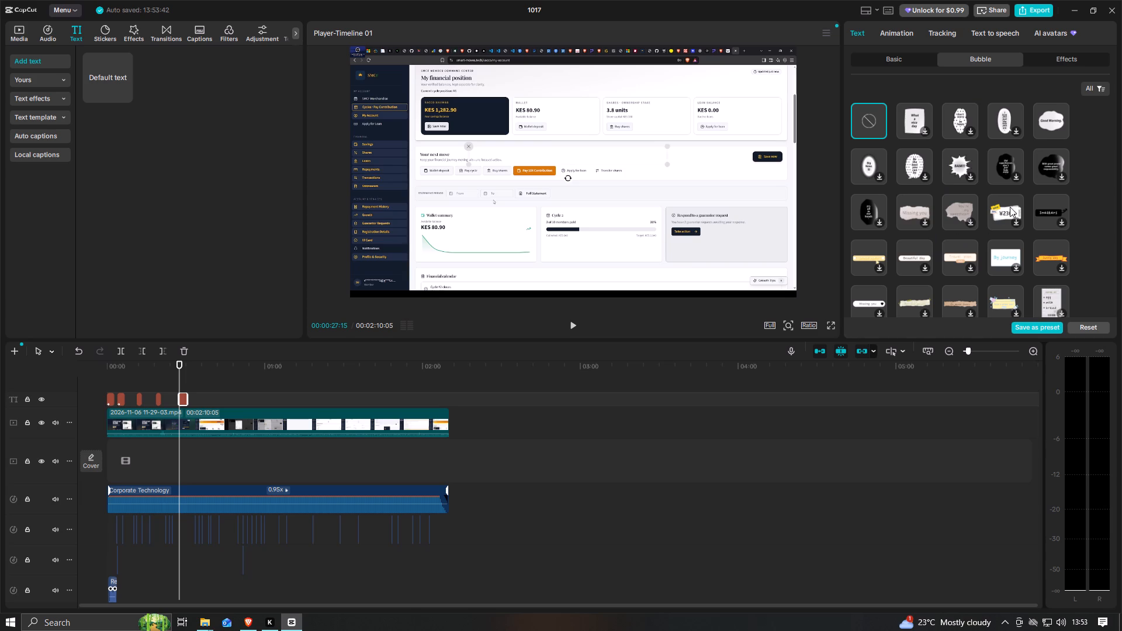
{"action": "left_click", "coordinate": [1054, 124]}
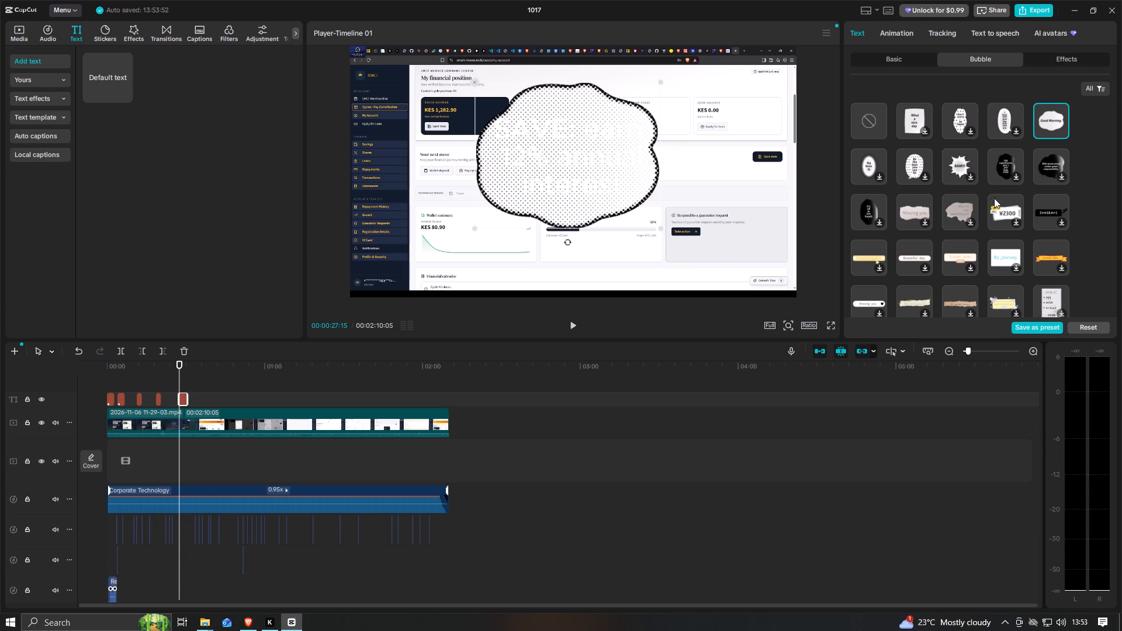
{"action": "left_click", "coordinate": [1060, 221]}
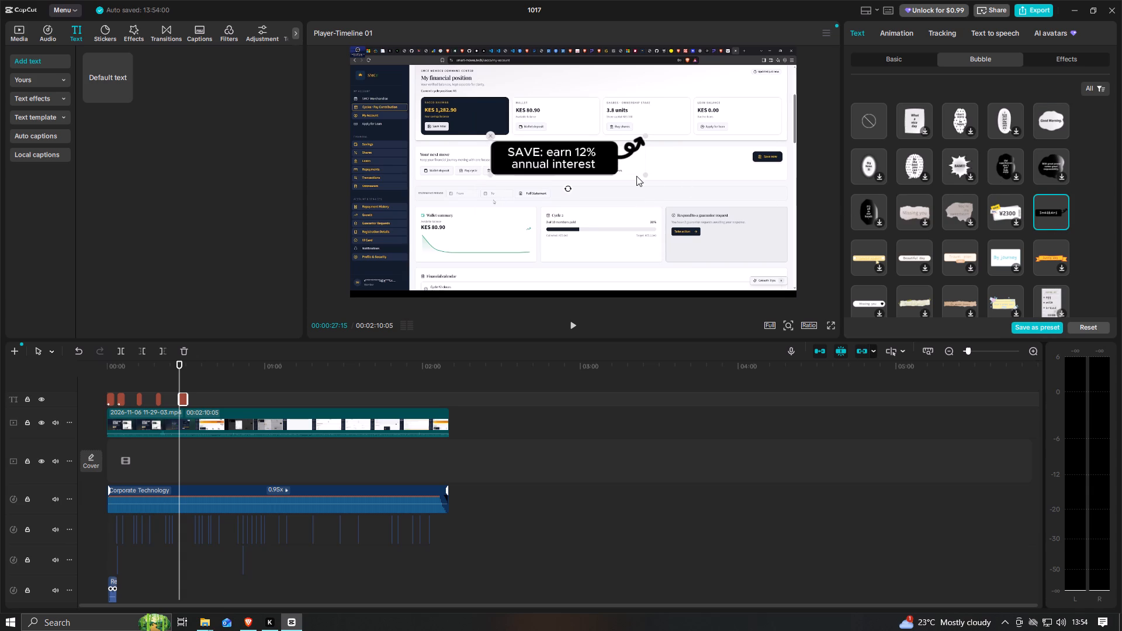
Position the SAVE bubble over the dashboard's sidebar edge so its arrow points at the dark KES 1,283.90 savings card.
{"action": "left_click_drag", "start_coordinate": [581, 160], "coordinate": [460, 166]}
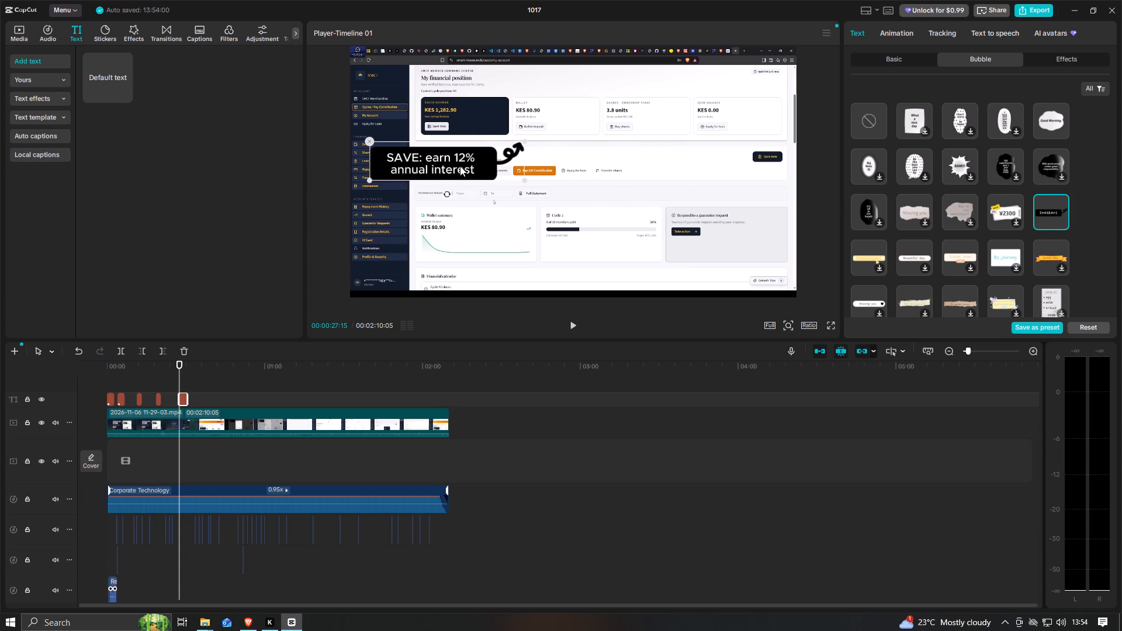
{"action": "left_click_drag", "start_coordinate": [460, 166], "coordinate": [431, 155]}
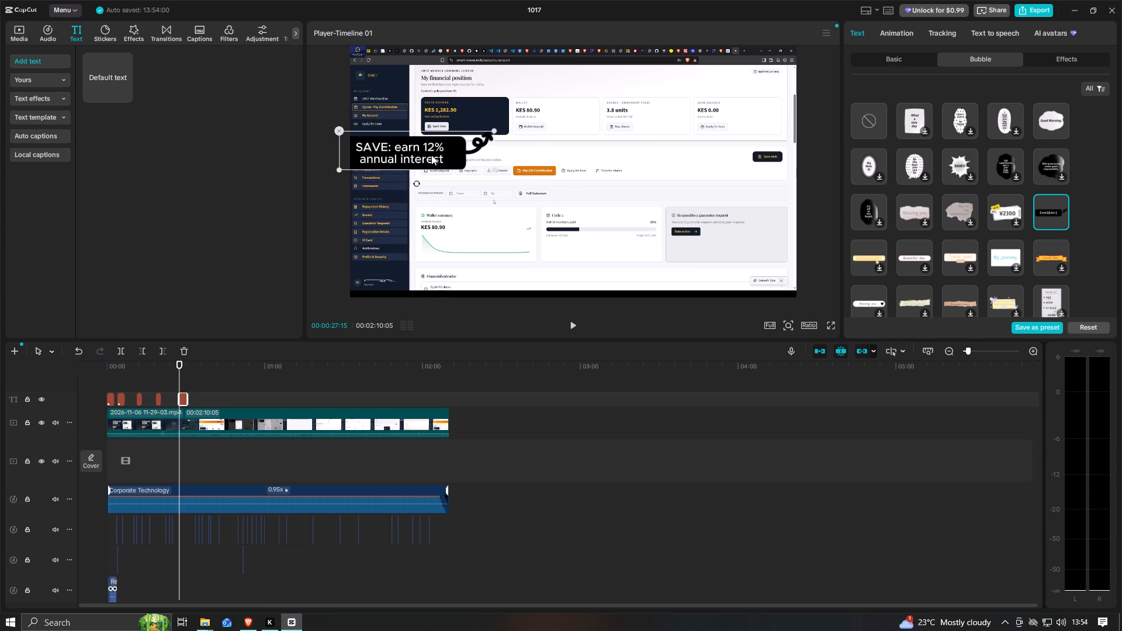
{"action": "left_click_drag", "start_coordinate": [431, 155], "coordinate": [438, 161]}
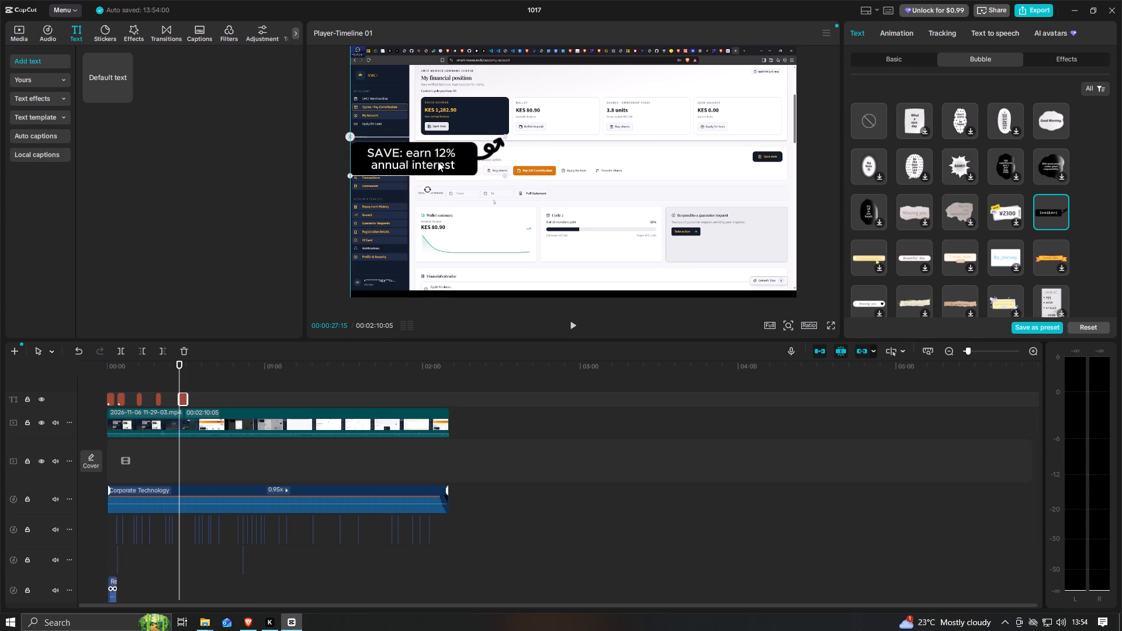
{"action": "left_click_drag", "start_coordinate": [438, 161], "coordinate": [435, 161]}
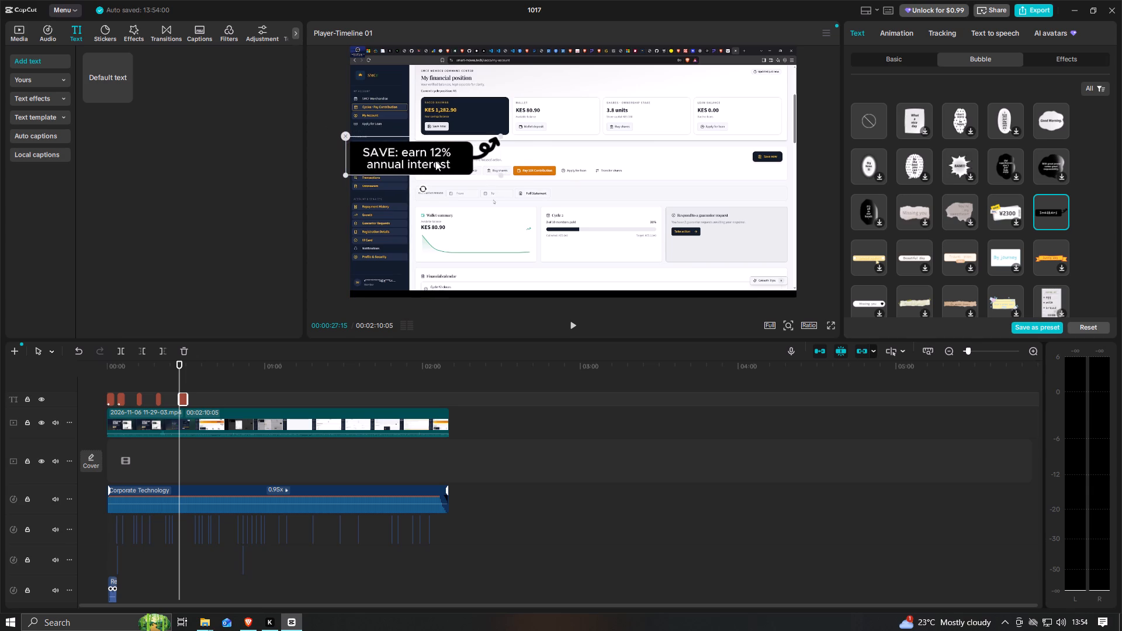
{"action": "left_click_drag", "start_coordinate": [435, 161], "coordinate": [435, 158]}
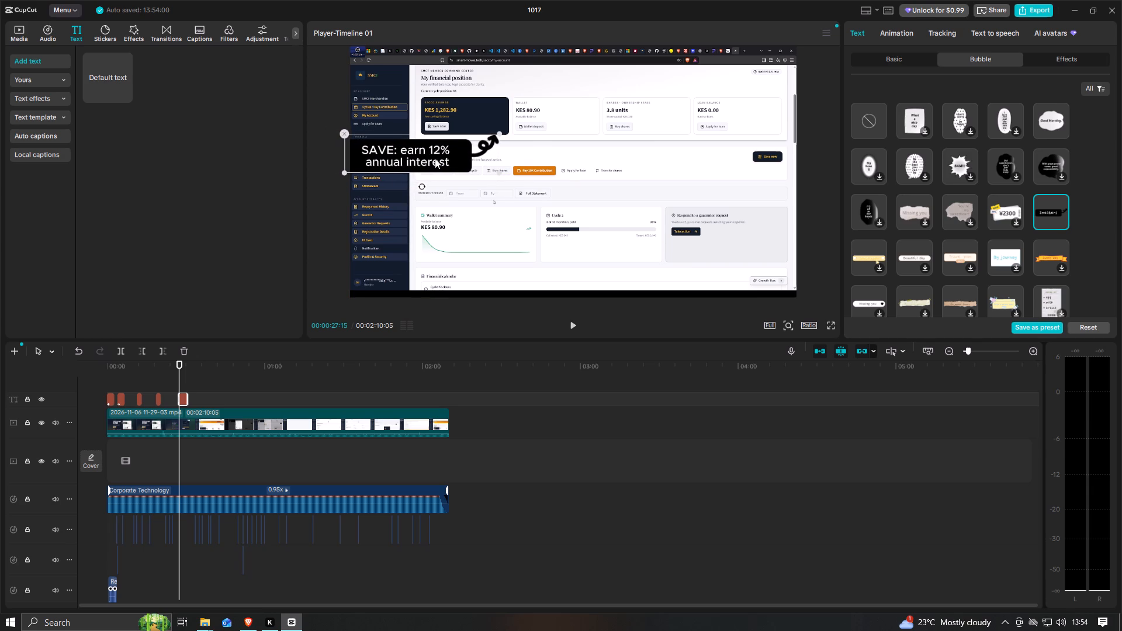
{"action": "left_click_drag", "start_coordinate": [435, 158], "coordinate": [435, 158]}
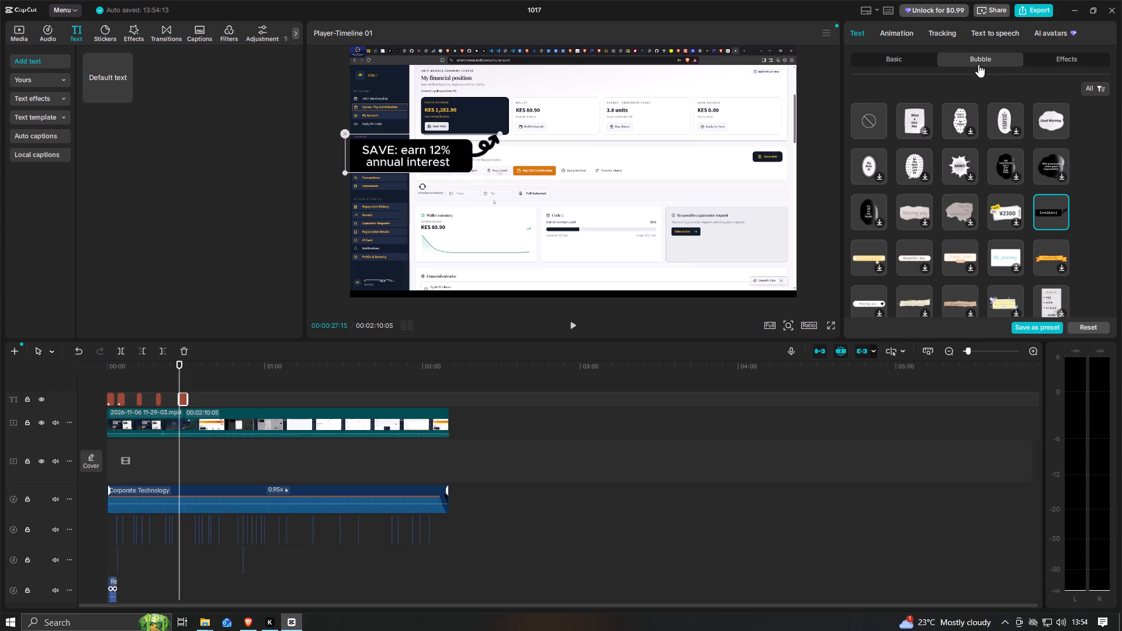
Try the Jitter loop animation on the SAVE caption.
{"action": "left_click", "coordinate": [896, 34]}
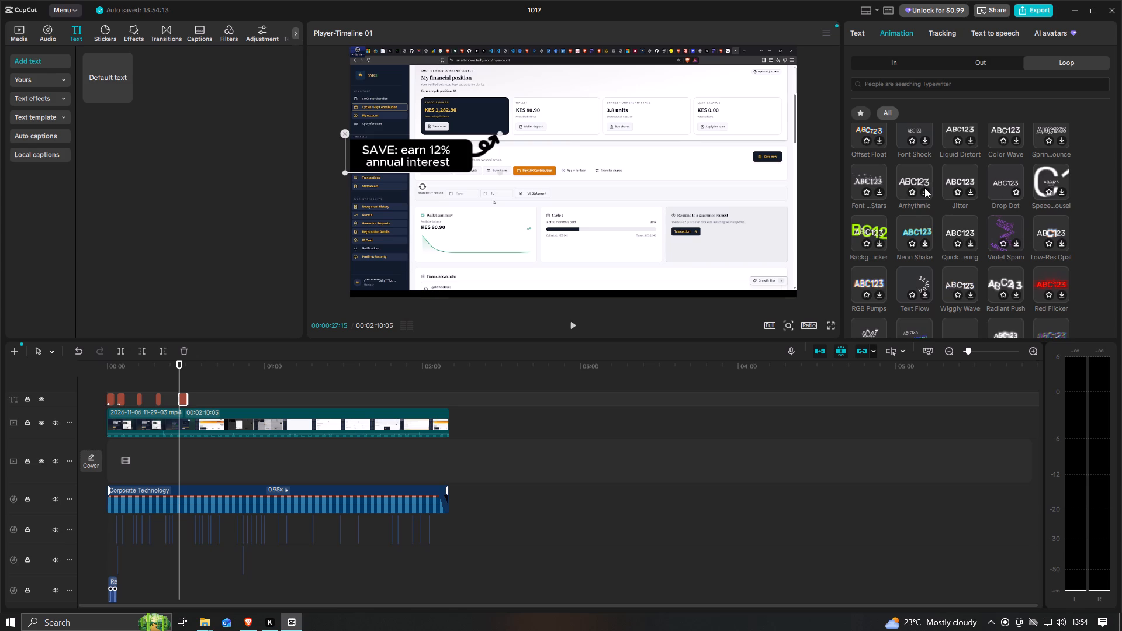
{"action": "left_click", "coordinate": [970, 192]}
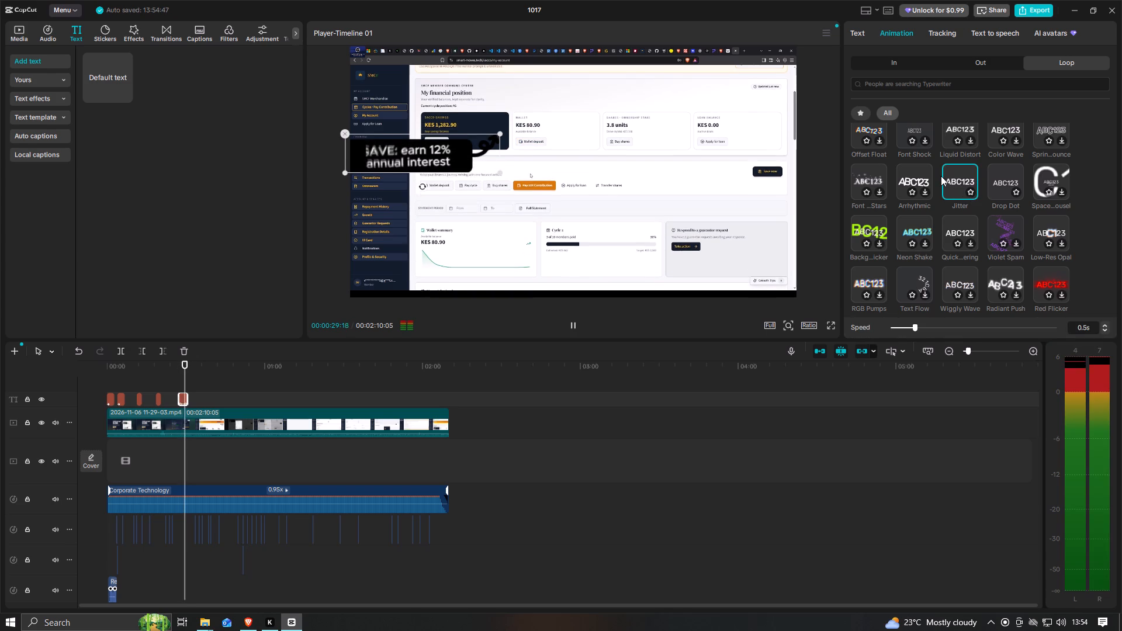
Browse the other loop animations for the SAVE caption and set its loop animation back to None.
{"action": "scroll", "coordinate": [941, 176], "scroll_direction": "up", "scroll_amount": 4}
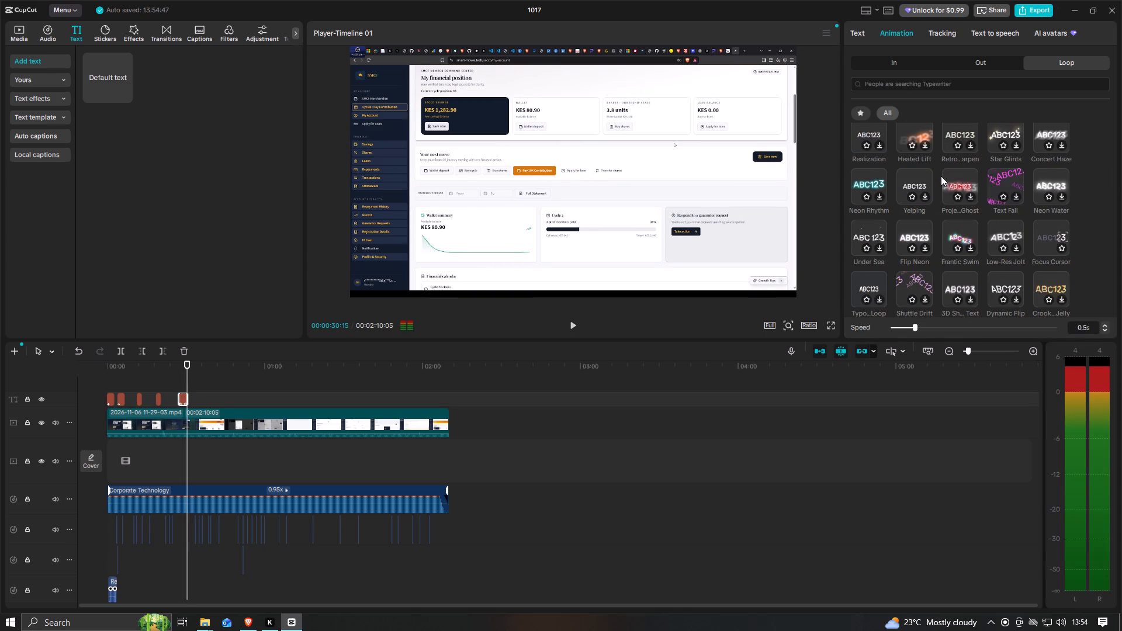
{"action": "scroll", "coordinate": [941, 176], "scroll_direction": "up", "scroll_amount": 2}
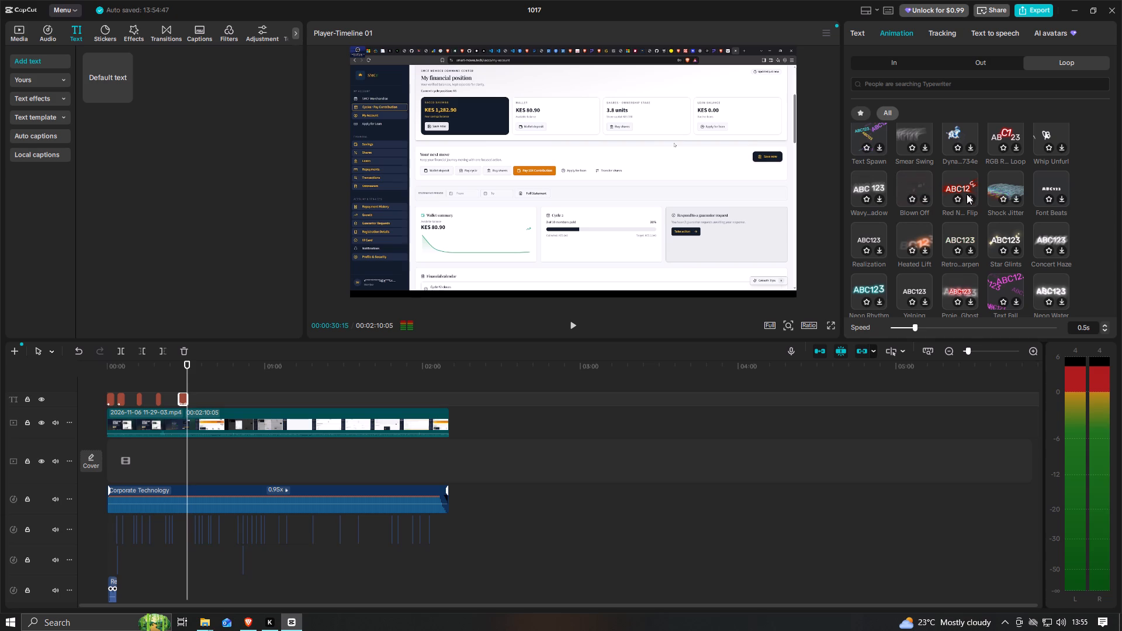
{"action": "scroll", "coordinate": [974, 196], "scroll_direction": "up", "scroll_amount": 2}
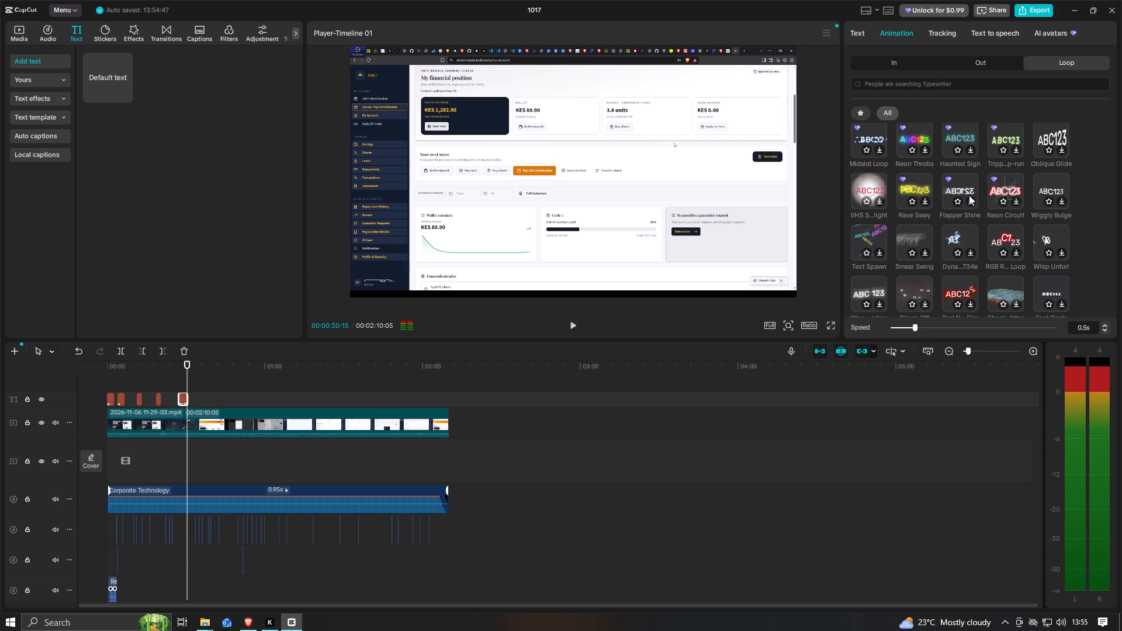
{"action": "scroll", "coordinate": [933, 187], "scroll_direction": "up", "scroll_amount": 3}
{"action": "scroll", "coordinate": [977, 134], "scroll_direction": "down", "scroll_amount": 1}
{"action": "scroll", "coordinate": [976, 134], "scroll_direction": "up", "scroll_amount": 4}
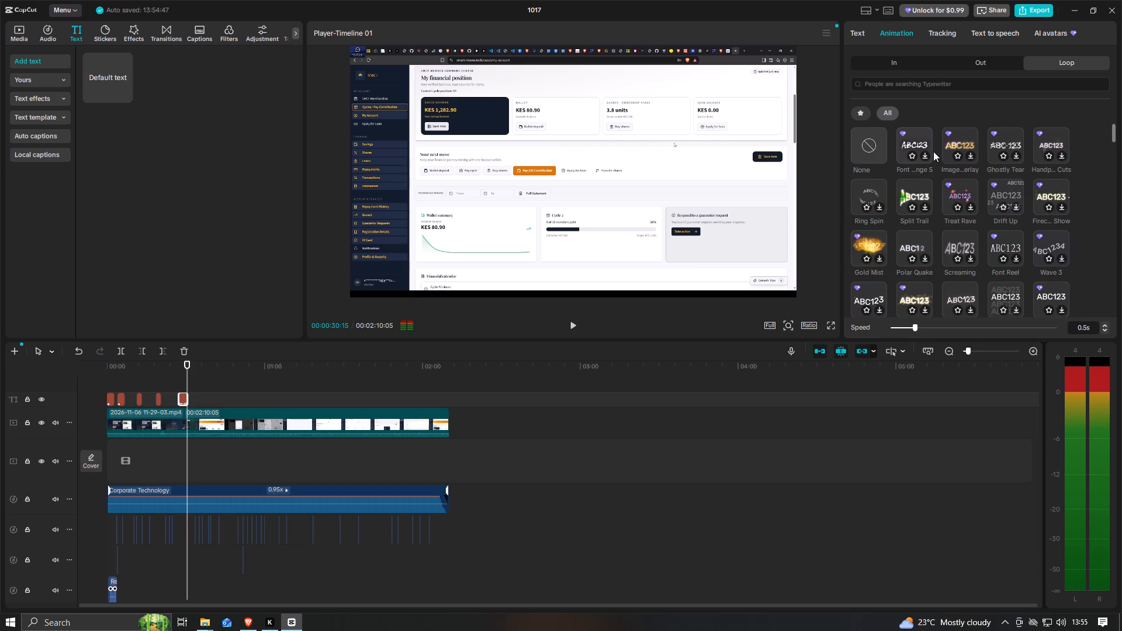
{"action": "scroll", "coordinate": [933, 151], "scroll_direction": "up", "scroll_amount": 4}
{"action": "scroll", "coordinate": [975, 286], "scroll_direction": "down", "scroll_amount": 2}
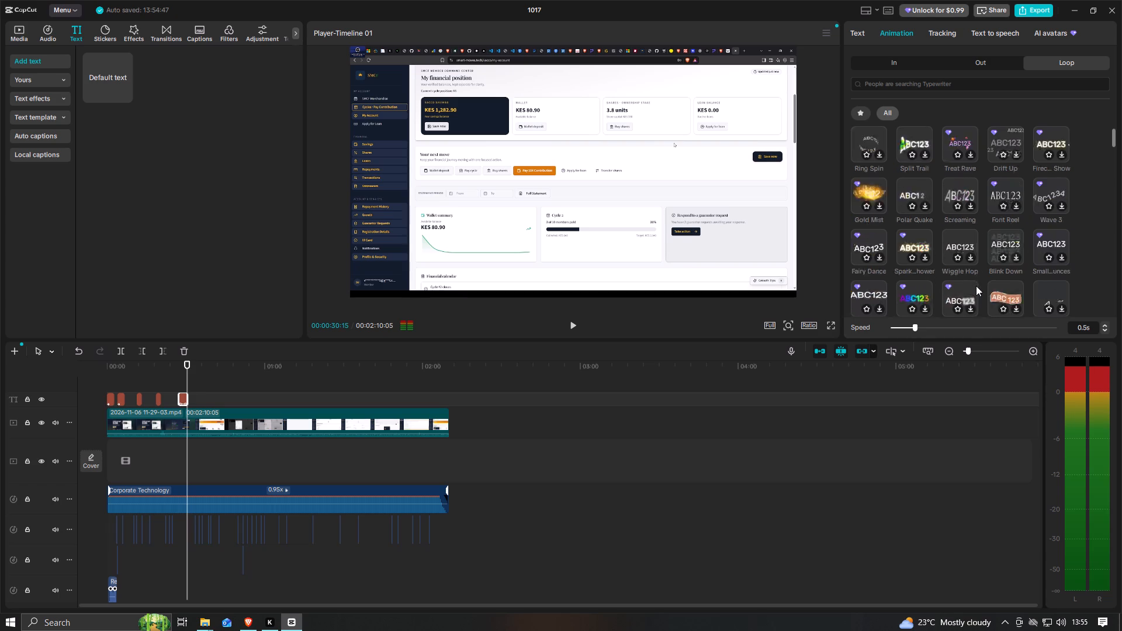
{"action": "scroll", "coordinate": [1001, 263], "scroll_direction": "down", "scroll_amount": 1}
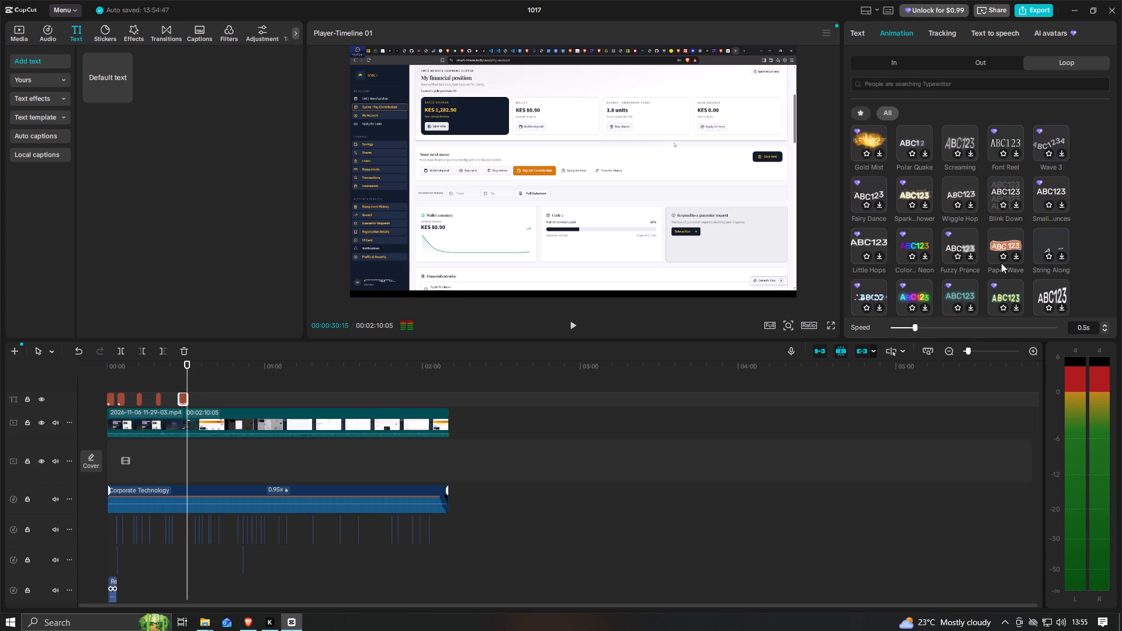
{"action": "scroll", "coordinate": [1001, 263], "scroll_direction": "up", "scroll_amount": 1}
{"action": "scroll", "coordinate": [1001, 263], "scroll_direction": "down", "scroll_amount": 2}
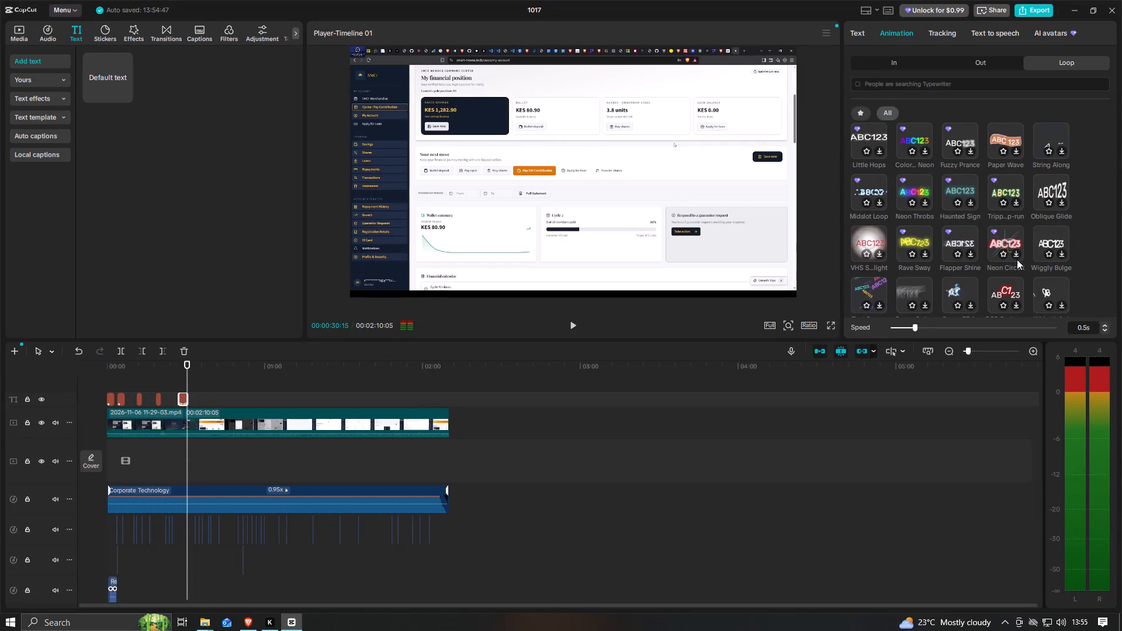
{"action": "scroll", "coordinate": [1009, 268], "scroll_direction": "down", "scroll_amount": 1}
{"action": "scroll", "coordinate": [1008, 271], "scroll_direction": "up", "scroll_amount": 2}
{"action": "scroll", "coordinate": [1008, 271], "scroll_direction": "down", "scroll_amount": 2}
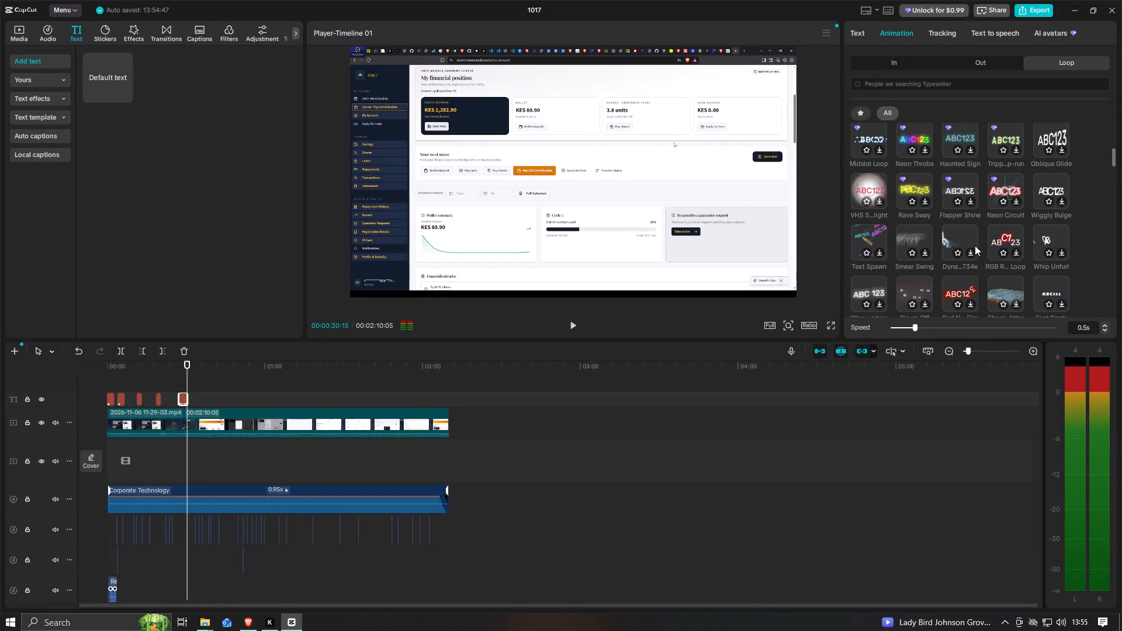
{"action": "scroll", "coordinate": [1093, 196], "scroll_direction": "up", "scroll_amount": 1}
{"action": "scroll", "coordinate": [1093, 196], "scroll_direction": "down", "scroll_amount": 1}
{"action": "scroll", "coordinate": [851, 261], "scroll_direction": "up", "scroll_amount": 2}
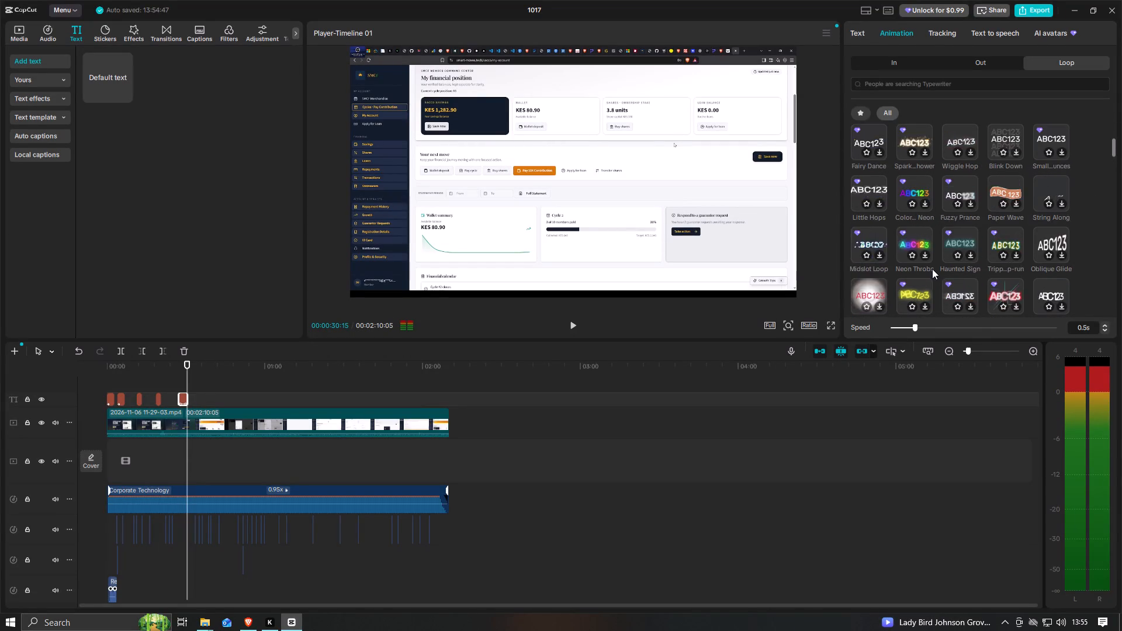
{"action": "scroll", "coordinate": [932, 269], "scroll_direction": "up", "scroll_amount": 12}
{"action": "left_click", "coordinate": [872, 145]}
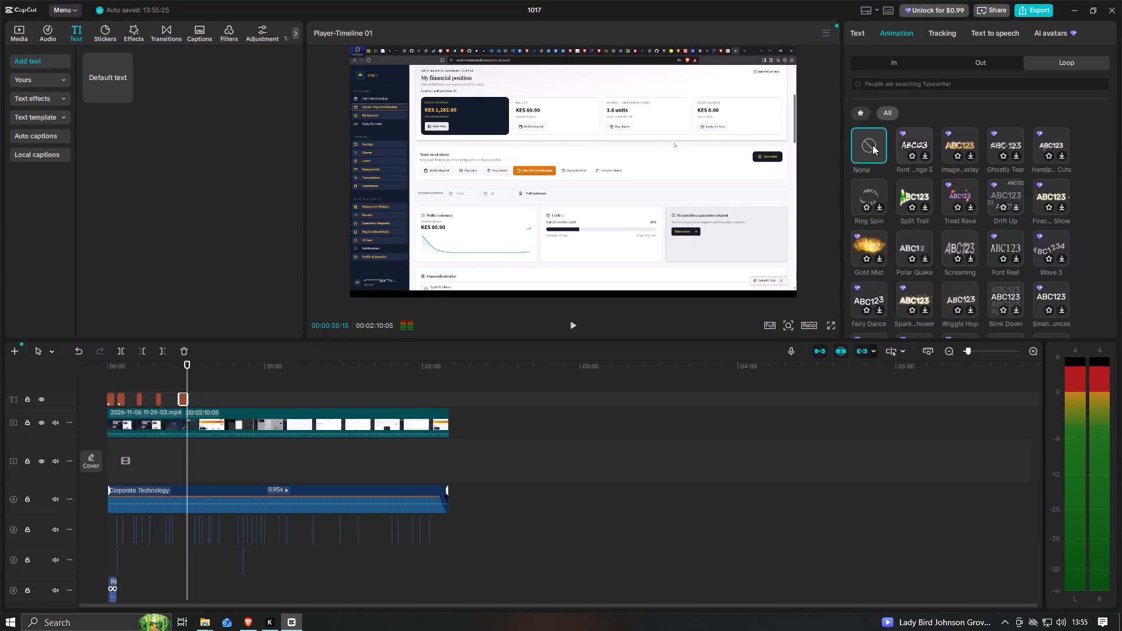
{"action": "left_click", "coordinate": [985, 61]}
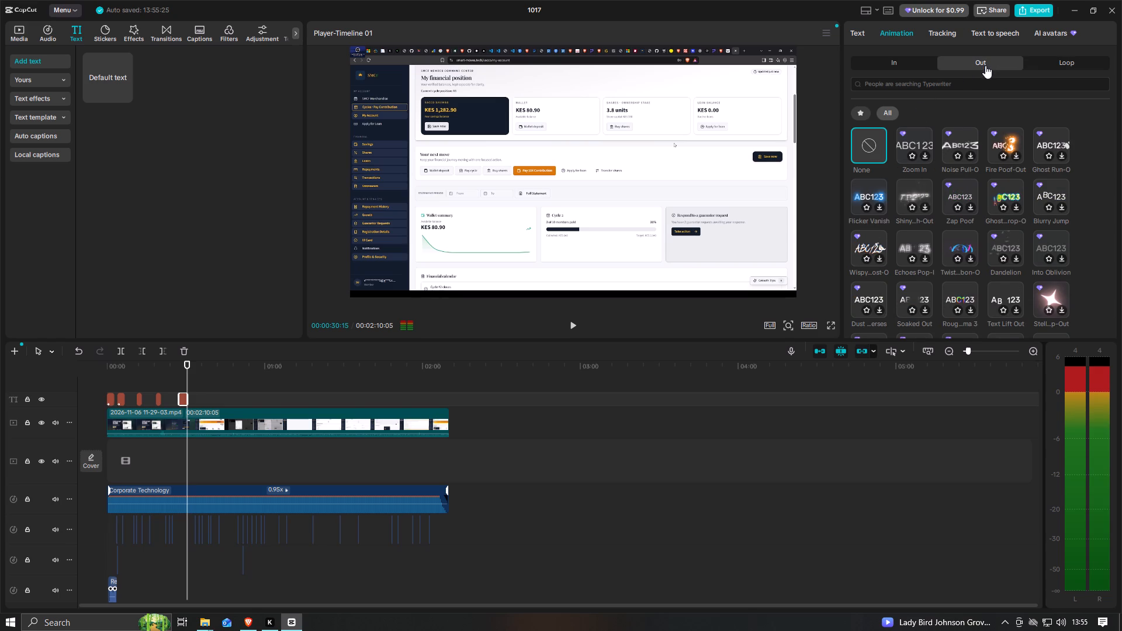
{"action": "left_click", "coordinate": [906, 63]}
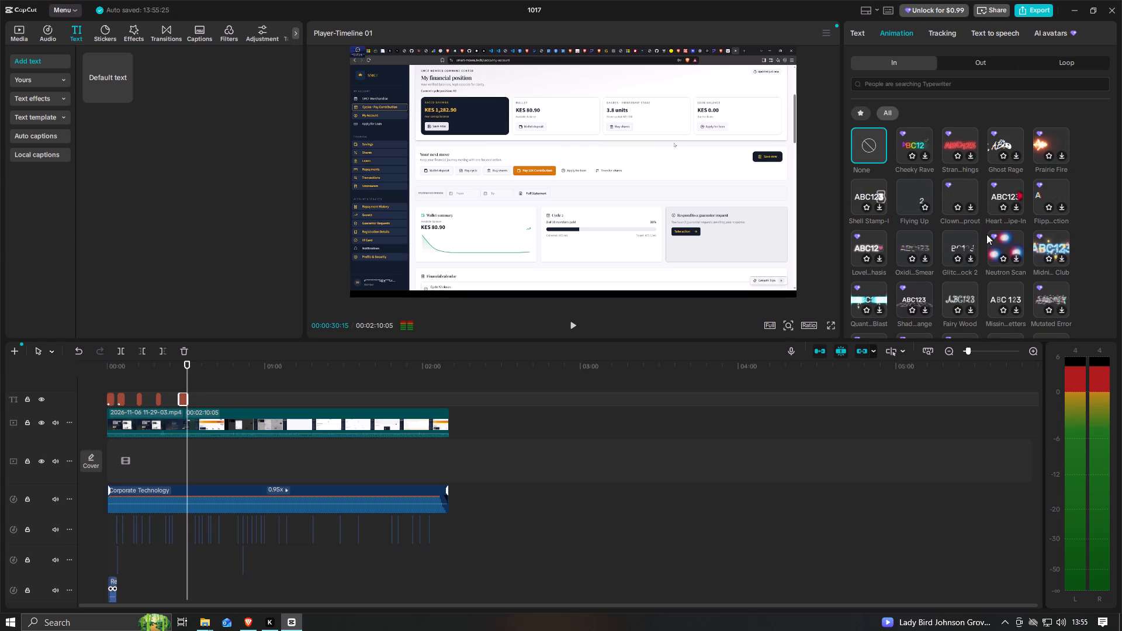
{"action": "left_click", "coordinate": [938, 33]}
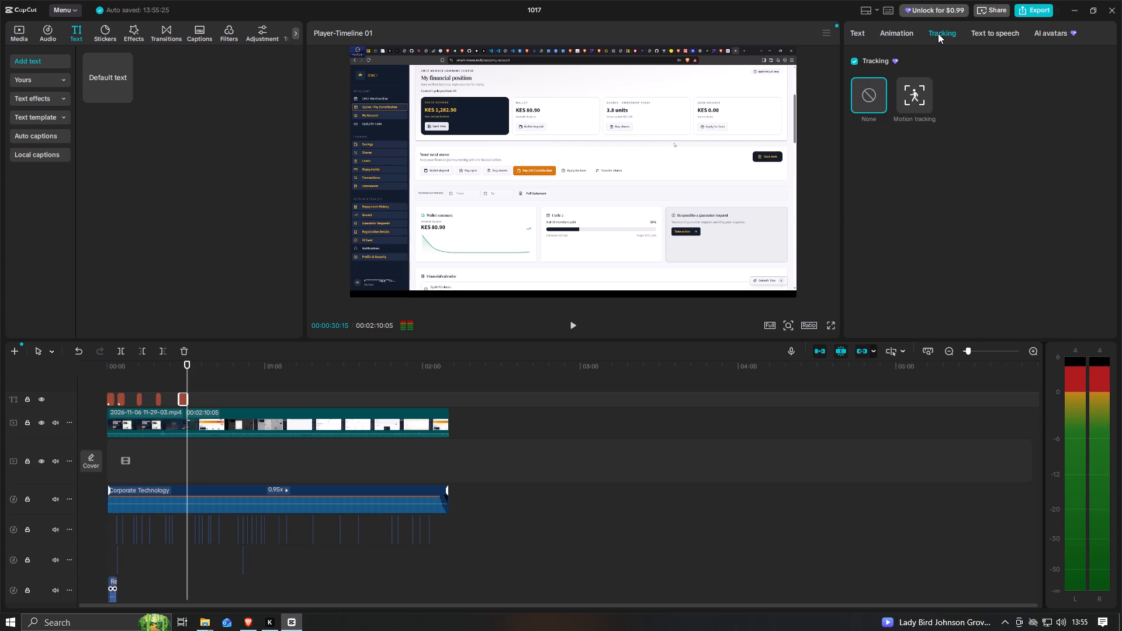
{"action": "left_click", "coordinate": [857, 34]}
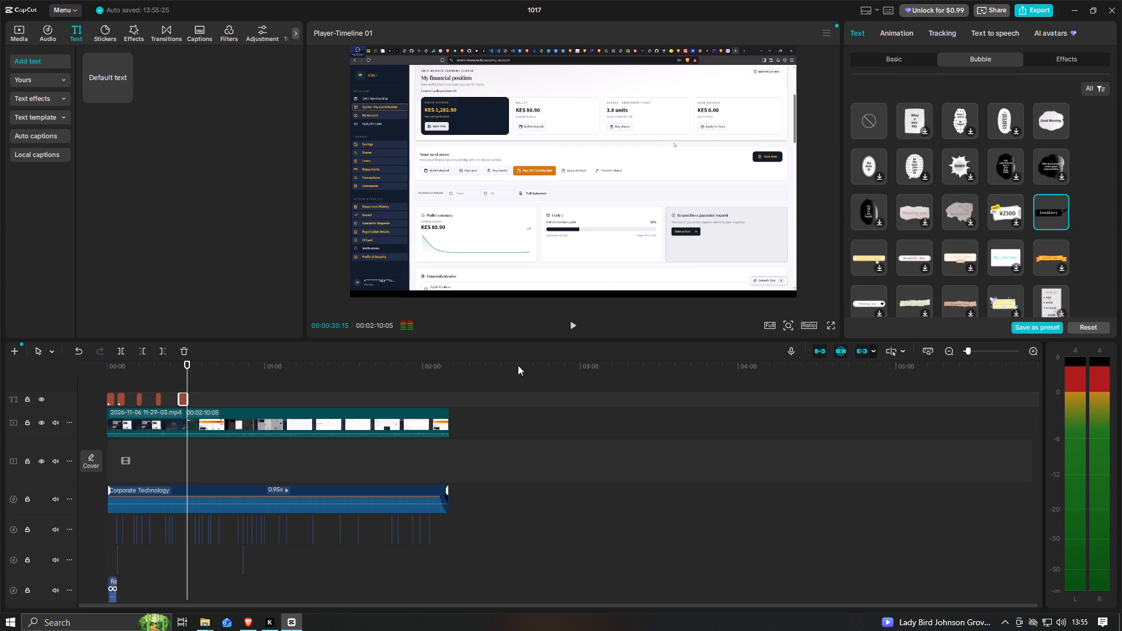
Replay the dashboard section from 00:00:24:22 to 00:00:28:06 to check when the SAVE caption appears.
{"action": "left_click_drag", "start_coordinate": [187, 375], "coordinate": [182, 377]}
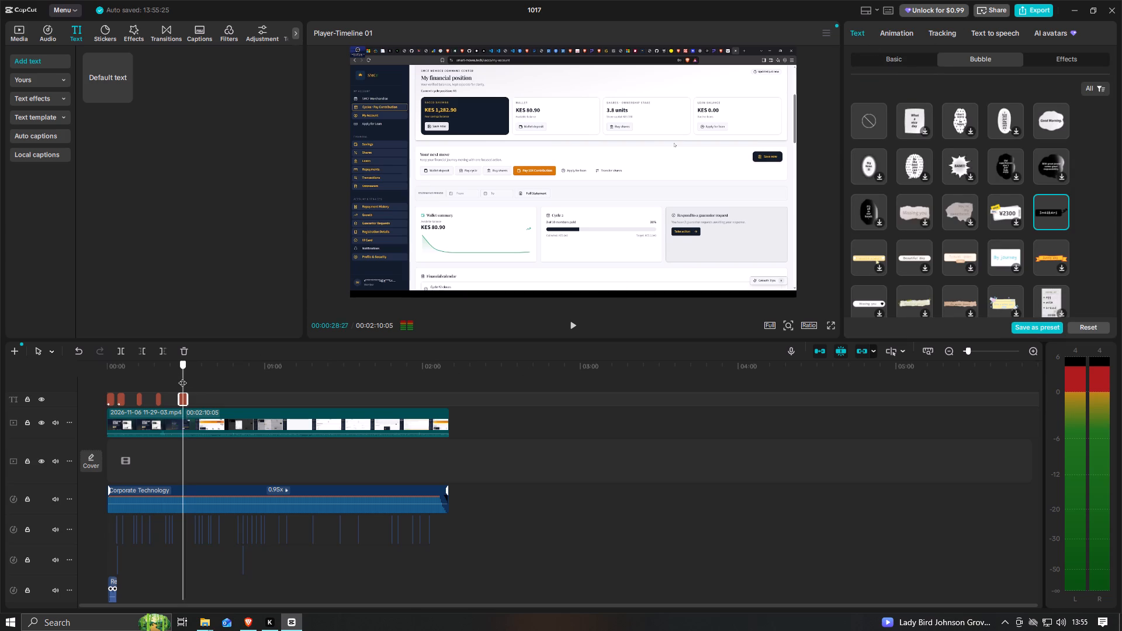
{"action": "left_click_drag", "start_coordinate": [182, 377], "coordinate": [184, 377]}
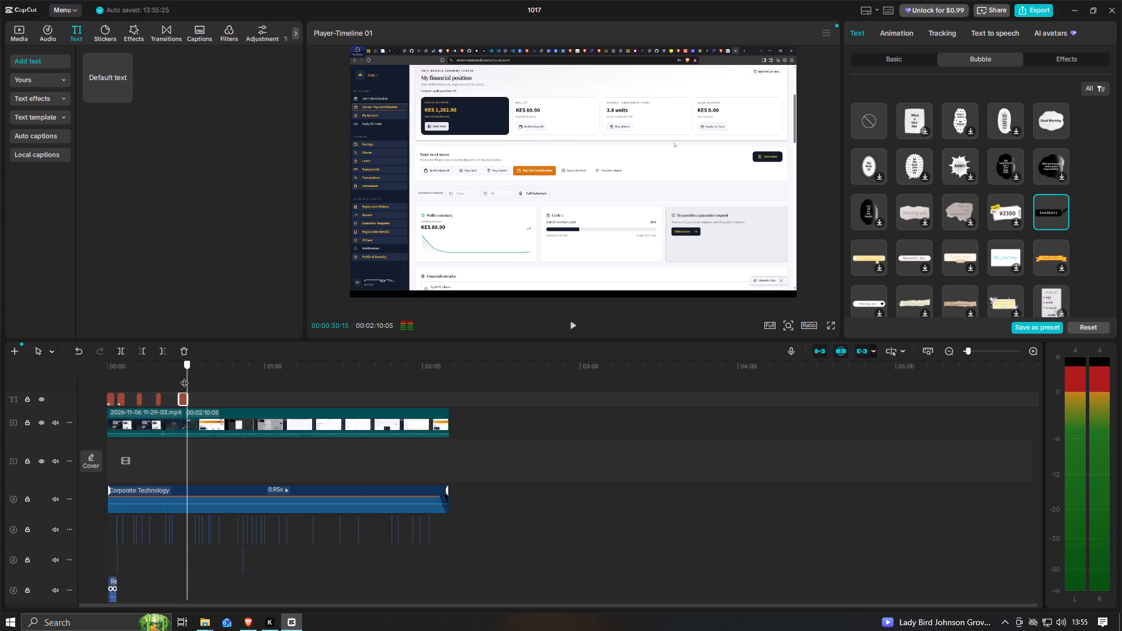
{"action": "left_click_drag", "start_coordinate": [184, 377], "coordinate": [176, 380]}
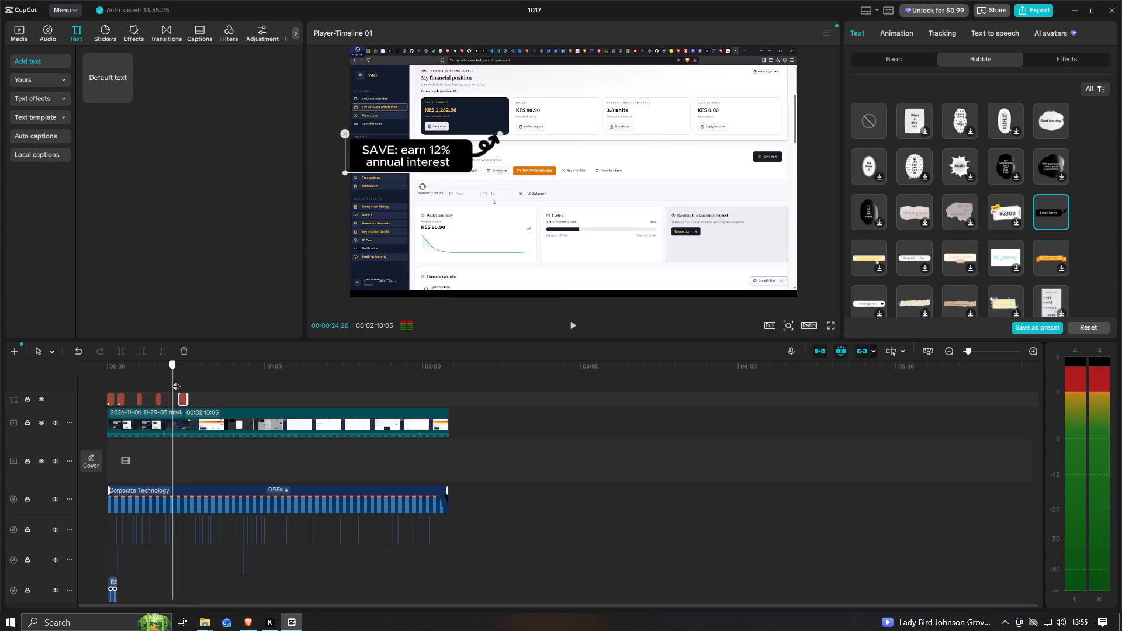
{"action": "left_click_drag", "start_coordinate": [176, 380], "coordinate": [178, 380]}
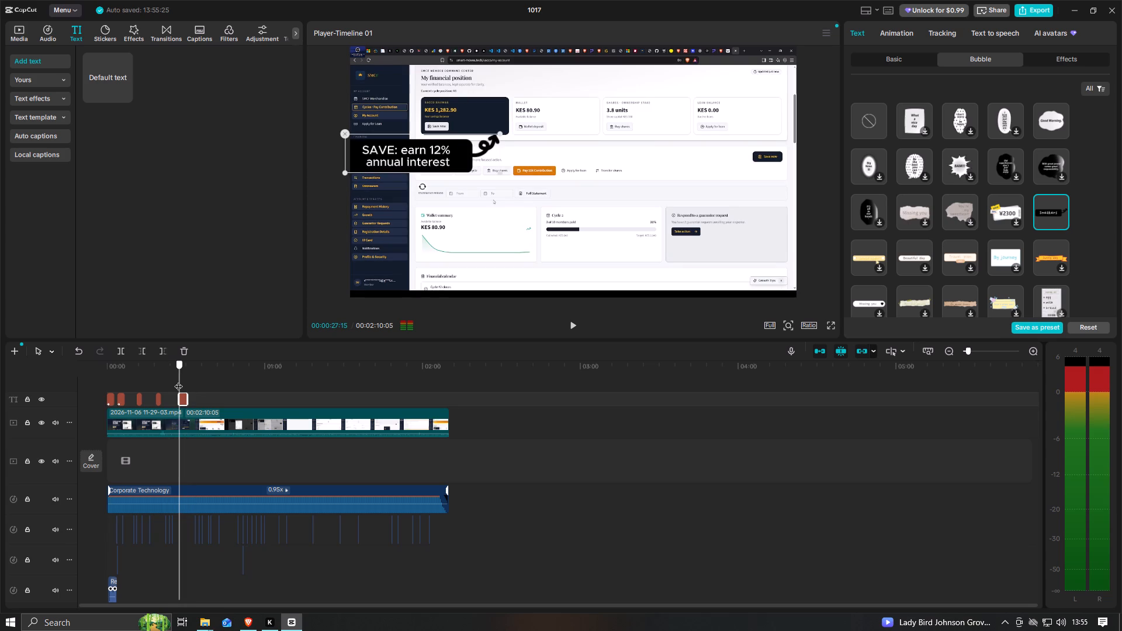
{"action": "left_click_drag", "start_coordinate": [178, 380], "coordinate": [175, 382]}
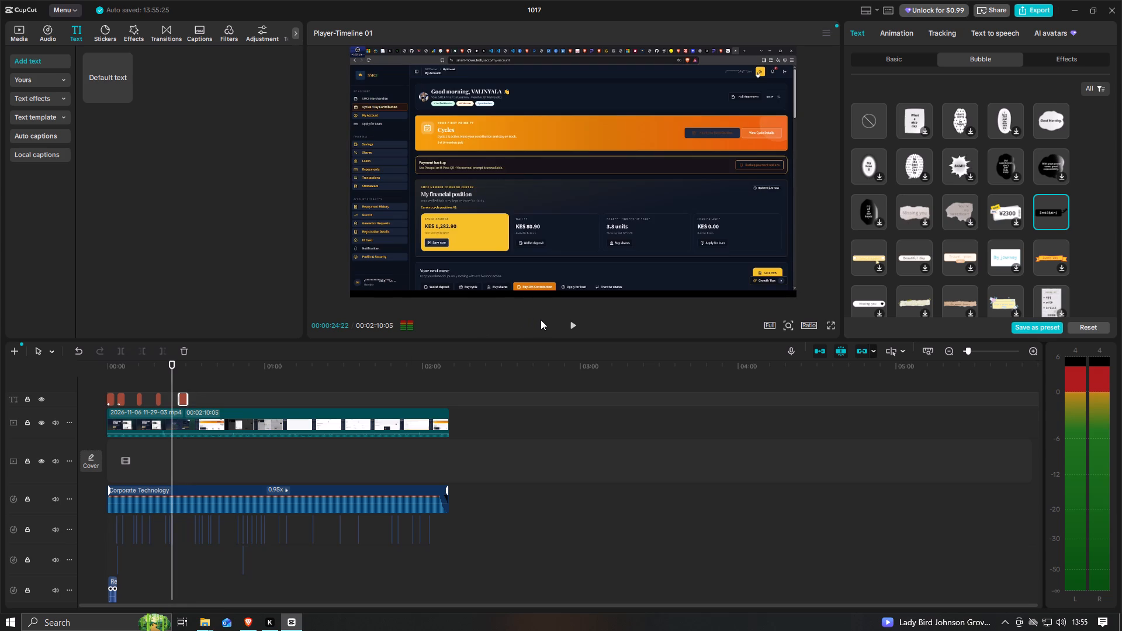
{"action": "left_click", "coordinate": [570, 326]}
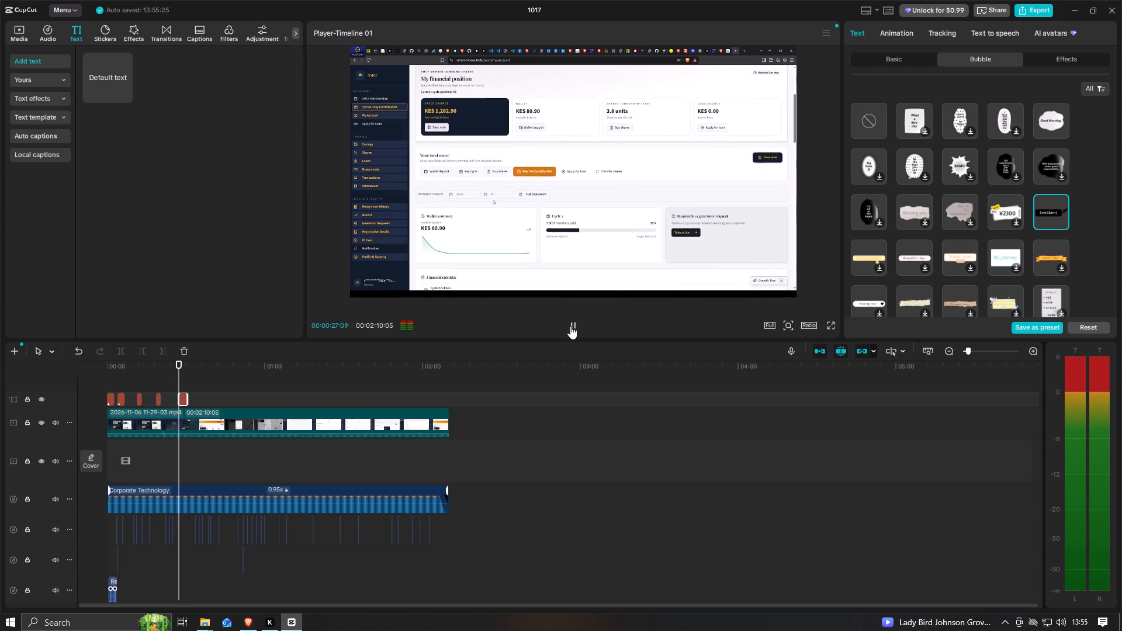
{"action": "left_click", "coordinate": [570, 326]}
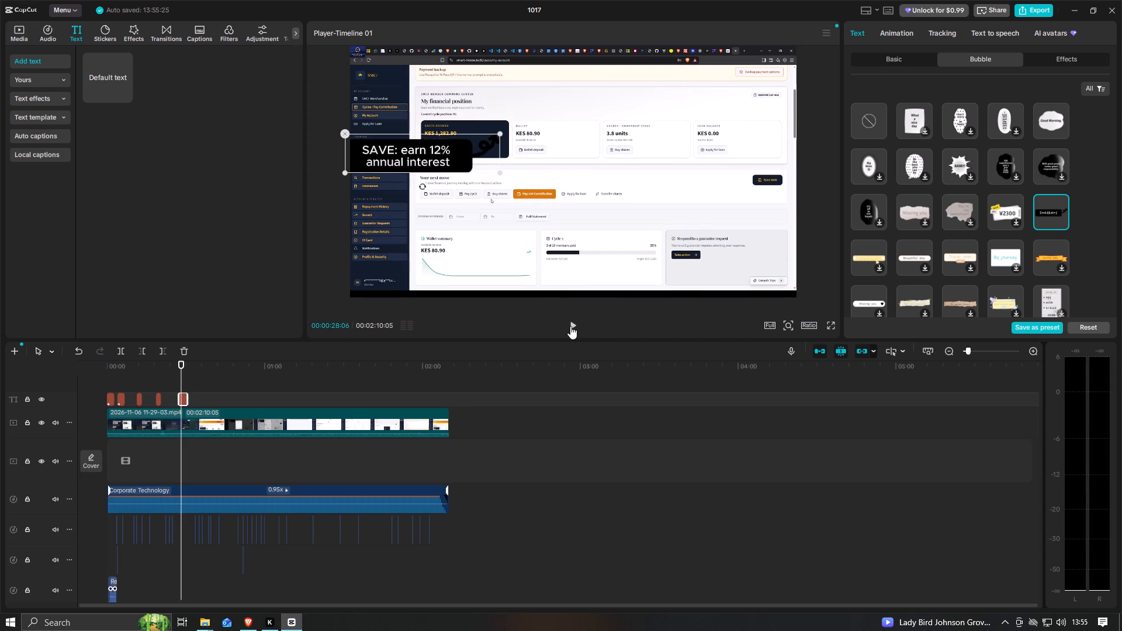
Play on past the SAVE caption and extend its end to 00:00:31:04.
{"action": "left_click", "coordinate": [570, 326]}
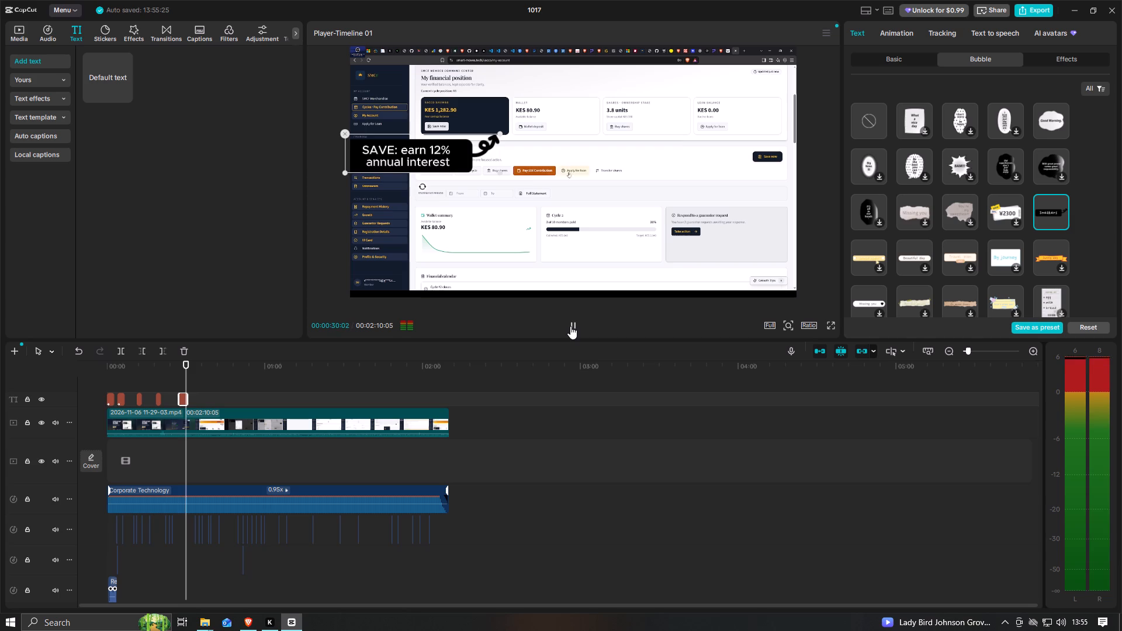
{"action": "left_click", "coordinate": [570, 326]}
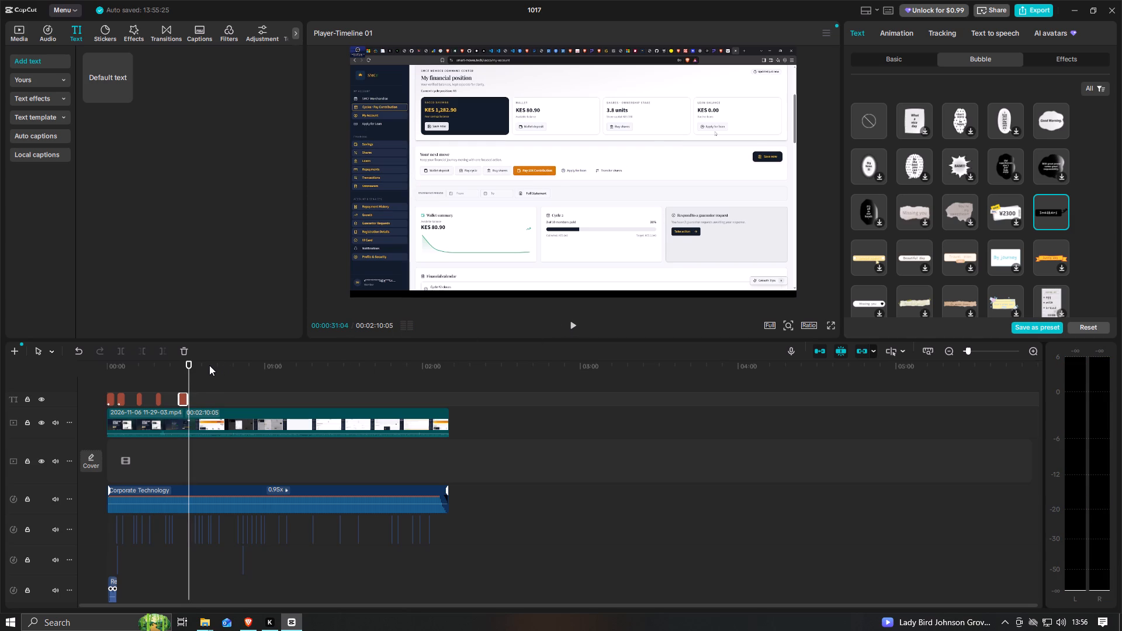
{"action": "left_click", "coordinate": [187, 397]}
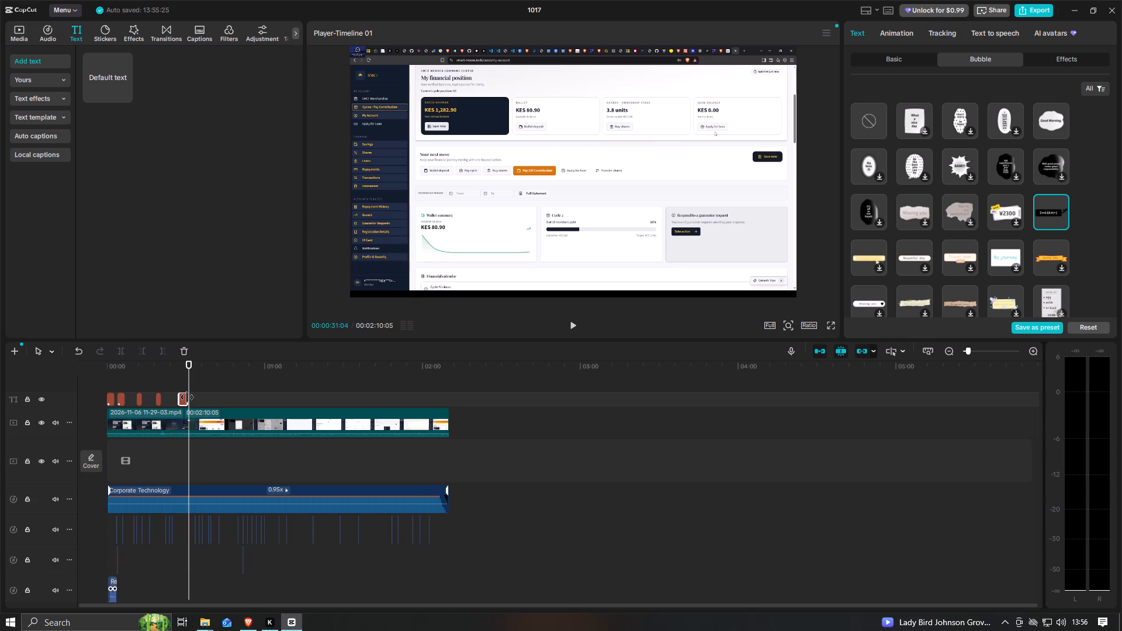
{"action": "left_click", "coordinate": [187, 397]}
{"action": "left_click", "coordinate": [187, 397]}
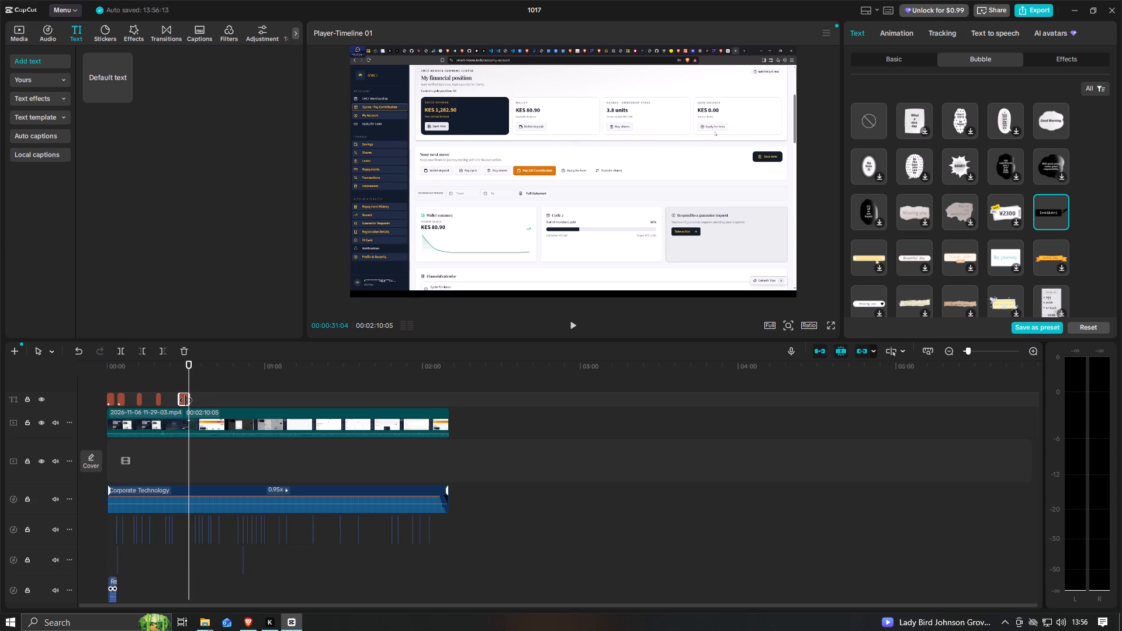
{"action": "left_click", "coordinate": [186, 400]}
{"action": "left_click", "coordinate": [189, 399]}
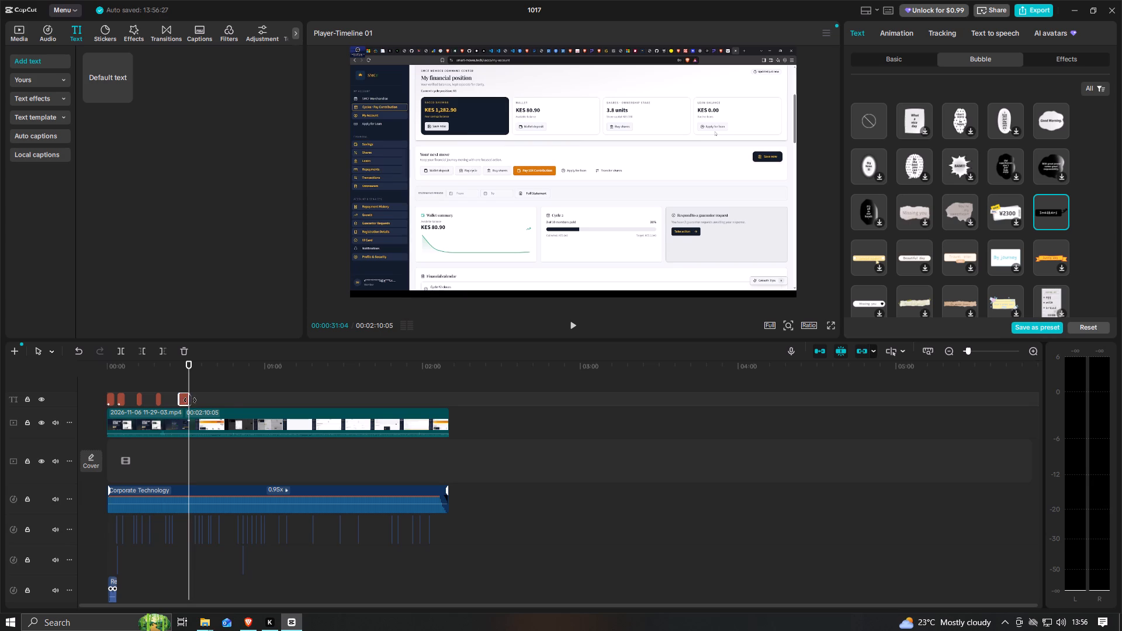
Add a default text at 00:00:31:04, directly after the SAVE caption.
{"action": "left_click", "coordinate": [573, 321]}
{"action": "left_click", "coordinate": [573, 321]}
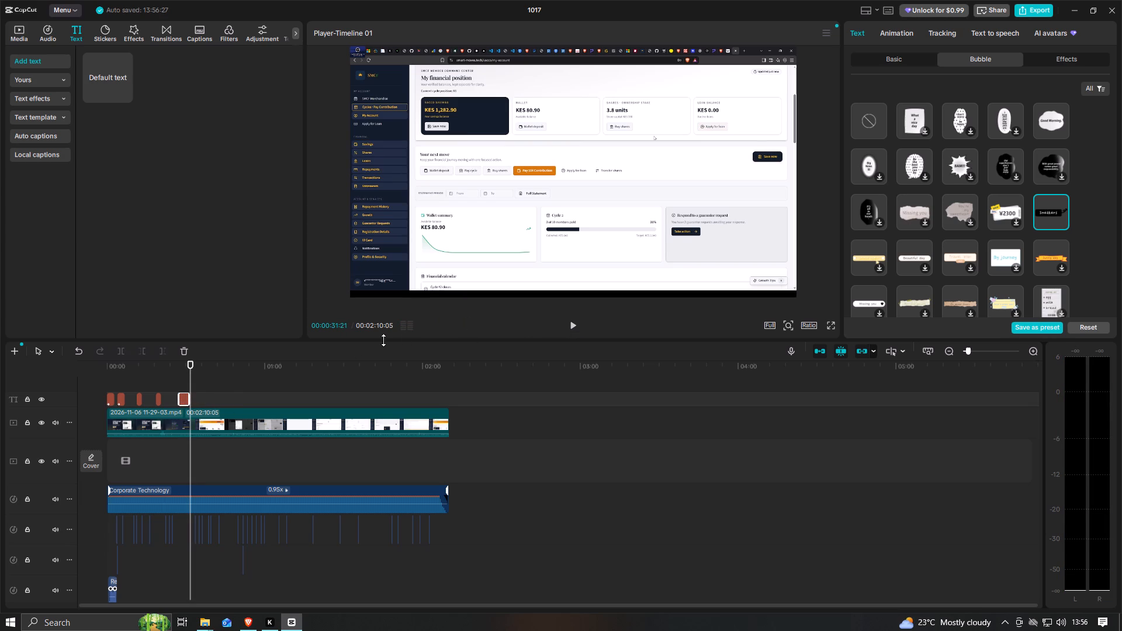
{"action": "left_click", "coordinate": [191, 366]}
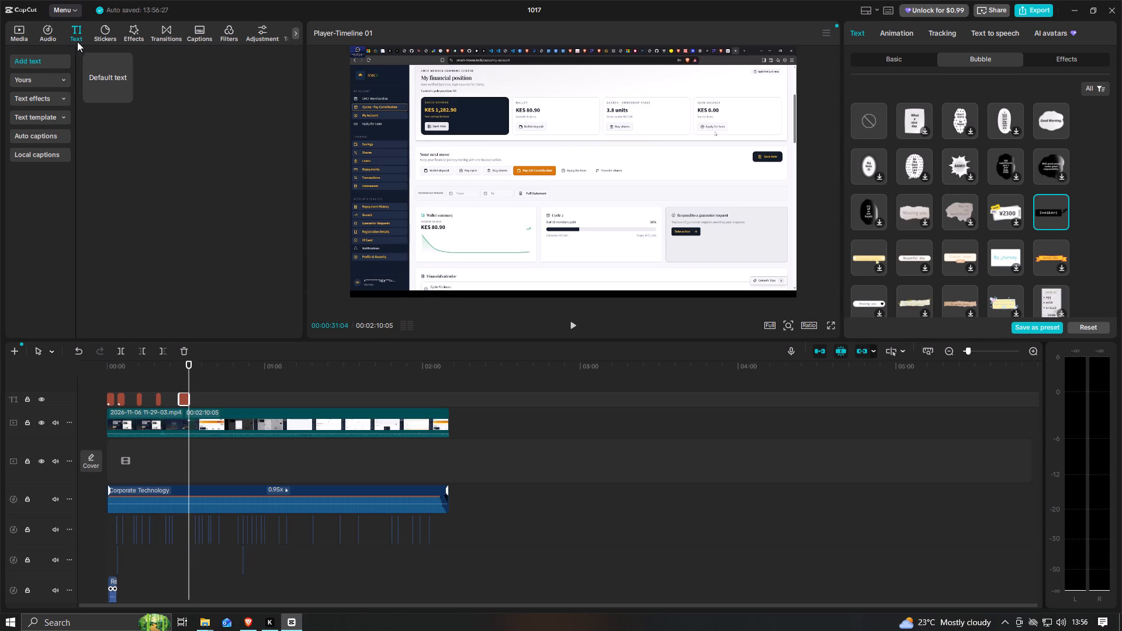
{"action": "left_click", "coordinate": [123, 96]}
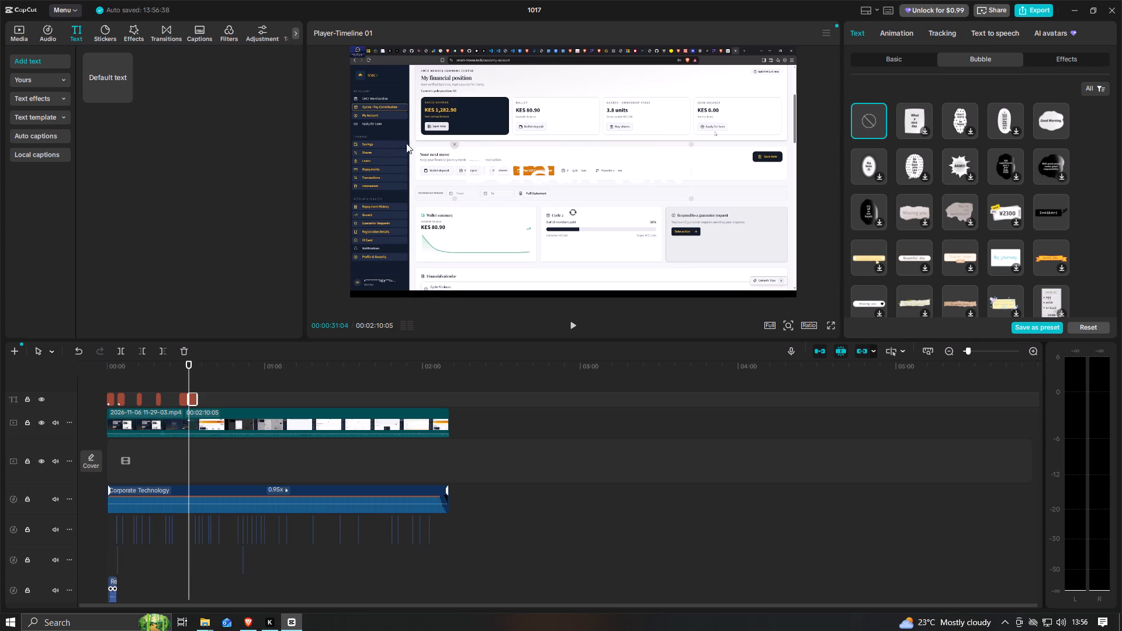
Copy the word WALLET from the Scene 4 heading in ChatGPT in Brave and use it as the new CapCut caption's text.
{"action": "left_click", "coordinate": [247, 626]}
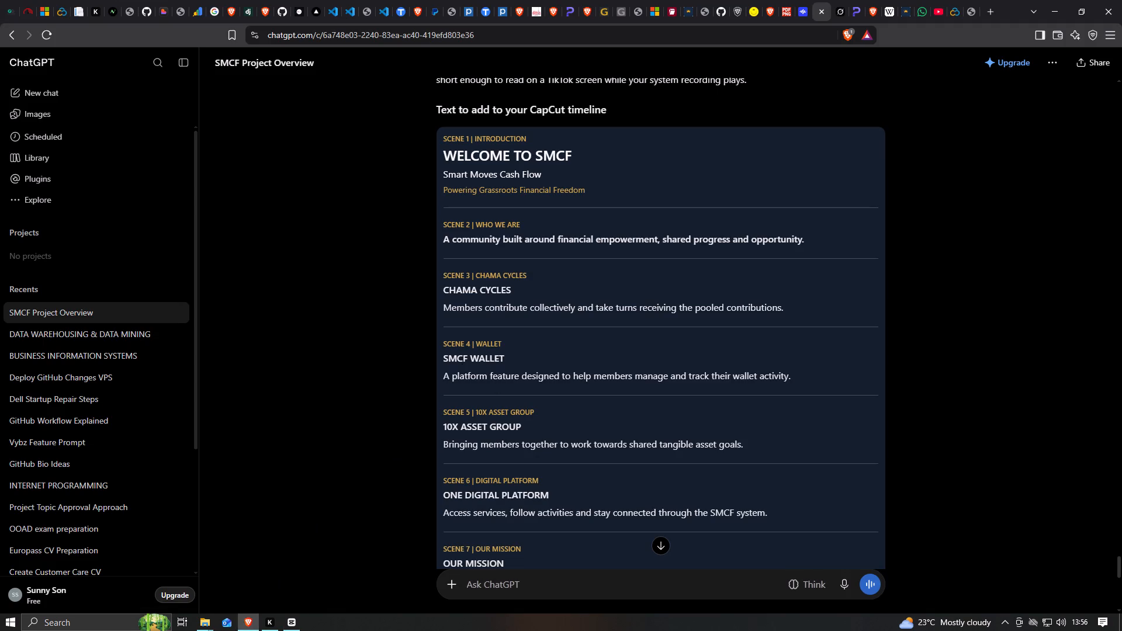
{"action": "left_click_drag", "start_coordinate": [505, 359], "coordinate": [480, 362]}
{"action": "left_click_drag", "start_coordinate": [480, 362], "coordinate": [473, 362]}
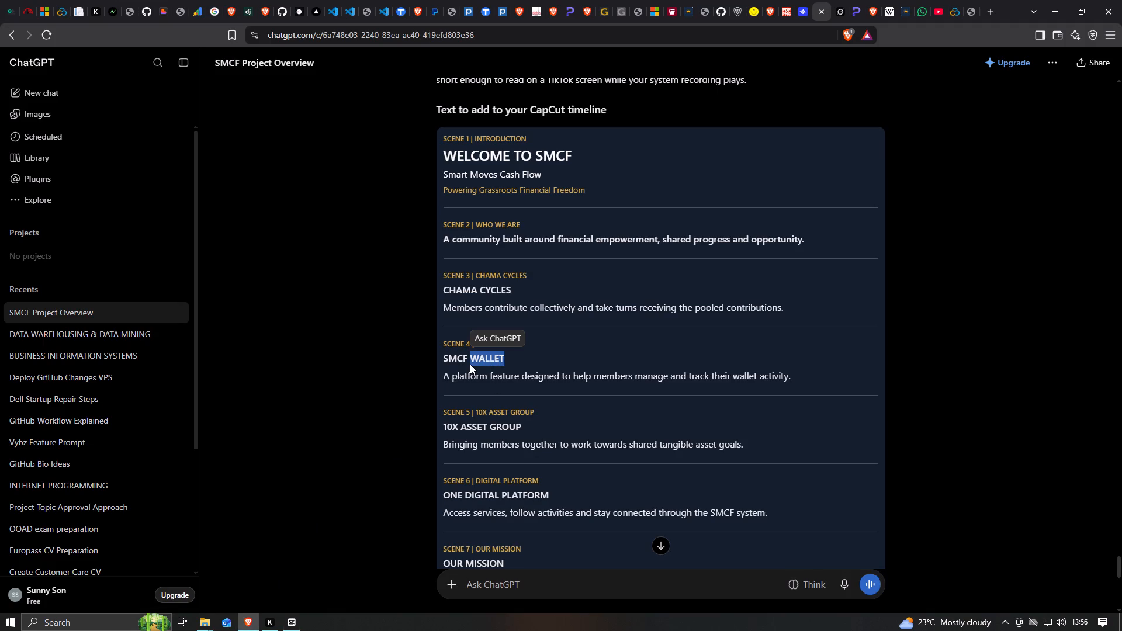
{"action": "key", "text": "ctrl+c"}
{"action": "left_click", "coordinate": [287, 623]}
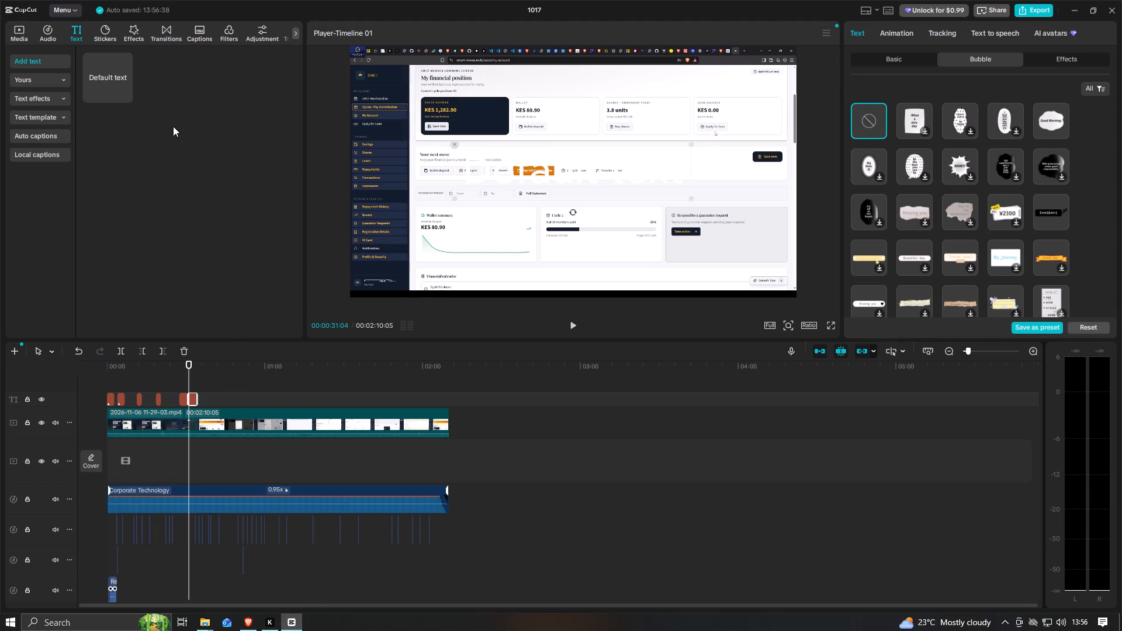
{"action": "left_click", "coordinate": [862, 36]}
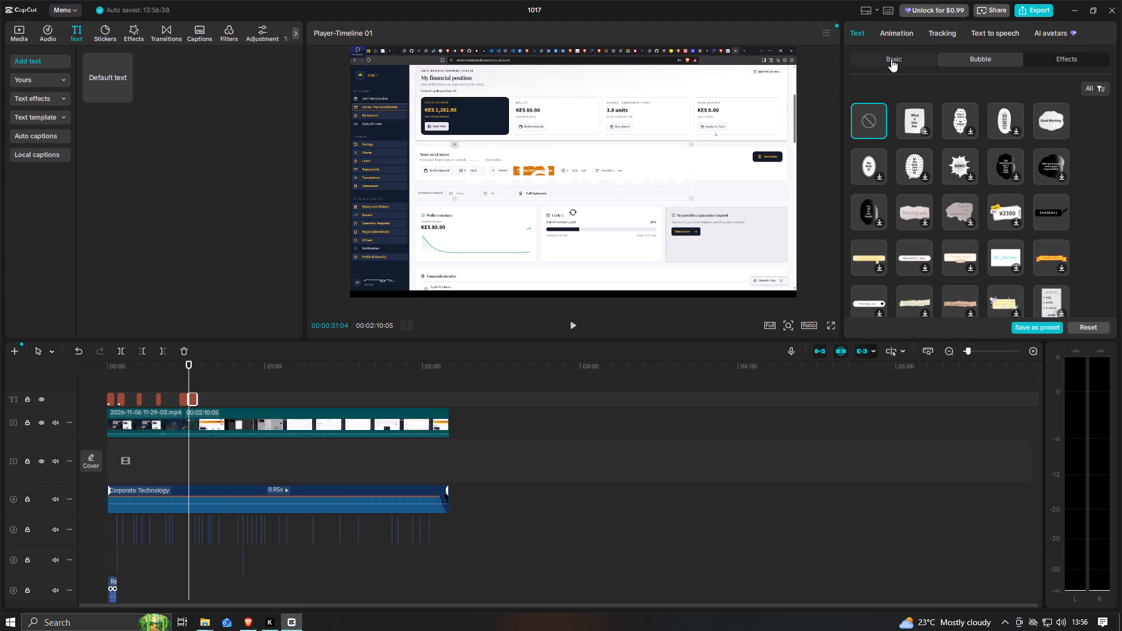
{"action": "left_click", "coordinate": [891, 59]}
{"action": "left_click_drag", "start_coordinate": [892, 88], "coordinate": [827, 89]}
{"action": "key", "text": "ctrl+v"}
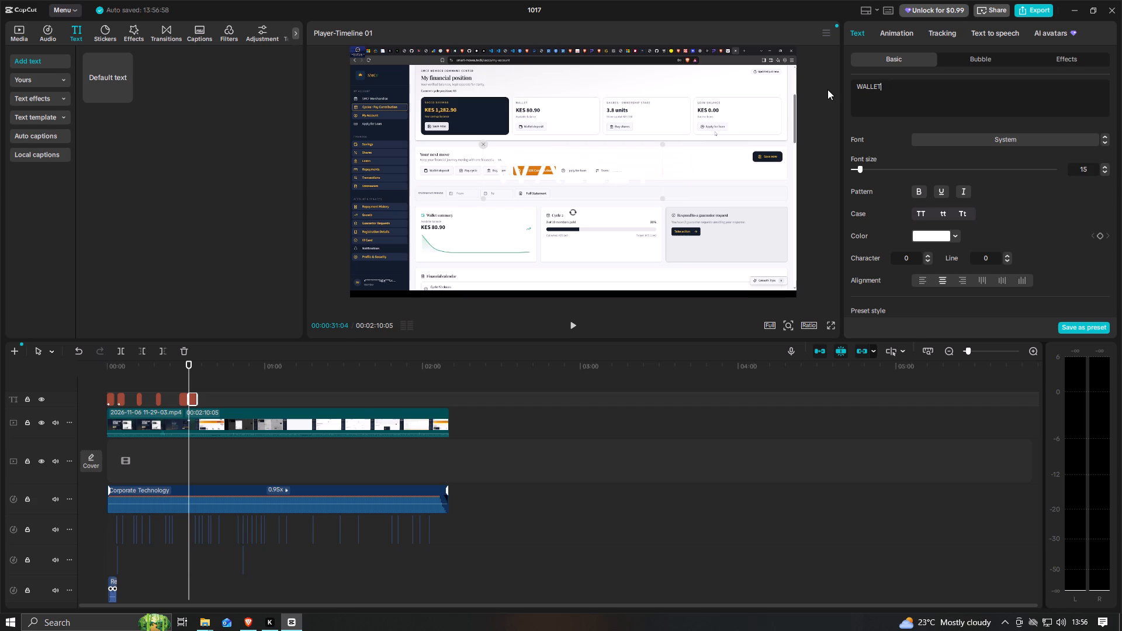
Extend the new caption's text to read "WALLET: Earn 3% monthly interest".
{"action": "key", "text": "shift+colon"}
{"action": "key", "text": "space"}
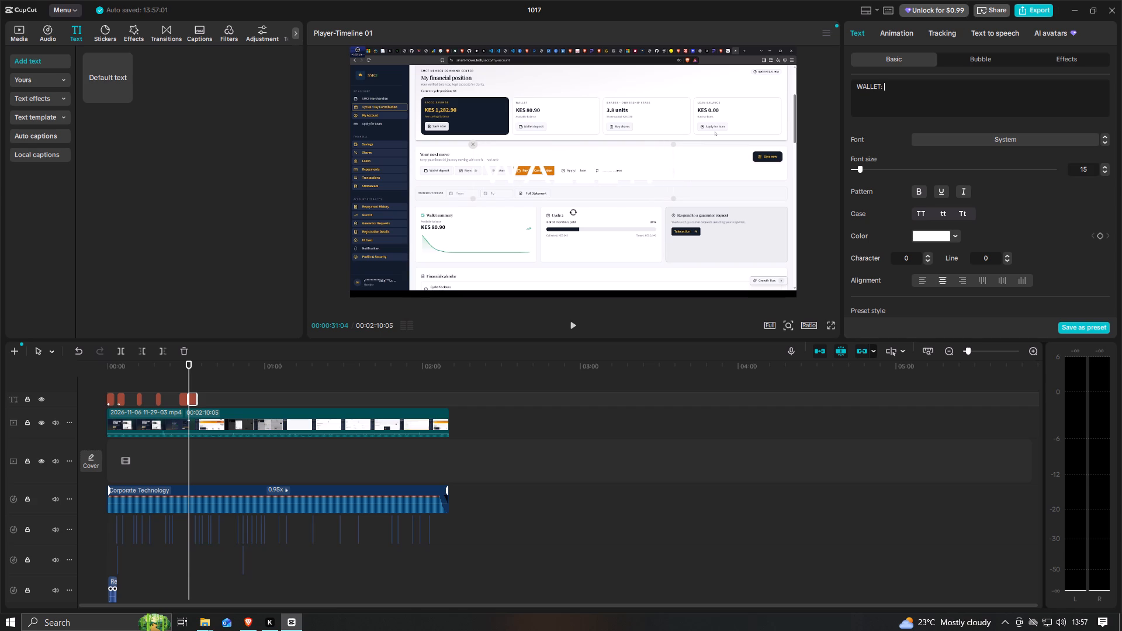
{"action": "type", "text": "Earn 3"}
{"action": "key", "text": "space"}
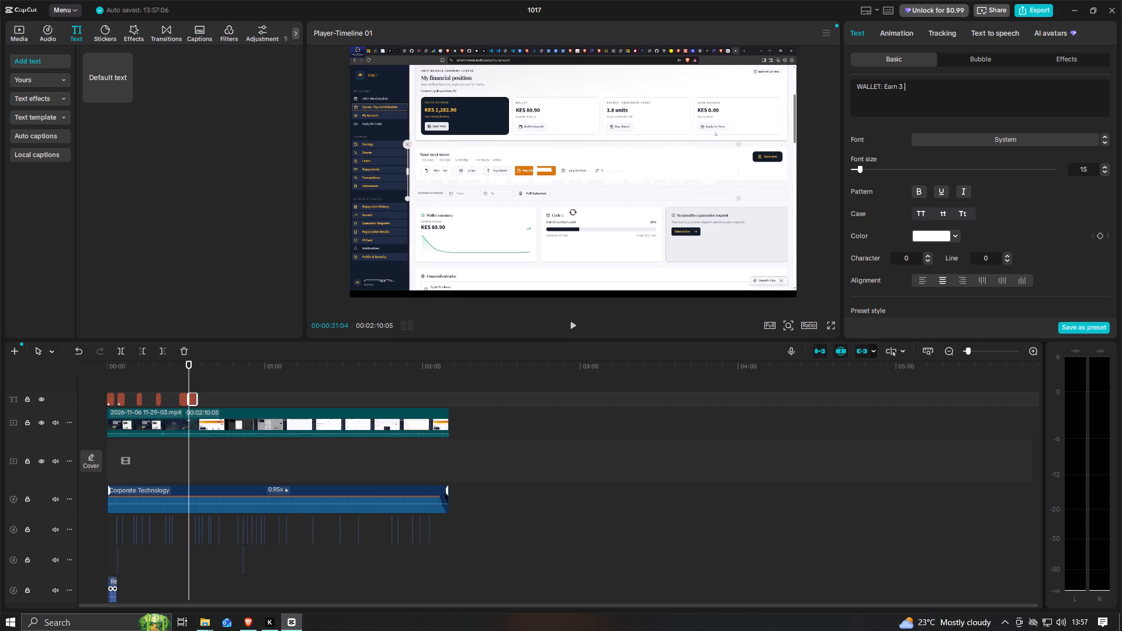
{"action": "key", "text": "shift+percent"}
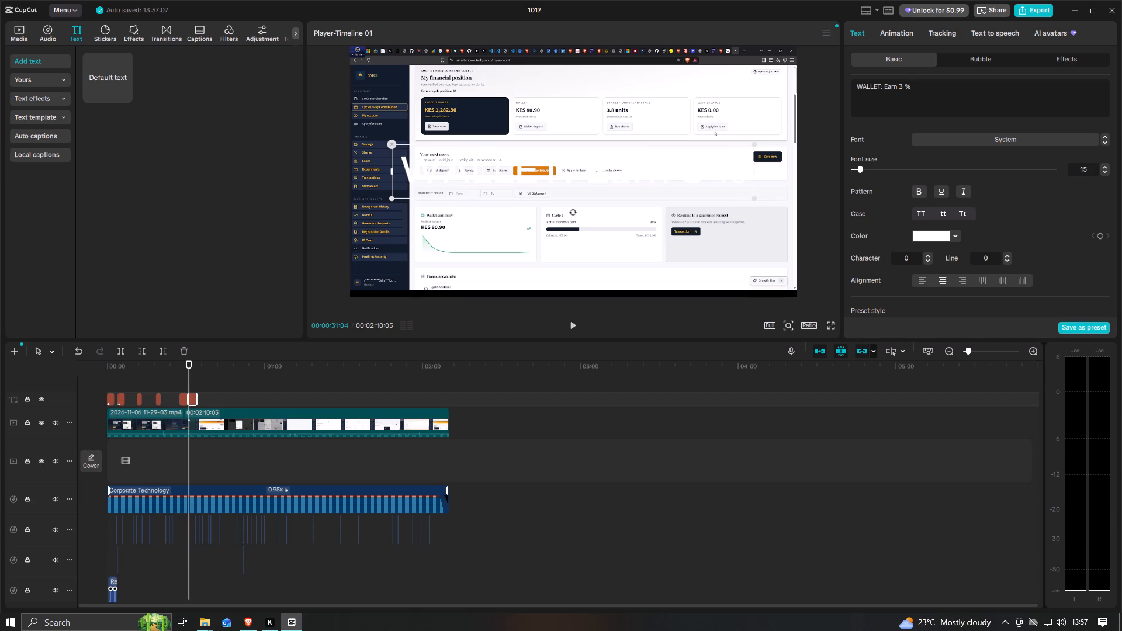
{"action": "key", "text": "BackSpace"}
{"action": "key", "text": "BackSpace"}
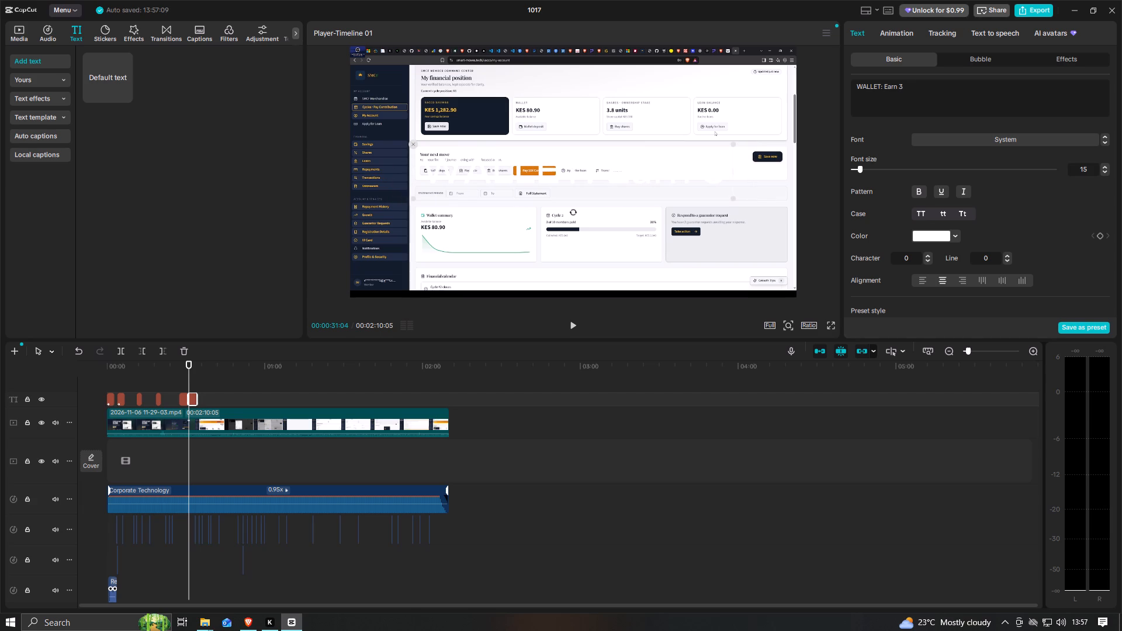
{"action": "type", "text": "% interest"}
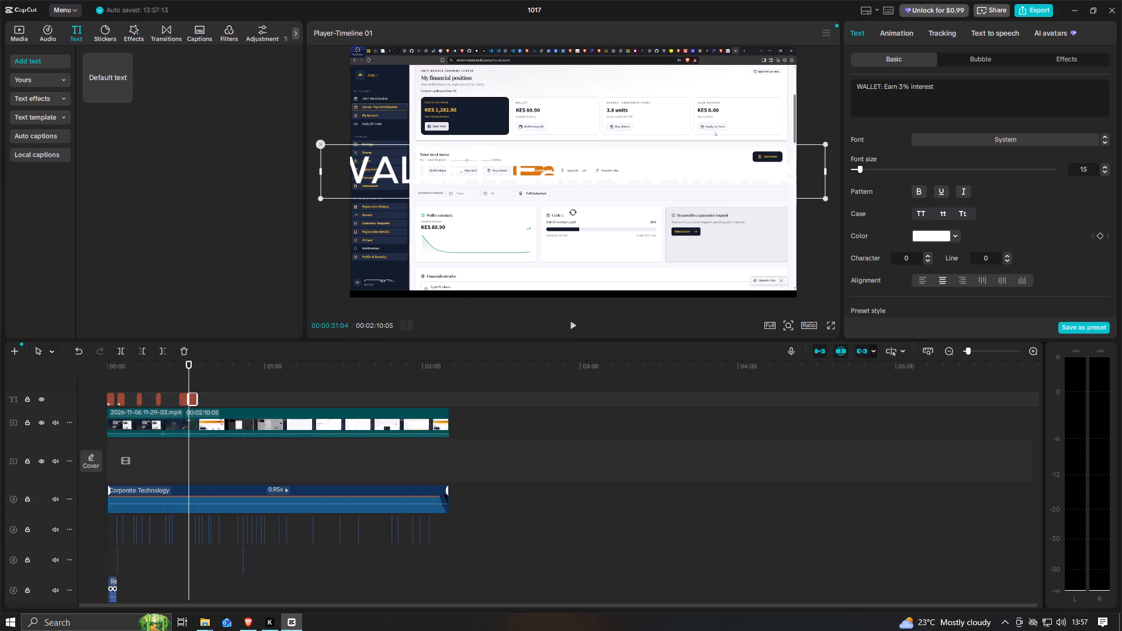
{"action": "key", "text": "Left"}
{"action": "key", "text": "Left"}
{"action": "key", "text": "Left"}
{"action": "key", "text": "Left"}
{"action": "key", "text": "Left"}
{"action": "key", "text": "Left"}
{"action": "key", "text": "Left"}
{"action": "key", "text": "Left"}
{"action": "type", "text": "monthly"}
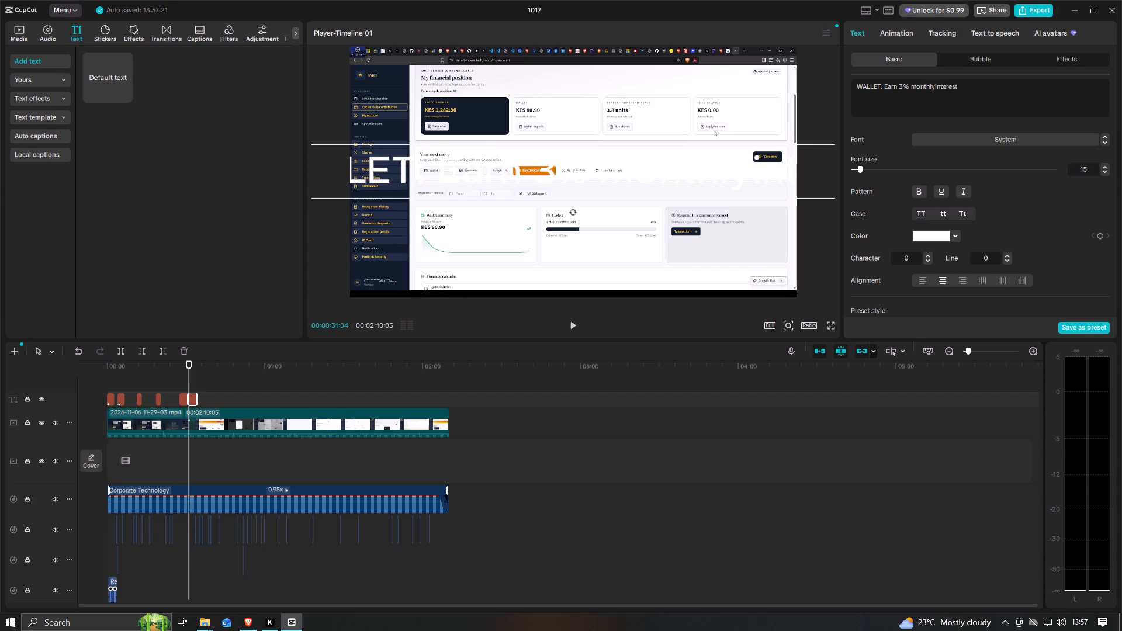
{"action": "key", "text": "space"}
{"action": "key", "text": "Right"}
{"action": "key", "text": "Right"}
{"action": "key", "text": "Right"}
{"action": "key", "text": "Right"}
{"action": "key", "text": "Right"}
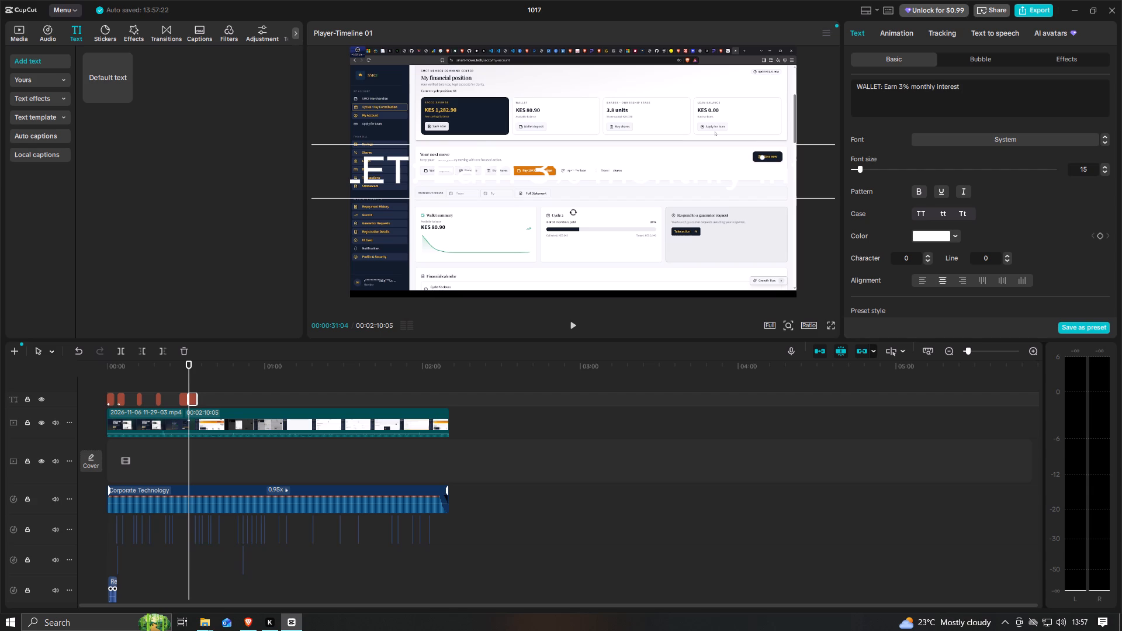
{"action": "key", "text": "Right"}
{"action": "key", "text": "Right"}
{"action": "key", "text": "Right"}
Append ", withdrawable after 3 month of maturity." to the WALLET caption.
{"action": "key", "text": "comma"}
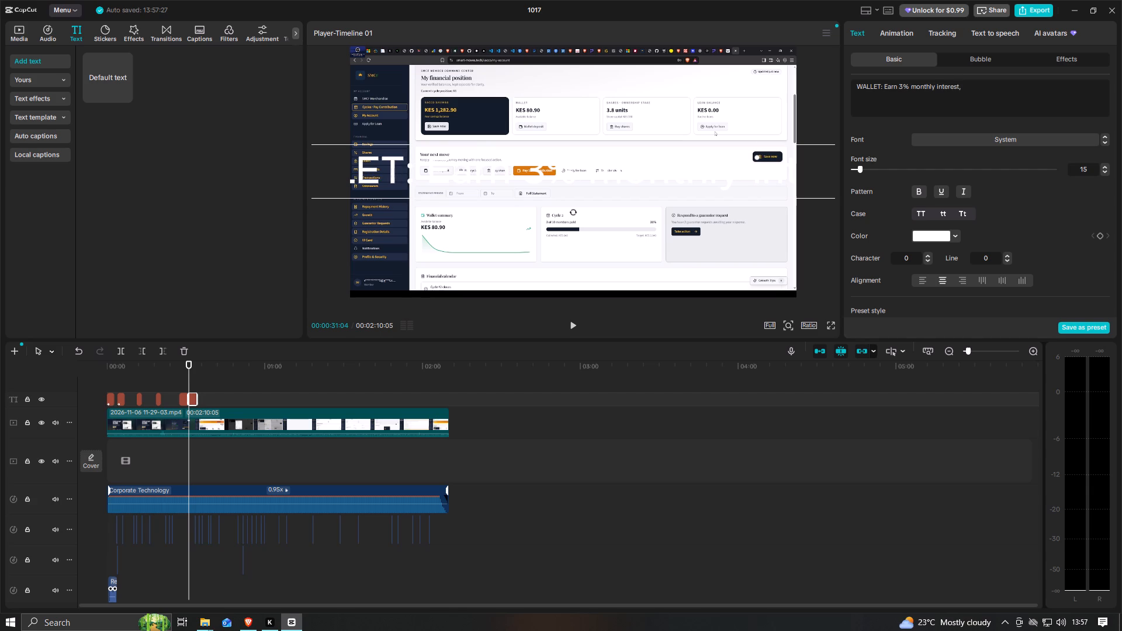
{"action": "key", "text": "space"}
{"action": "type", "text": "withdrawan"}
{"action": "key", "text": "BackSpace"}
{"action": "type", "text": "ble after"}
{"action": "key", "text": "space"}
{"action": "type", "text": "3"}
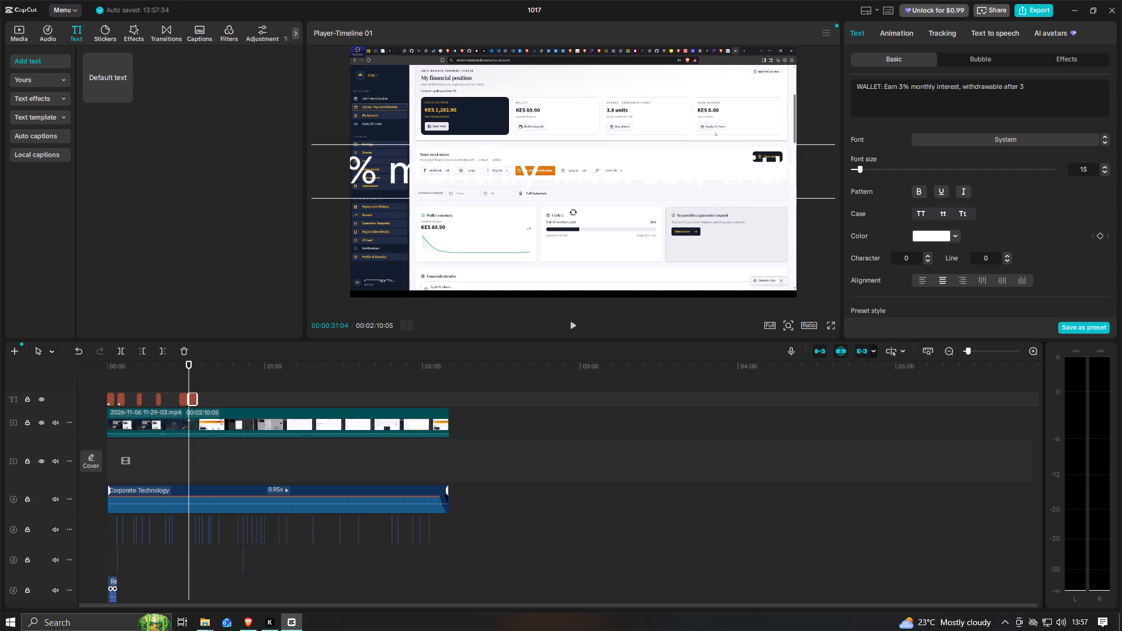
{"action": "key", "text": "space"}
{"action": "type", "text": "month"}
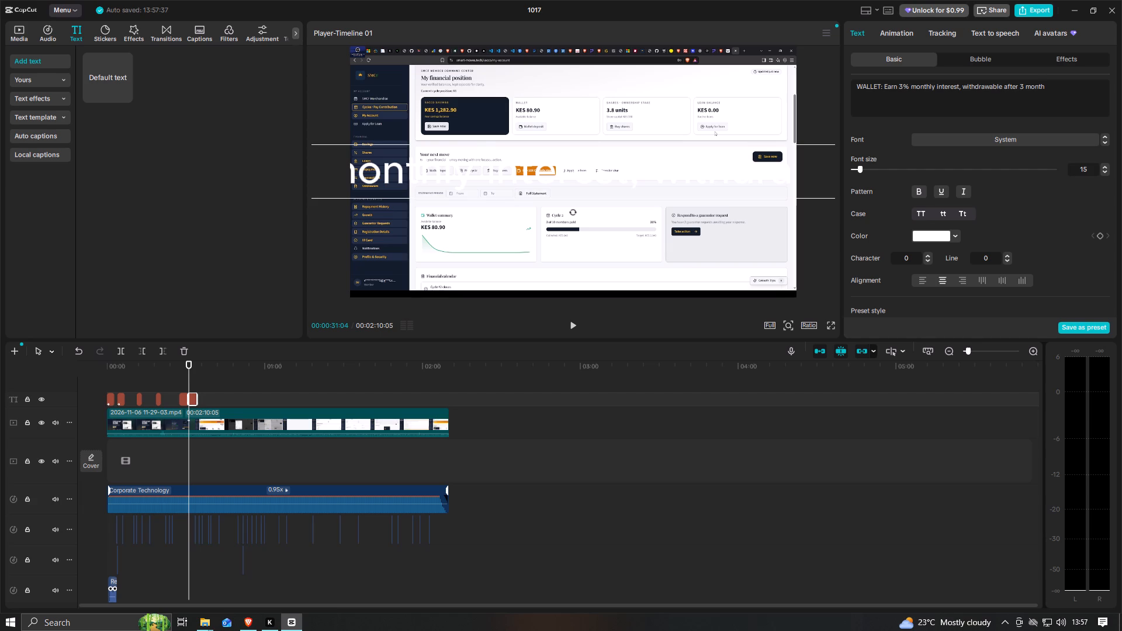
{"action": "key", "text": "space"}
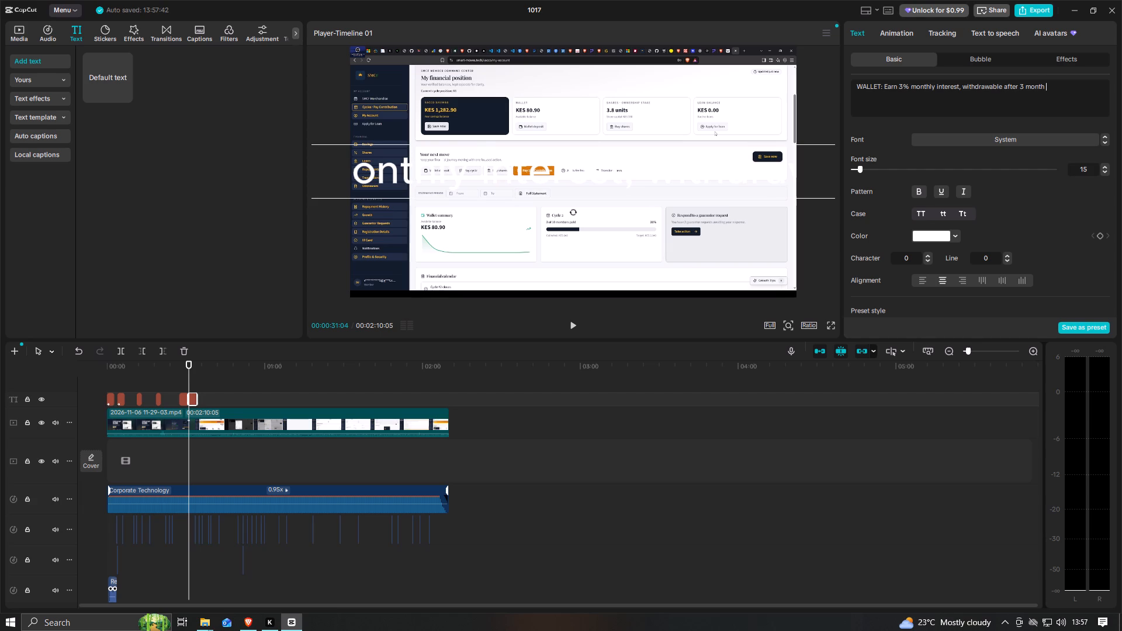
{"action": "type", "text": "of maturity"}
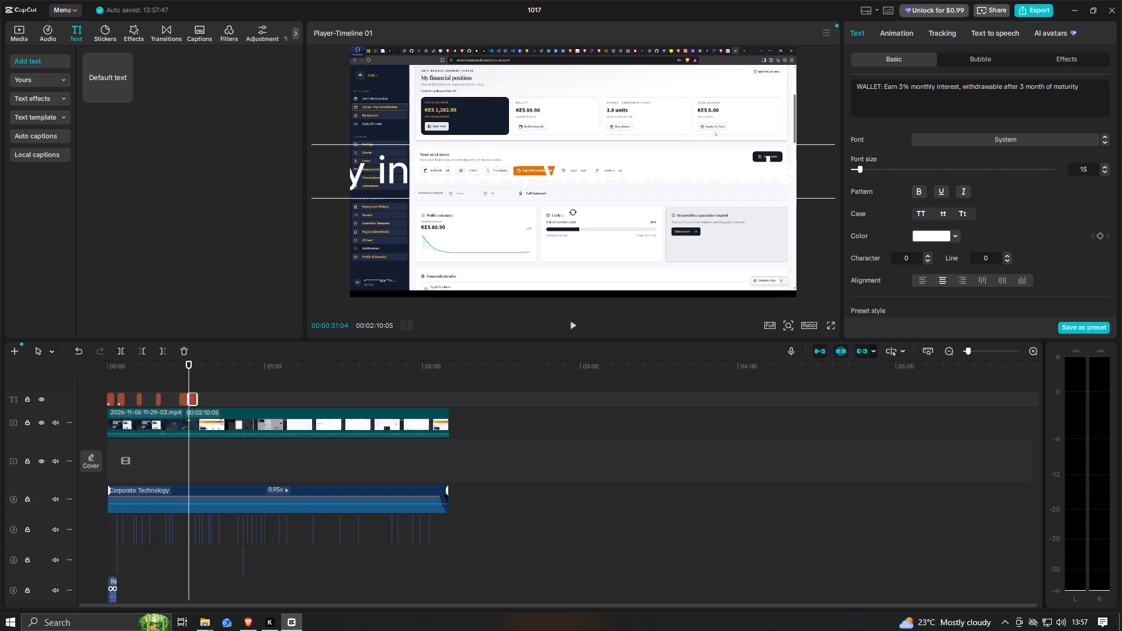
{"action": "key", "text": "period"}
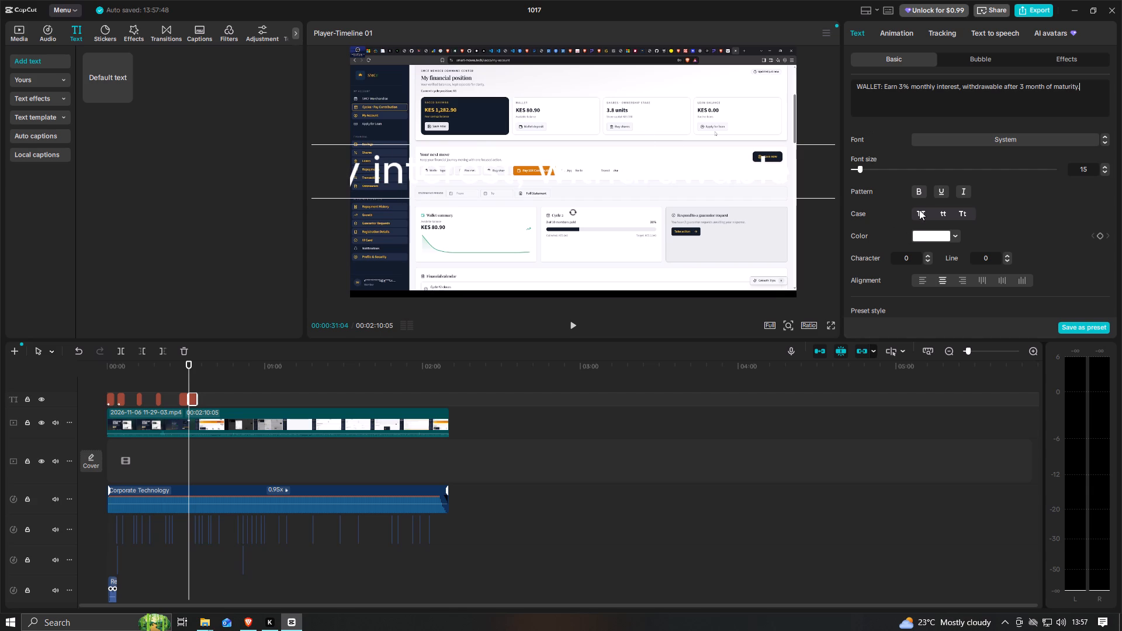
Set the WALLET caption's font size to 5 and apply the black bubble with the curly arrow used for SAVE.
{"action": "left_click_drag", "start_coordinate": [861, 168], "coordinate": [847, 171]}
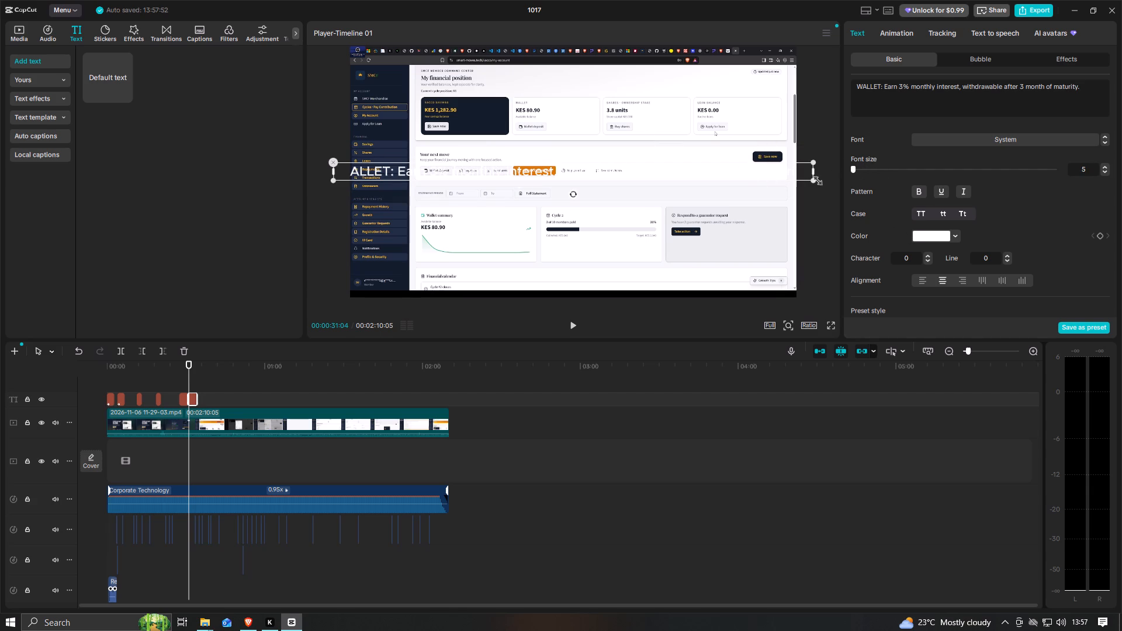
{"action": "left_click", "coordinate": [975, 60]}
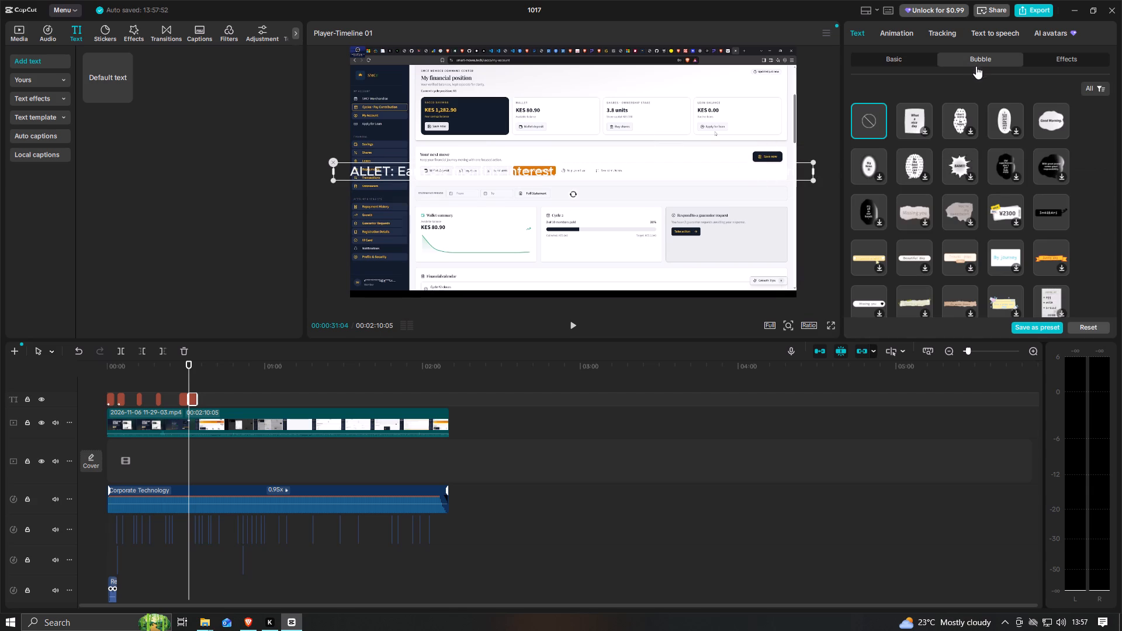
{"action": "left_click", "coordinate": [1064, 208]}
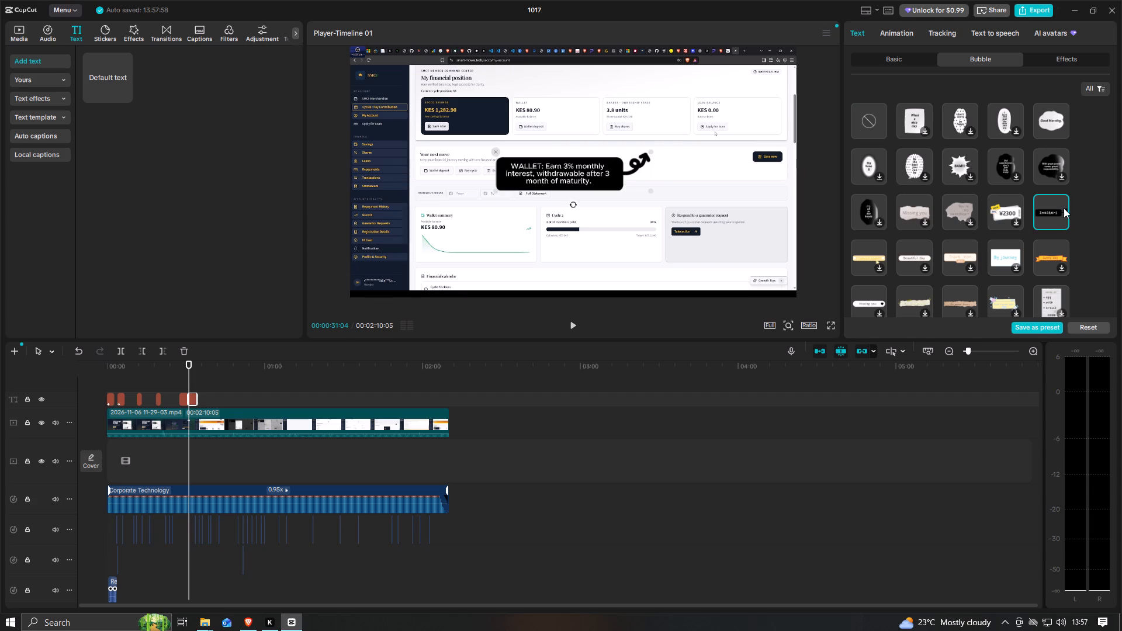
Position the WALLET bubble below the dashboard cards so its arrow points at the KES 80.90 wallet card.
{"action": "left_click_drag", "start_coordinate": [596, 173], "coordinate": [587, 173]}
{"action": "left_click_drag", "start_coordinate": [587, 173], "coordinate": [517, 154]}
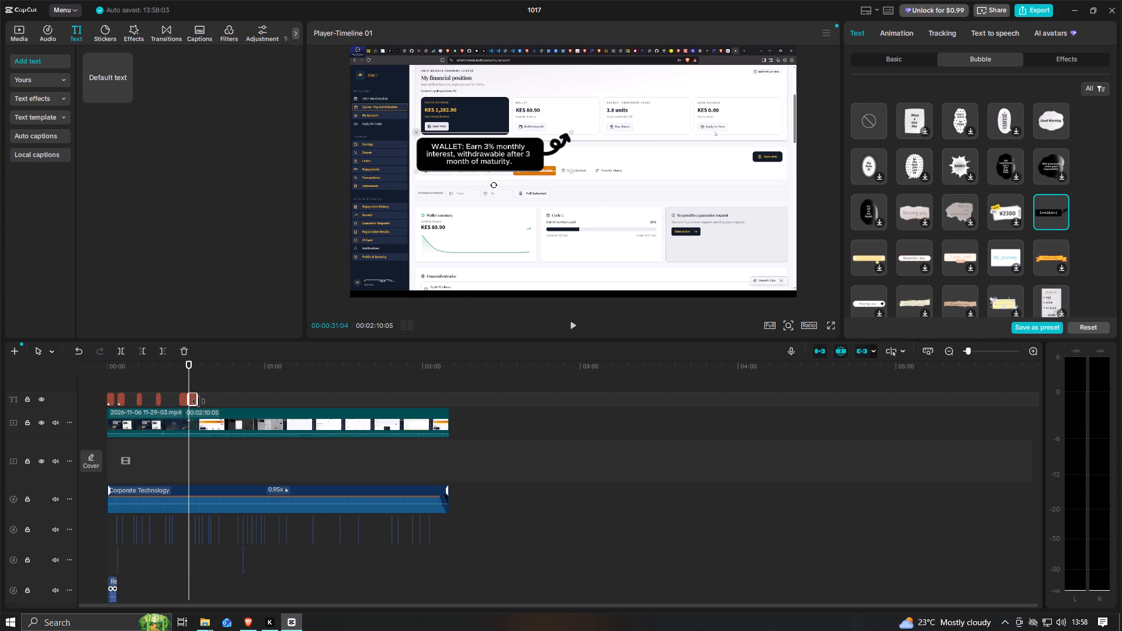
Trim the end of the WALLET caption slightly so it ends before the deposit dialog opens.
{"action": "left_click_drag", "start_coordinate": [199, 401], "coordinate": [193, 405]}
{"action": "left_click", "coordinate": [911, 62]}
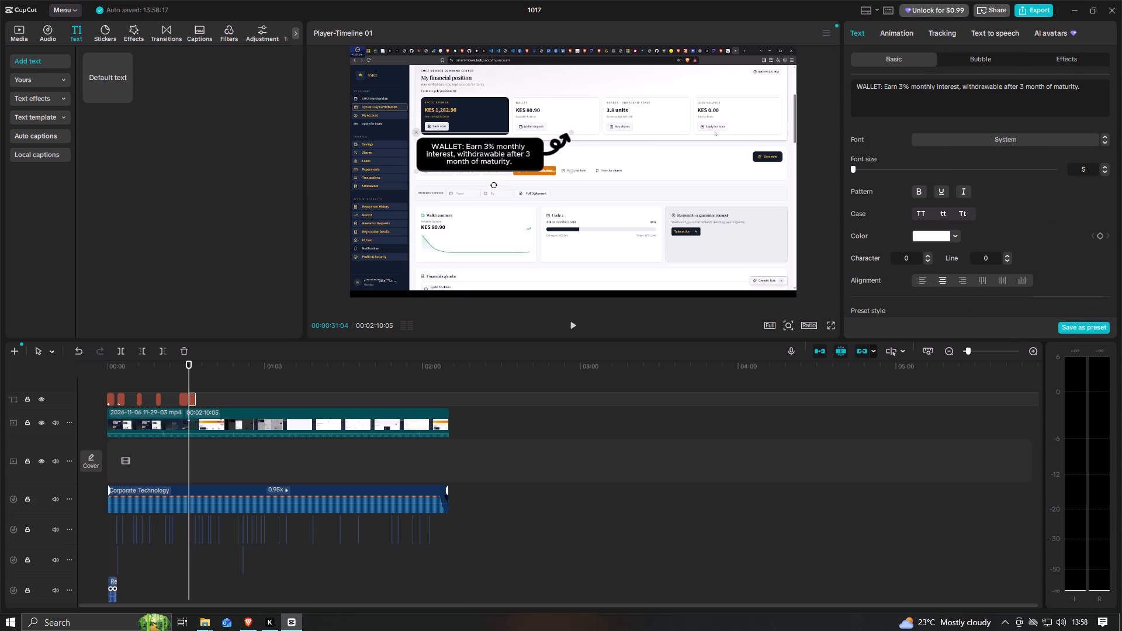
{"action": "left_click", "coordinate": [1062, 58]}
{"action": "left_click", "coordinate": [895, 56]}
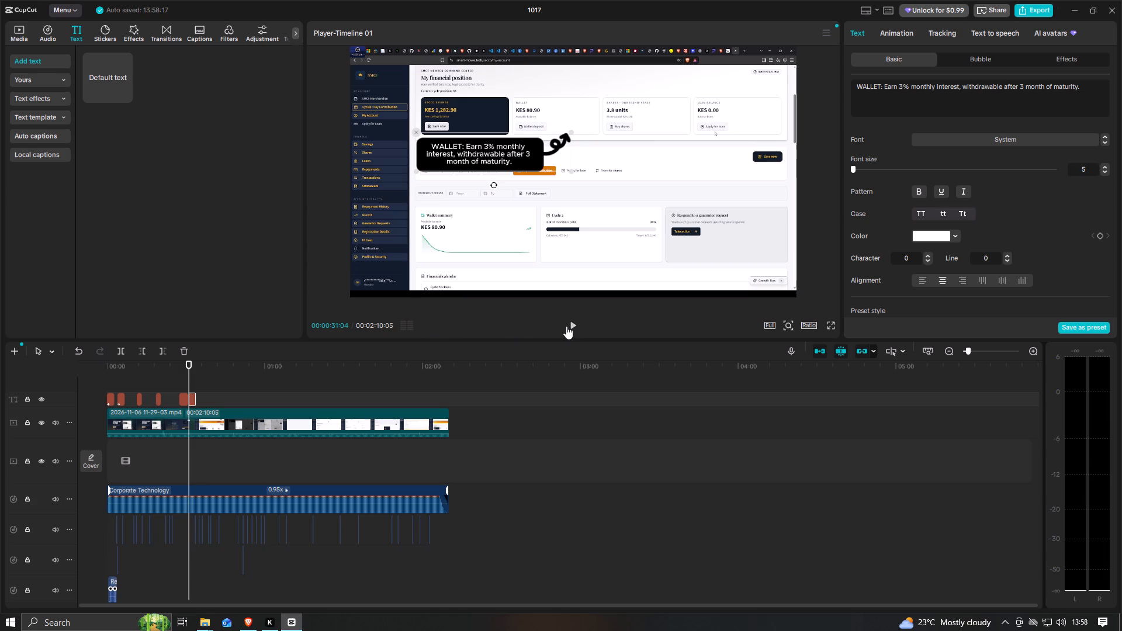
Add a default text caption at 00:00:44:07, just after the Deposit to Wallet dialog closes.
{"action": "left_click", "coordinate": [570, 324]}
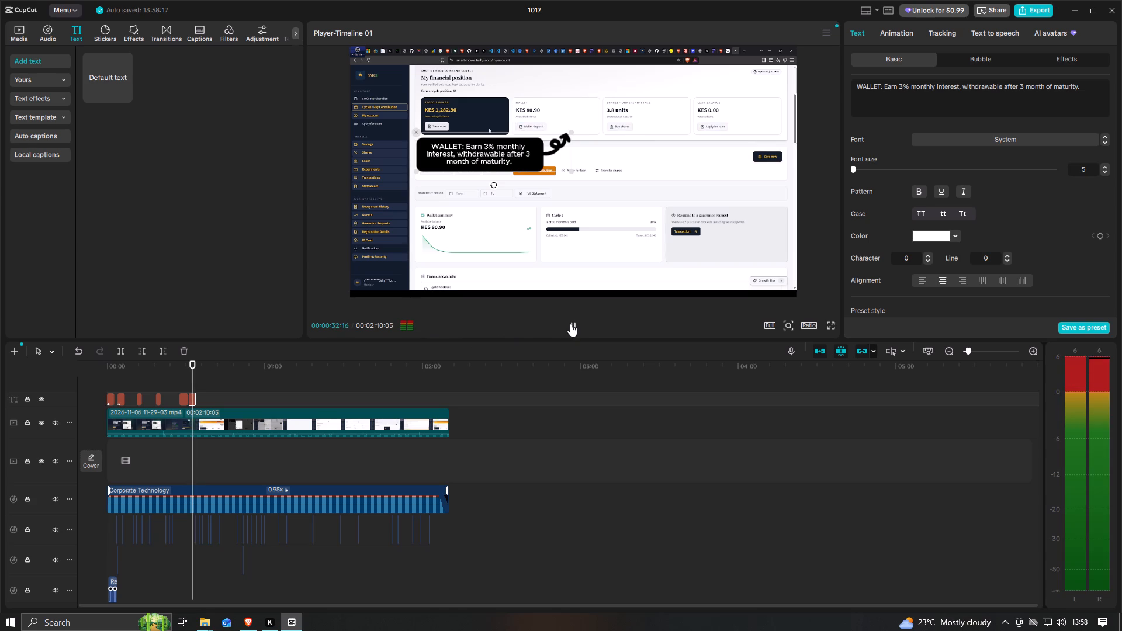
{"action": "left_click", "coordinate": [570, 324]}
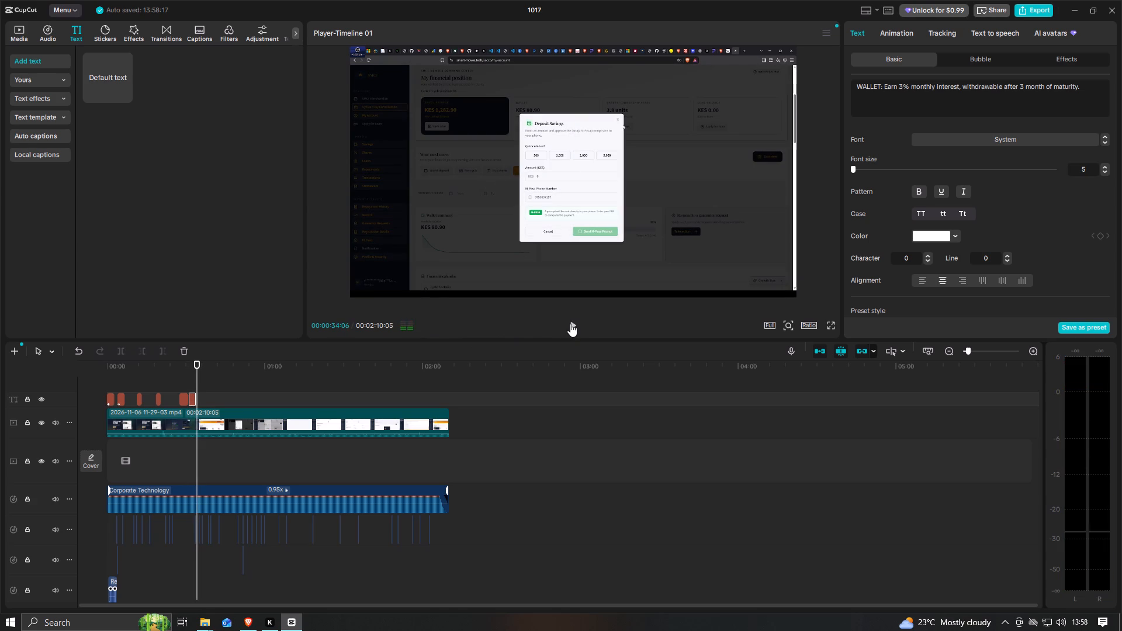
{"action": "left_click", "coordinate": [570, 324]}
{"action": "left_click", "coordinate": [570, 324]}
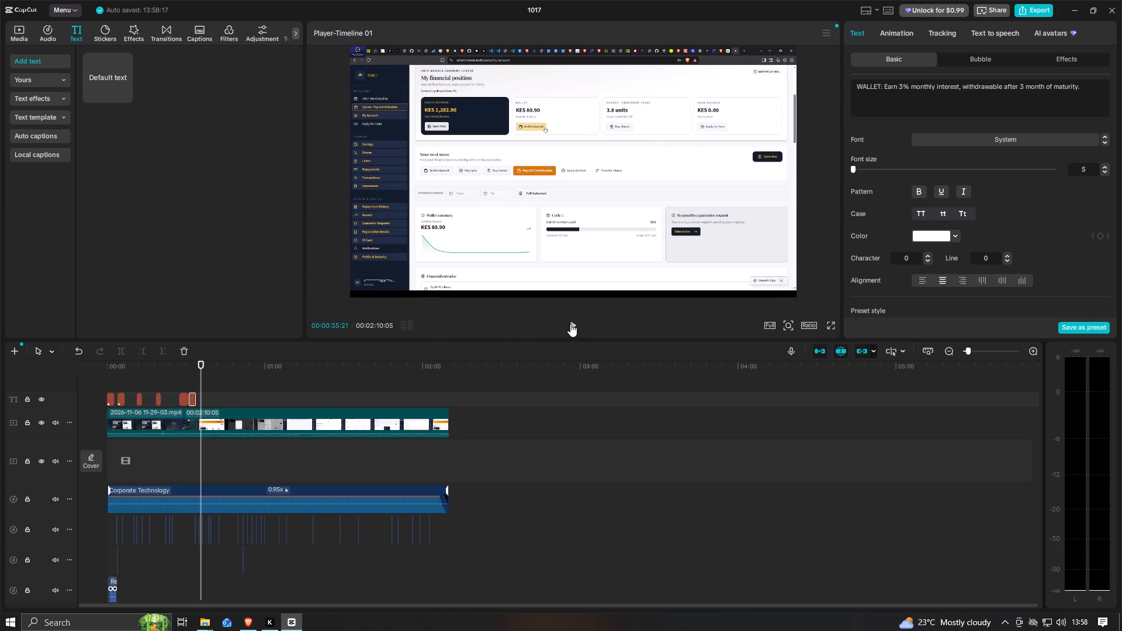
{"action": "left_click", "coordinate": [570, 324]}
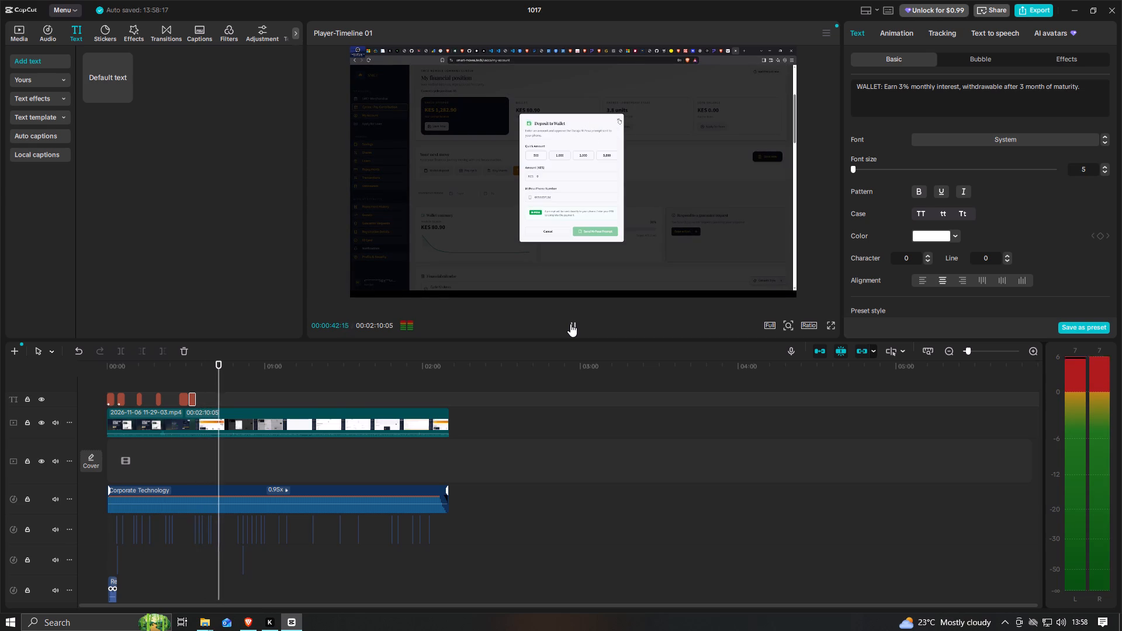
{"action": "left_click", "coordinate": [570, 324]}
{"action": "left_click", "coordinate": [570, 324]}
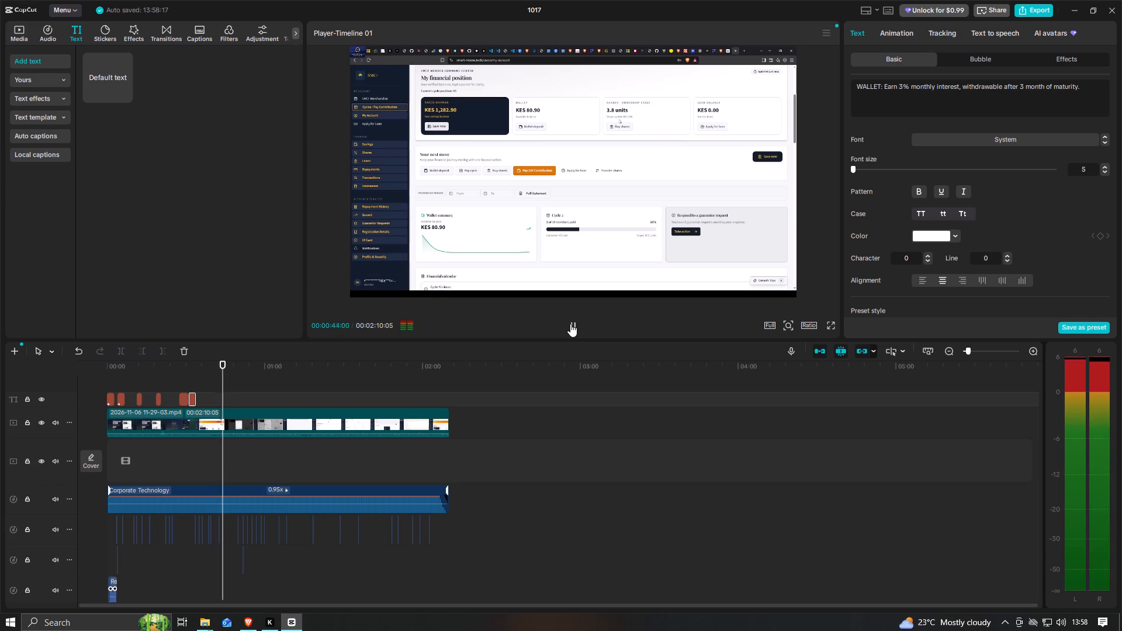
{"action": "left_click", "coordinate": [570, 324]}
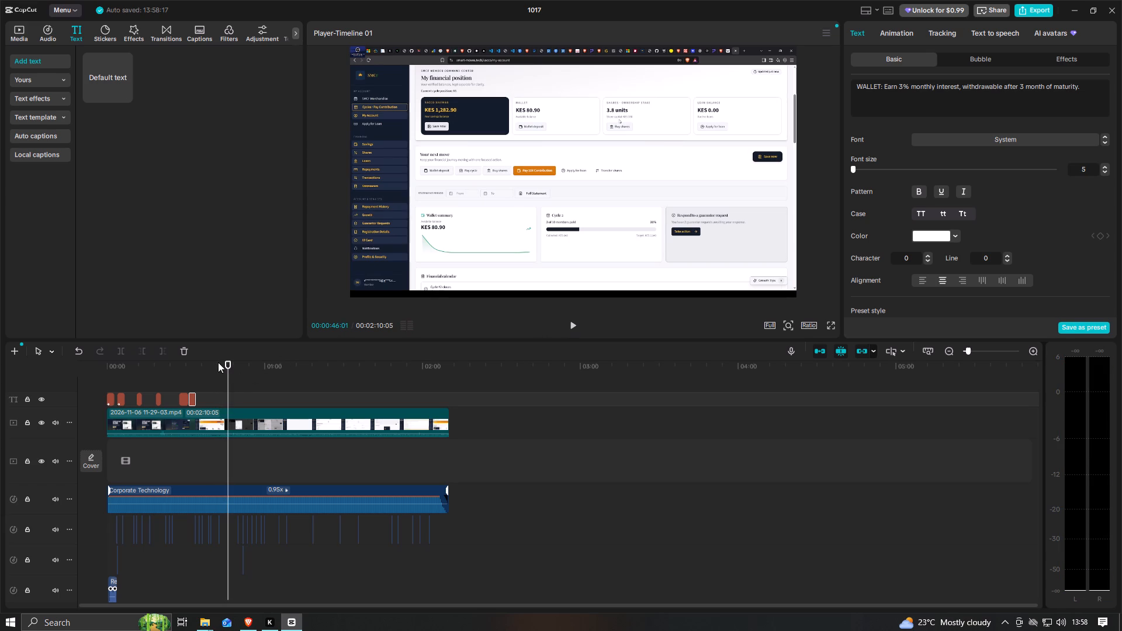
{"action": "left_click_drag", "start_coordinate": [229, 369], "coordinate": [223, 370]}
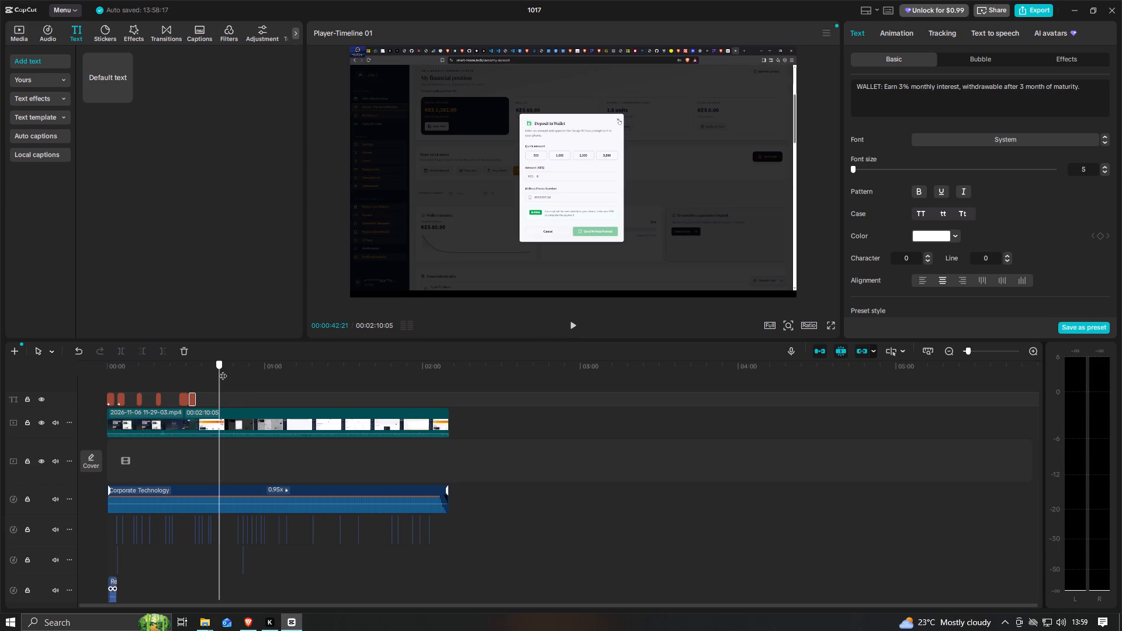
{"action": "left_click_drag", "start_coordinate": [223, 370], "coordinate": [223, 371]}
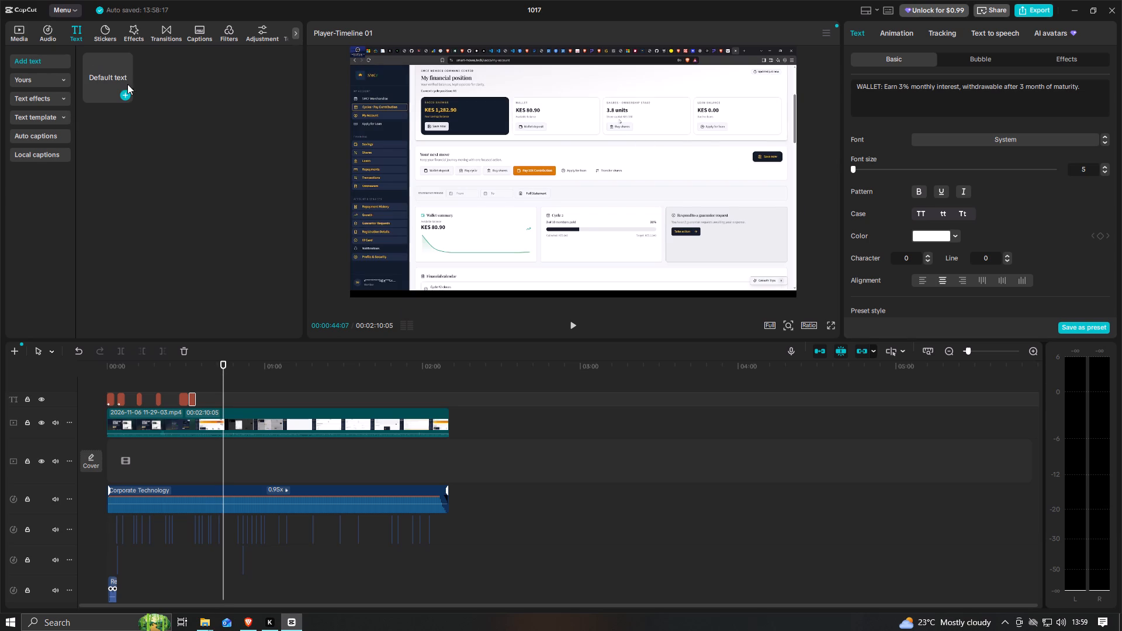
{"action": "left_click", "coordinate": [127, 96]}
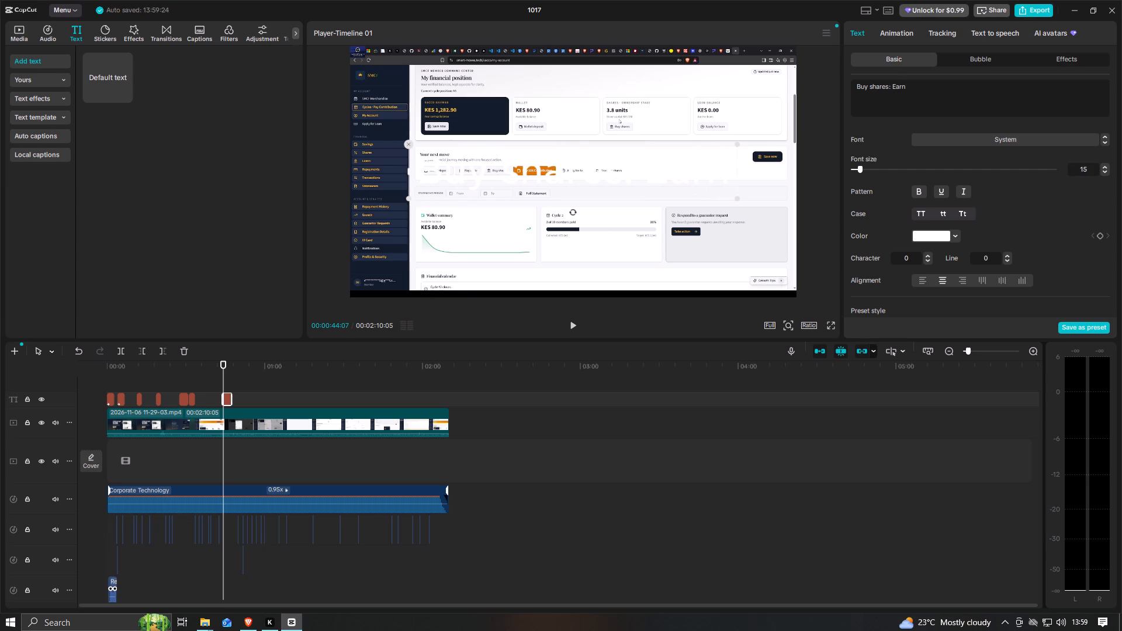
{"action": "key", "text": "space"}
{"action": "type", "text": "13"}
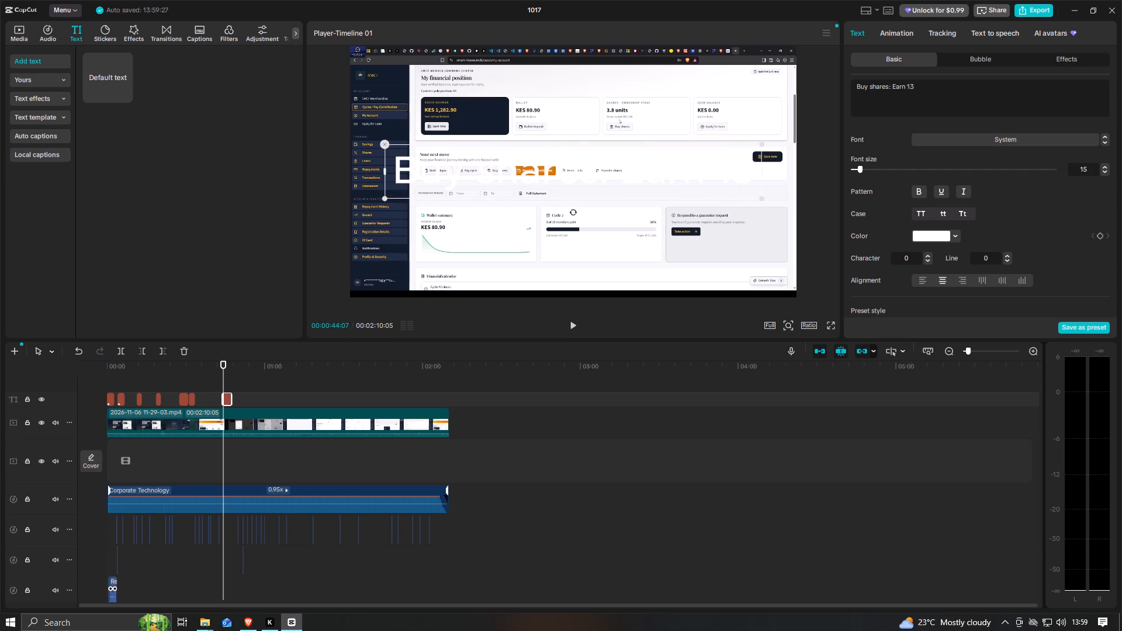
{"action": "type", "text": "% annual"}
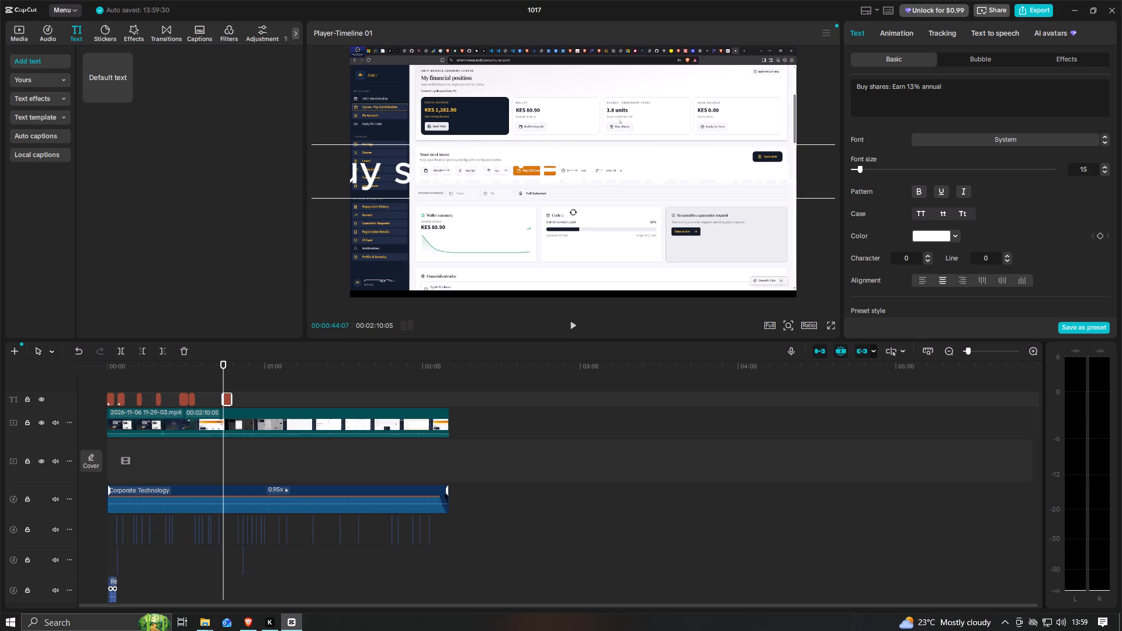
{"action": "key", "text": "space"}
{"action": "type", "text": "di"}
{"action": "type", "text": "vident"}
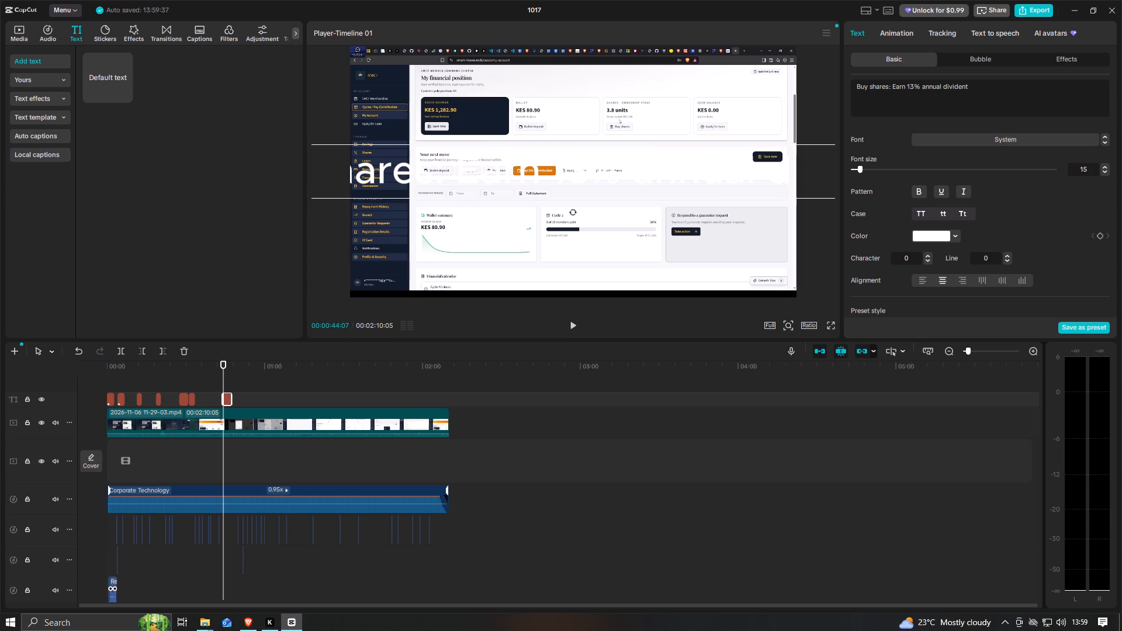
{"action": "key", "text": "BackSpace"}
{"action": "key", "text": "d"}
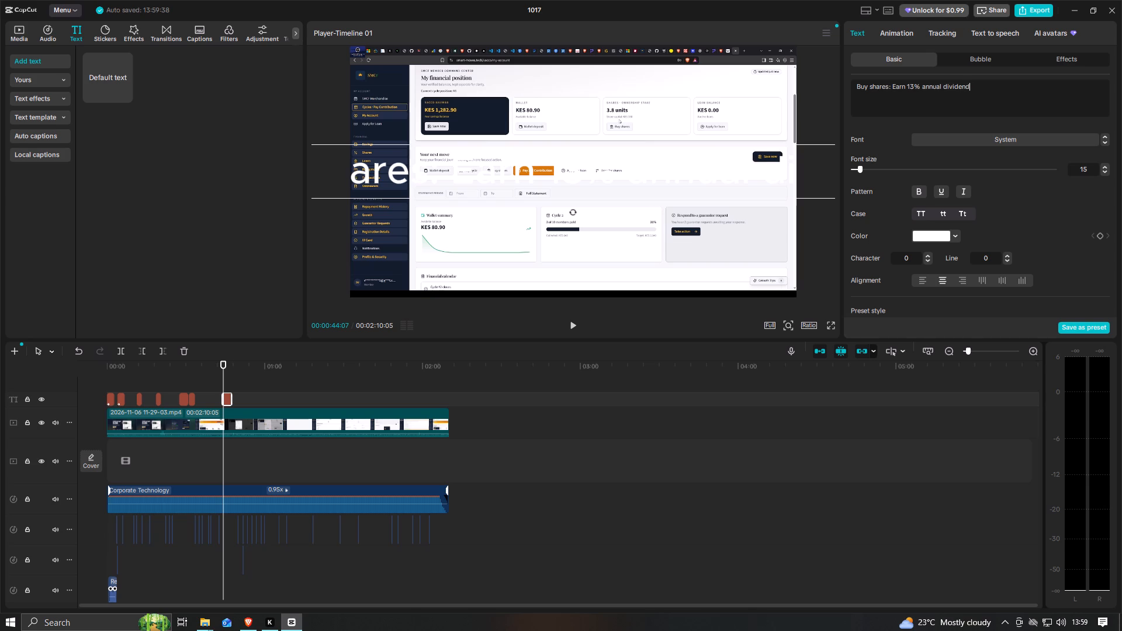
{"action": "key", "text": "space"}
{"action": "type", "text": "p.a"}
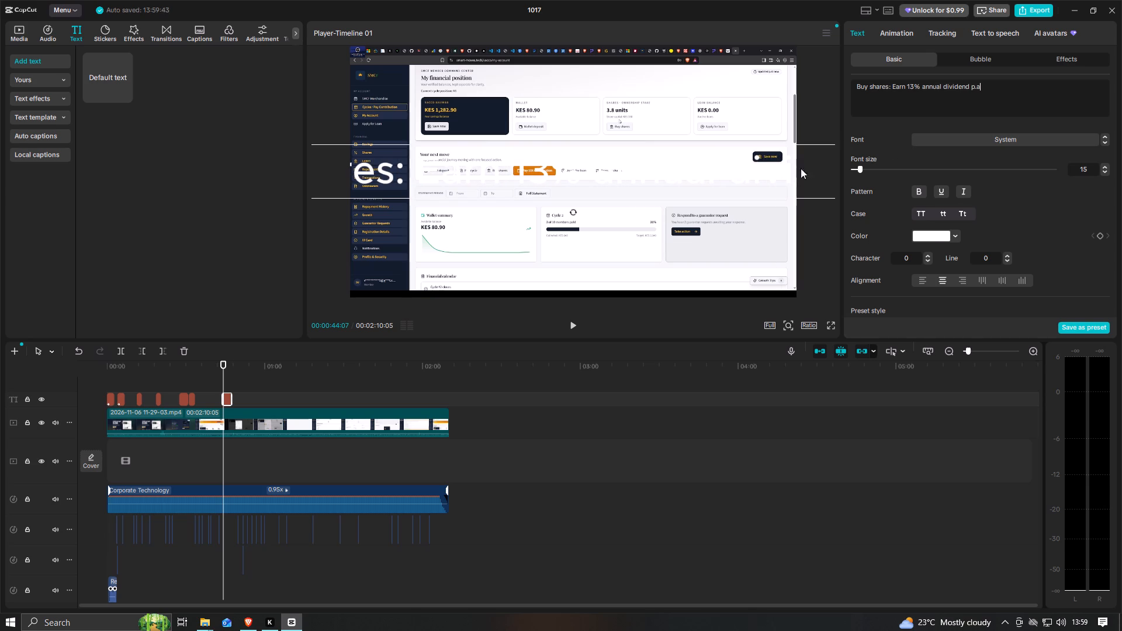
Set the Buy shares caption's font size to 5 and apply the black bubble with the curly arrow used for WALLET.
{"action": "scroll", "coordinate": [929, 214], "scroll_direction": "down", "scroll_amount": 1}
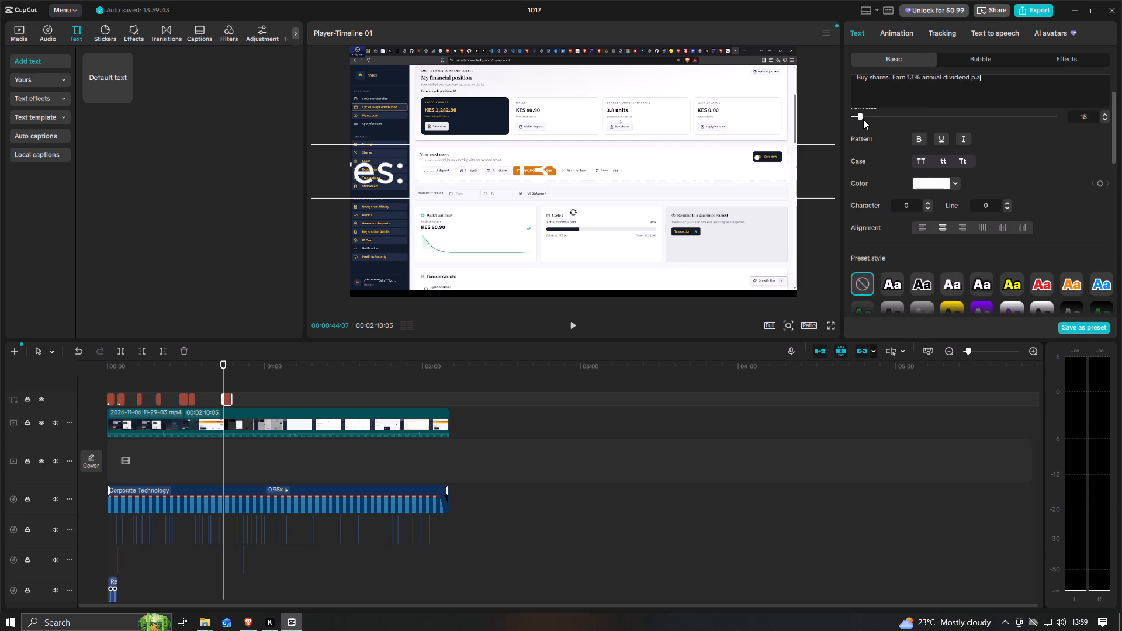
{"action": "left_click_drag", "start_coordinate": [862, 117], "coordinate": [802, 117]}
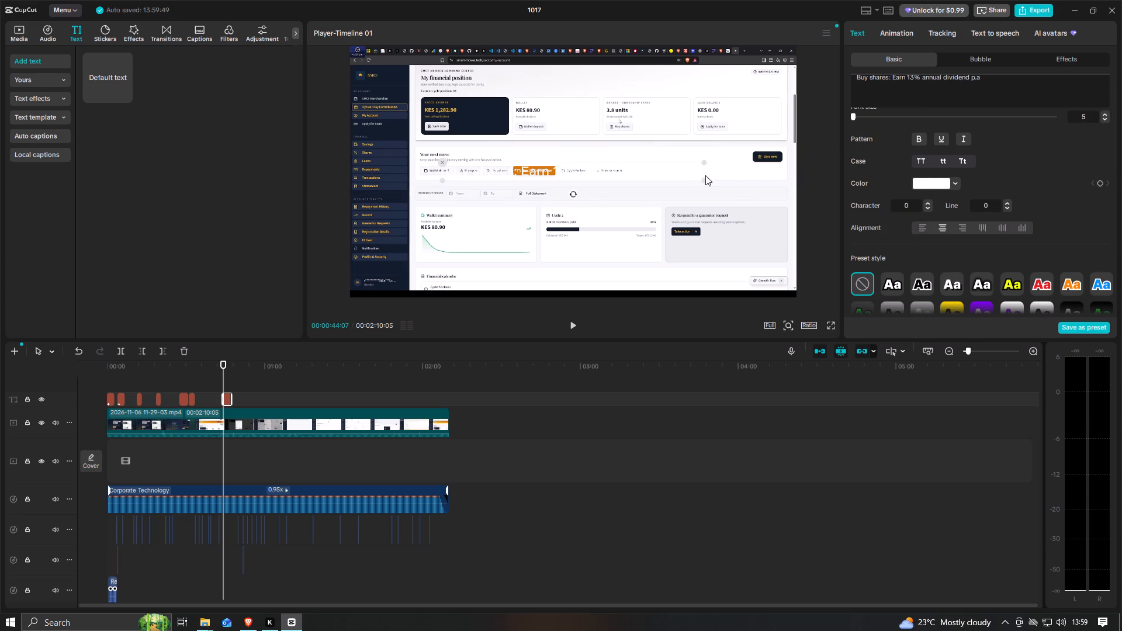
{"action": "left_click_drag", "start_coordinate": [674, 170], "coordinate": [688, 152]}
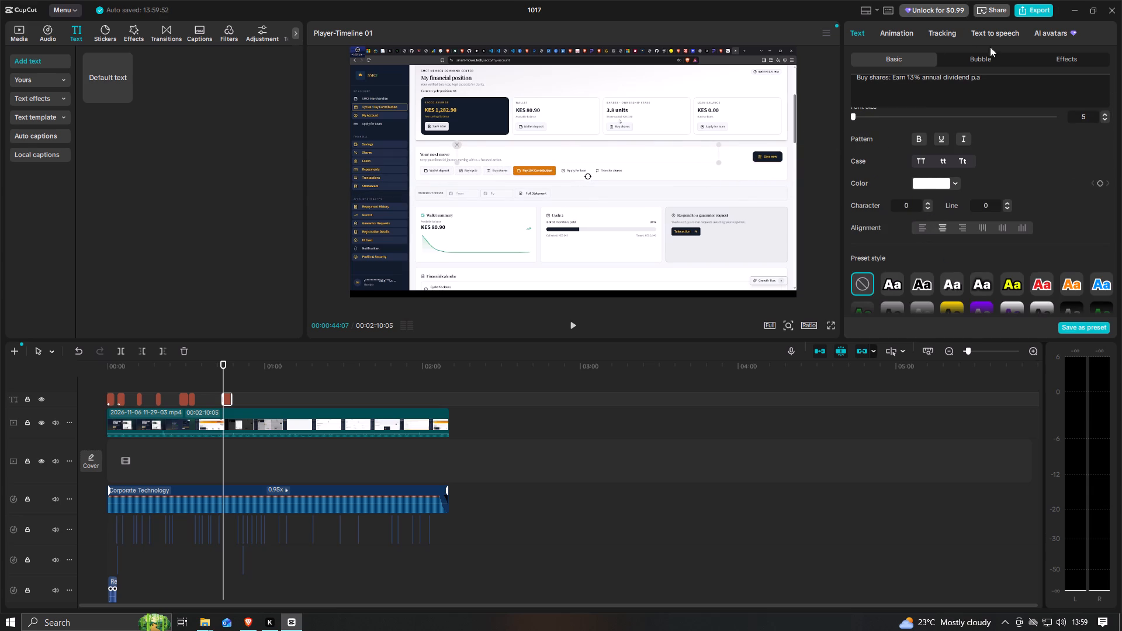
{"action": "left_click", "coordinate": [981, 61]}
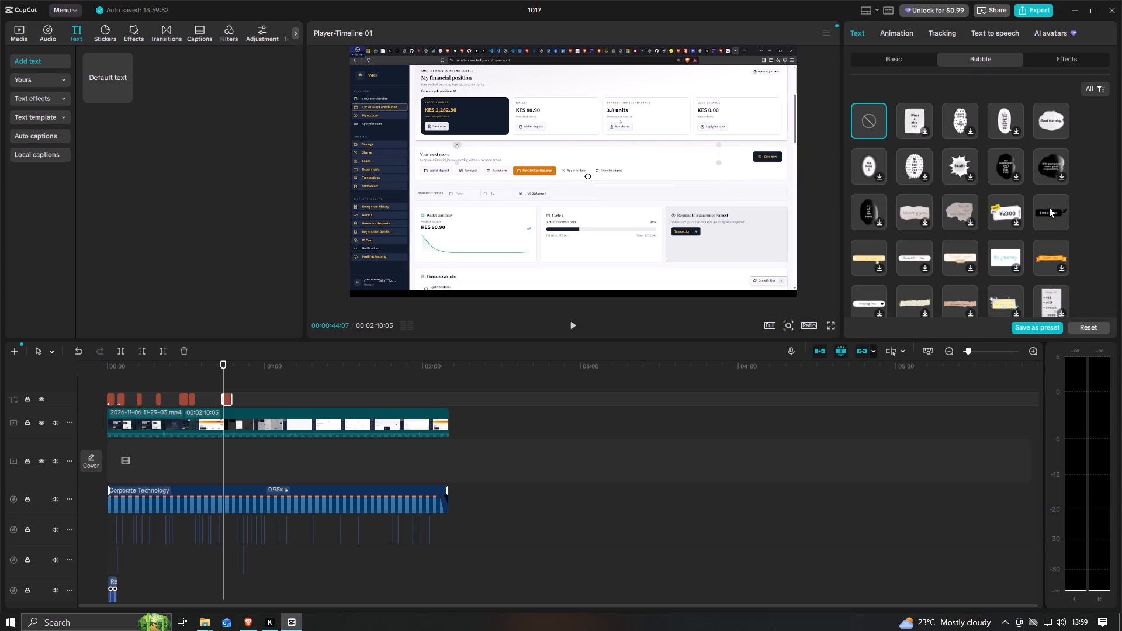
{"action": "left_click", "coordinate": [1054, 213]}
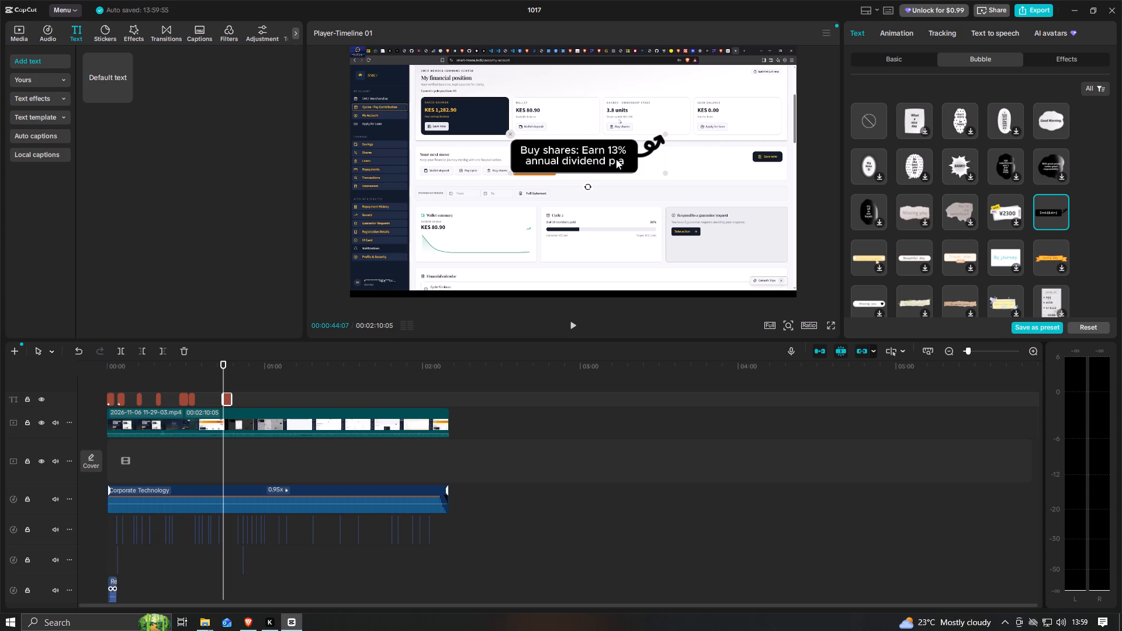
Position the Buy shares bubble below the dashboard cards so its arrow points at the 3.8 units shares card.
{"action": "left_click_drag", "start_coordinate": [617, 158], "coordinate": [600, 158]}
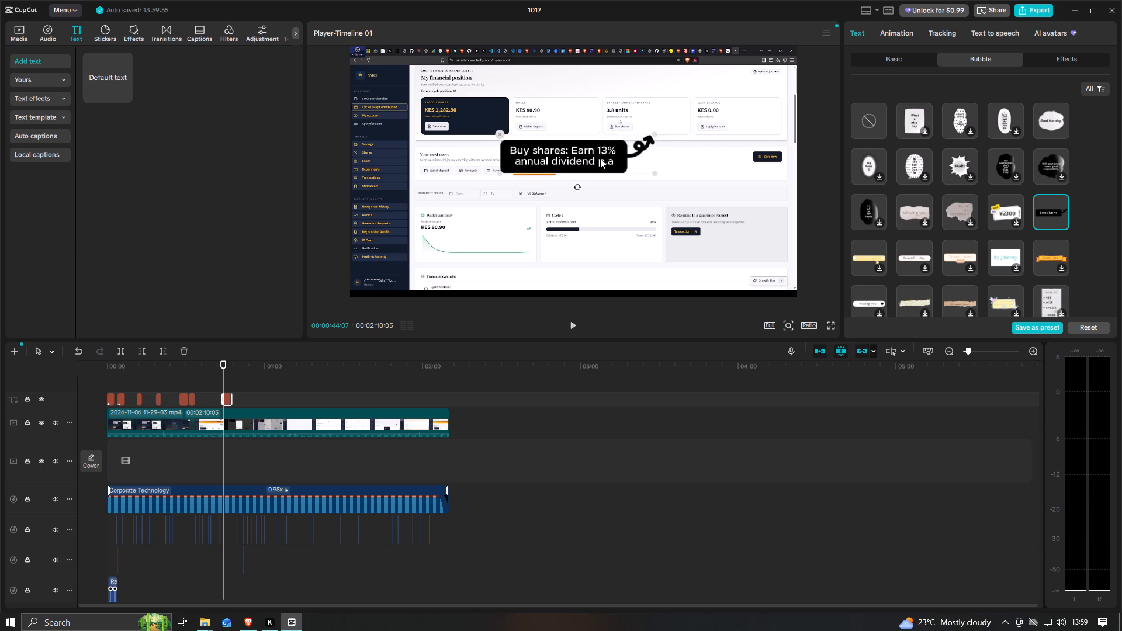
{"action": "left_click_drag", "start_coordinate": [600, 158], "coordinate": [594, 156]}
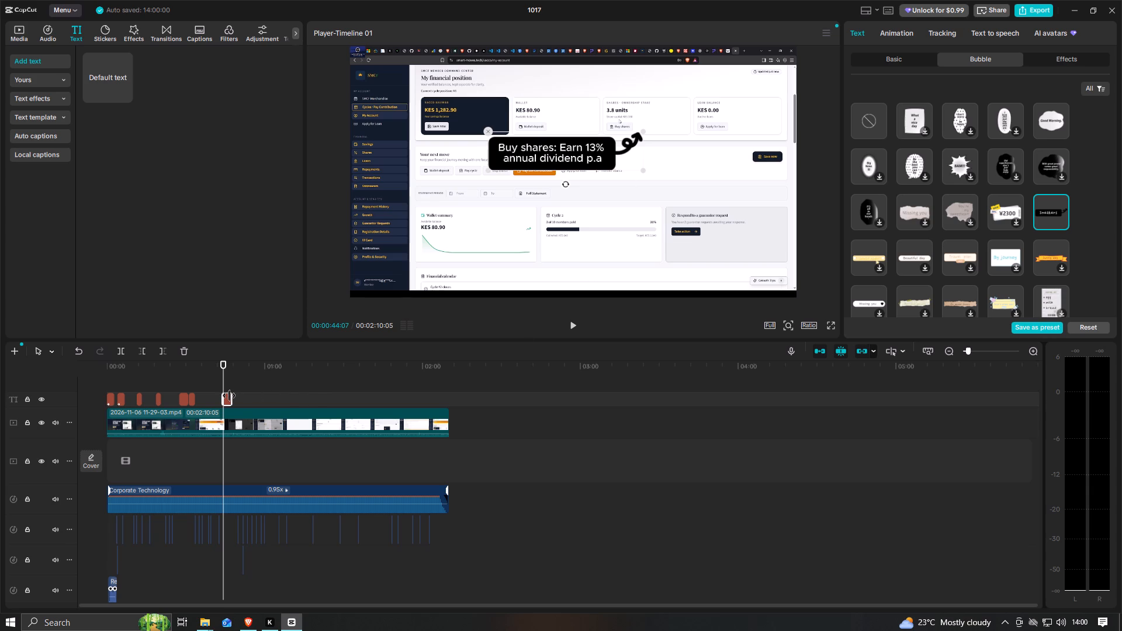
Trim the end of the Buy shares caption slightly on the timeline.
{"action": "left_click_drag", "start_coordinate": [233, 400], "coordinate": [230, 400]}
{"action": "left_click_drag", "start_coordinate": [230, 400], "coordinate": [228, 400]}
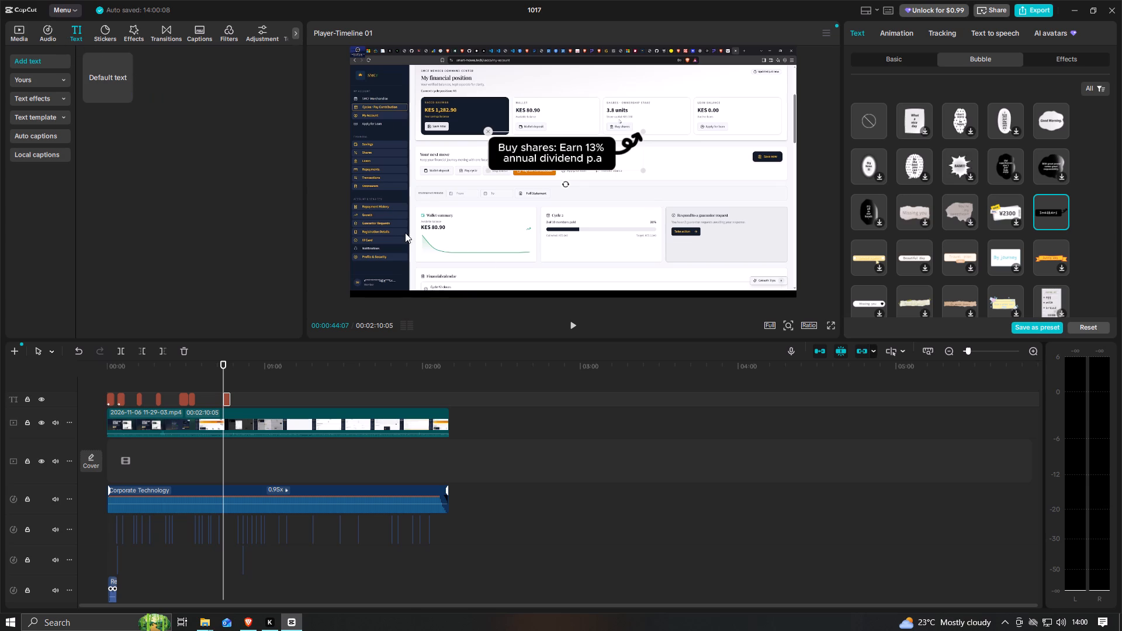
Park the playhead at 00:00:49:23, where Pay cycles is highlighted, and copy the "CHAMA CYCLES" heading from the ChatGPT script in Brave.
{"action": "left_click", "coordinate": [572, 327]}
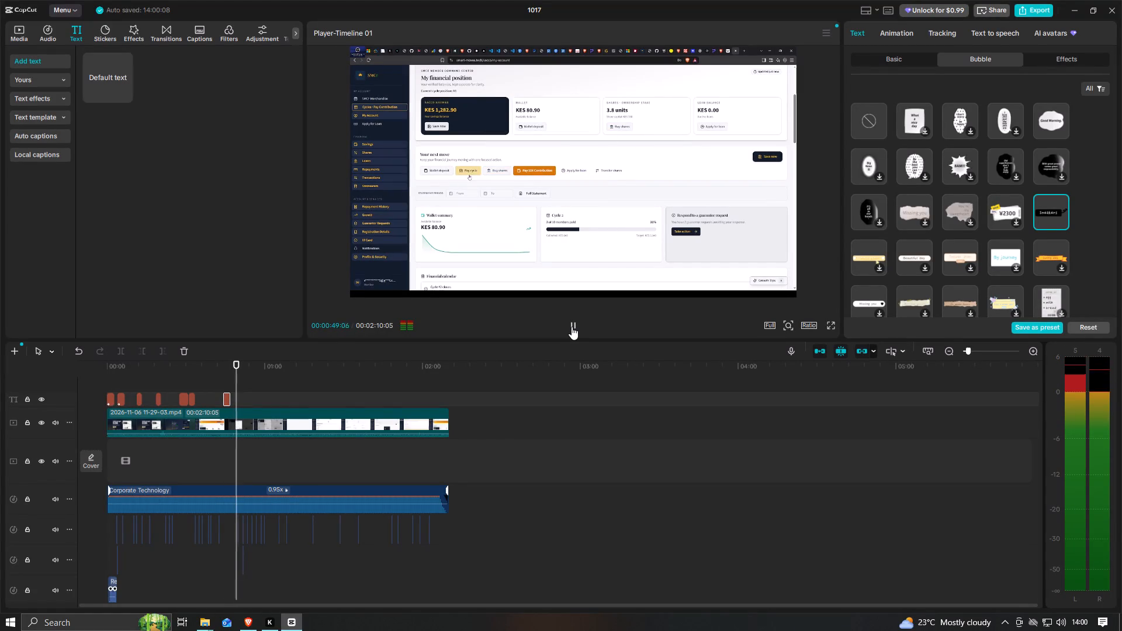
{"action": "left_click", "coordinate": [572, 327]}
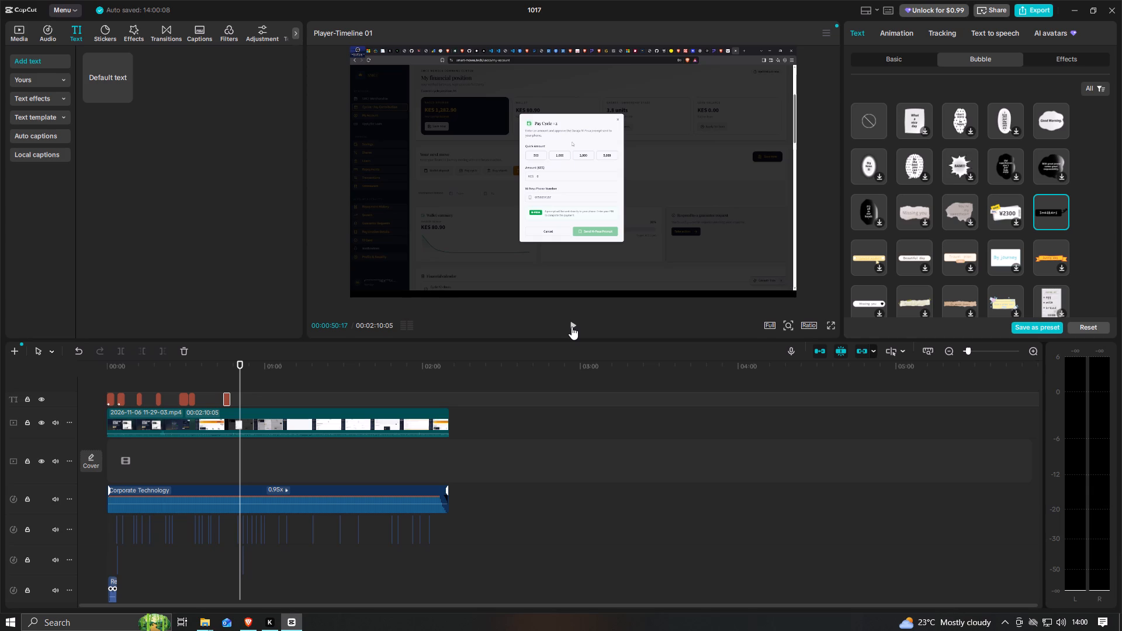
{"action": "left_click", "coordinate": [240, 372]}
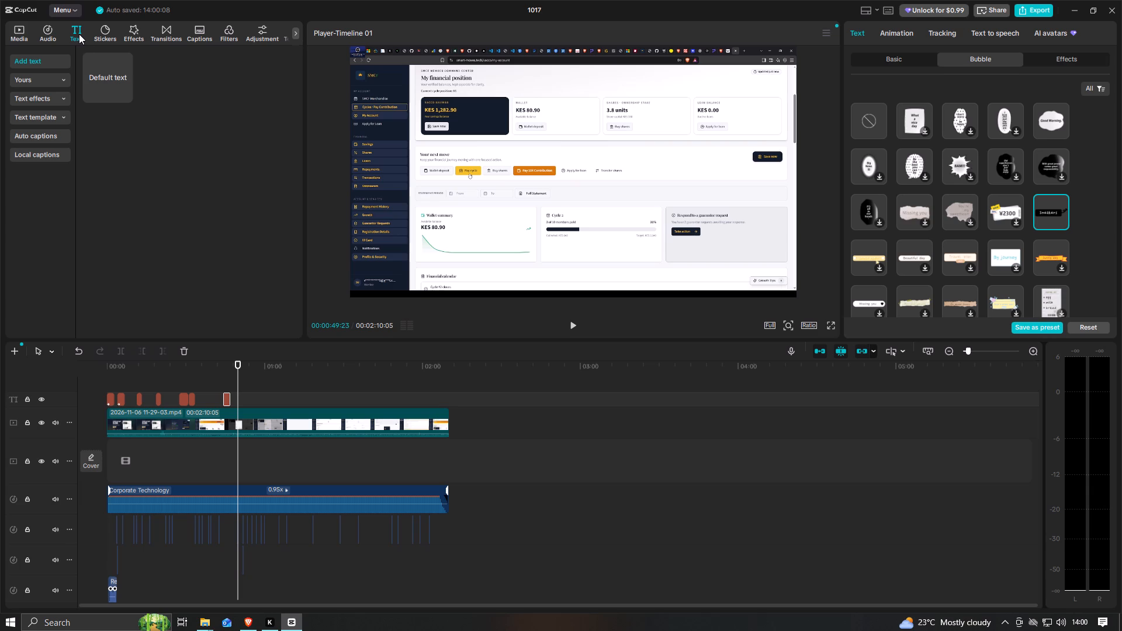
{"action": "left_click", "coordinate": [247, 620]}
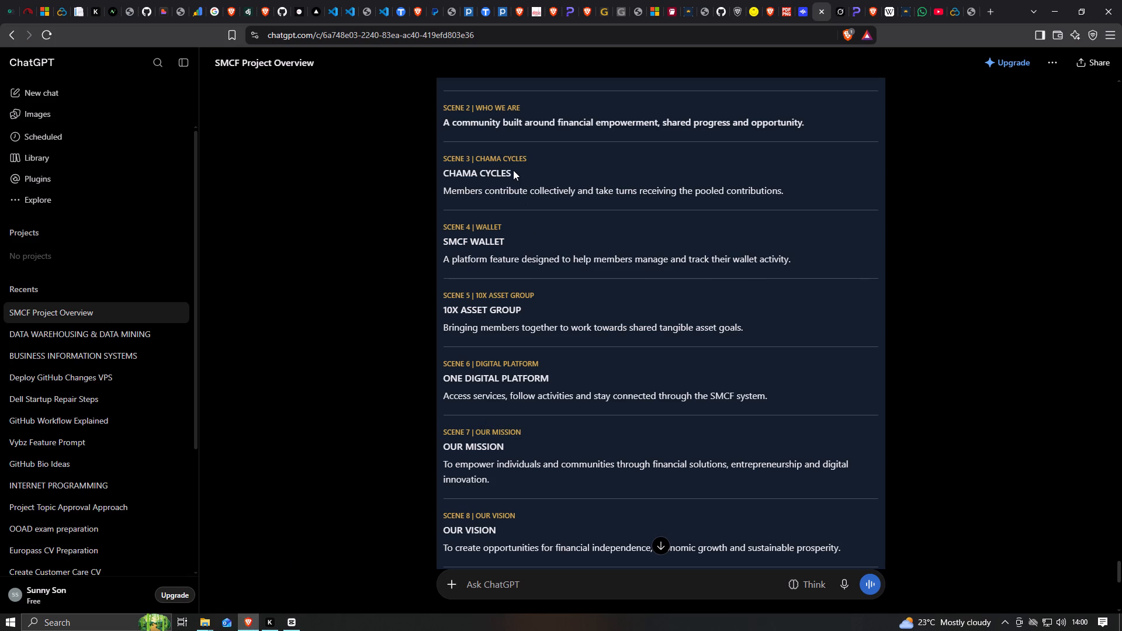
{"action": "left_click_drag", "start_coordinate": [511, 172], "coordinate": [446, 173]}
{"action": "key", "text": "ctrl+c"}
{"action": "scroll", "coordinate": [575, 417], "scroll_direction": "down", "scroll_amount": 3}
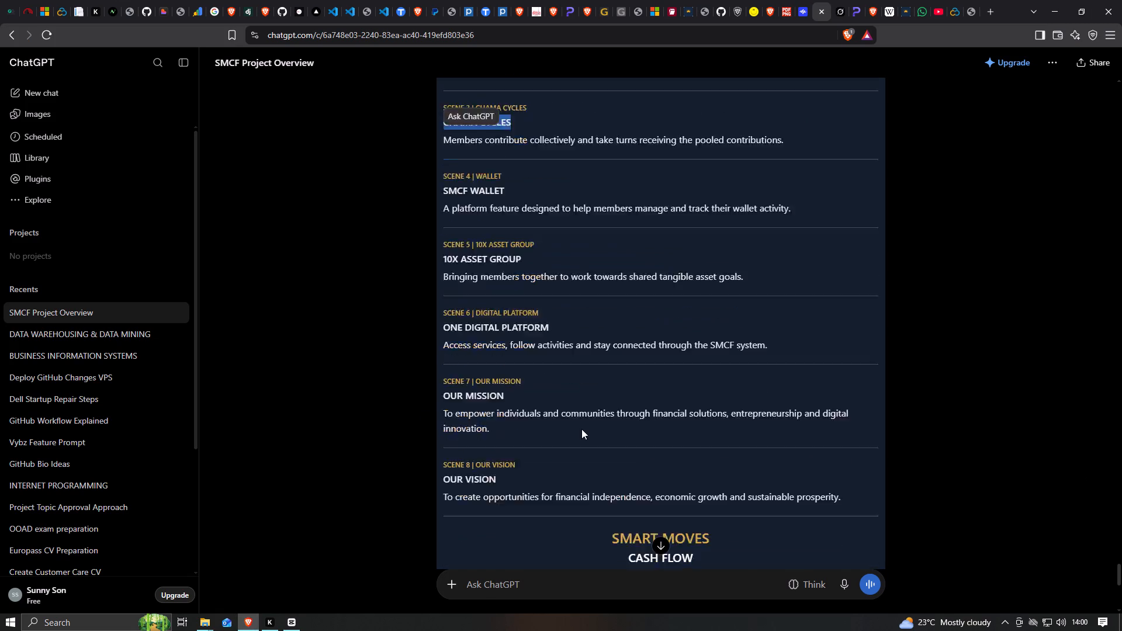
{"action": "scroll", "coordinate": [581, 429], "scroll_direction": "down", "scroll_amount": 2}
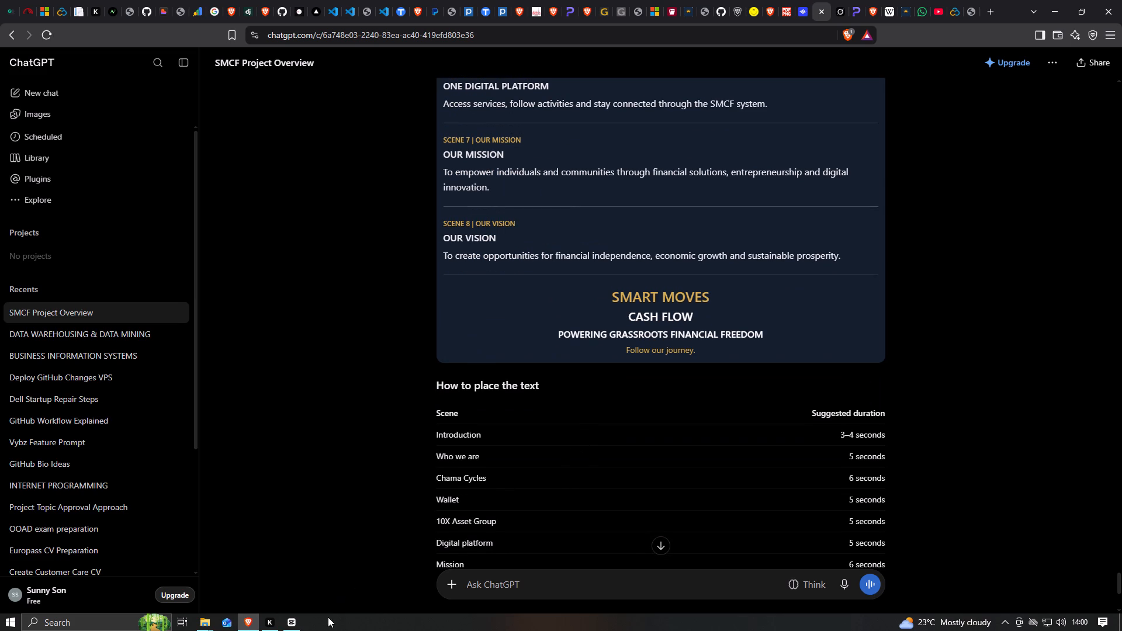
{"action": "left_click", "coordinate": [293, 626]}
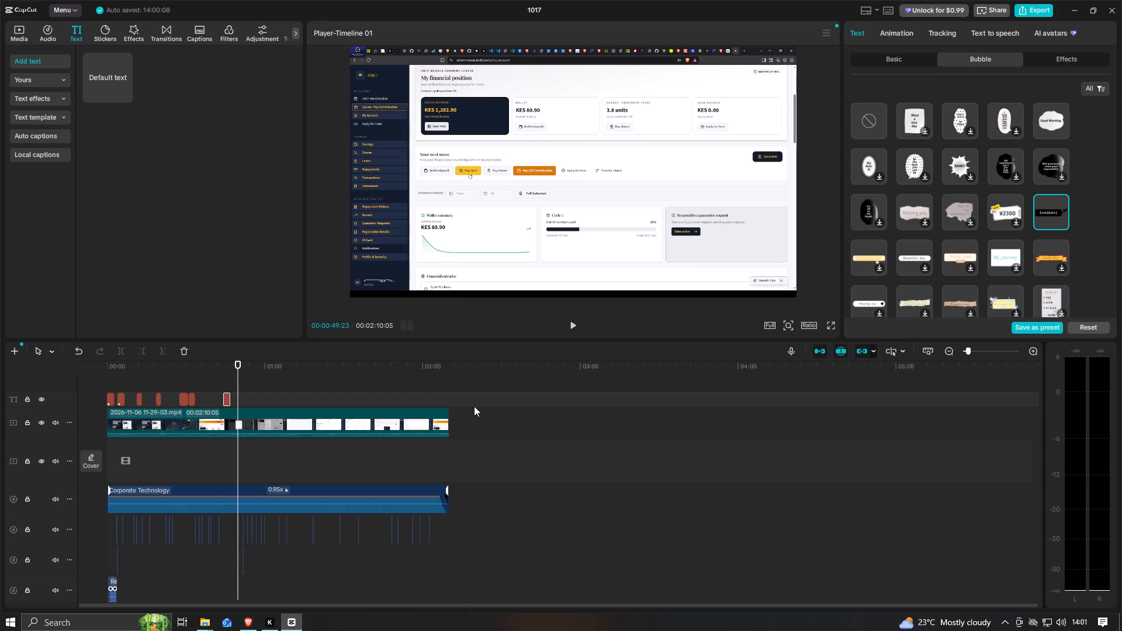
{"action": "left_click", "coordinate": [125, 93]}
{"action": "left_click", "coordinate": [898, 64]}
{"action": "left_click_drag", "start_coordinate": [900, 86], "coordinate": [798, 94]}
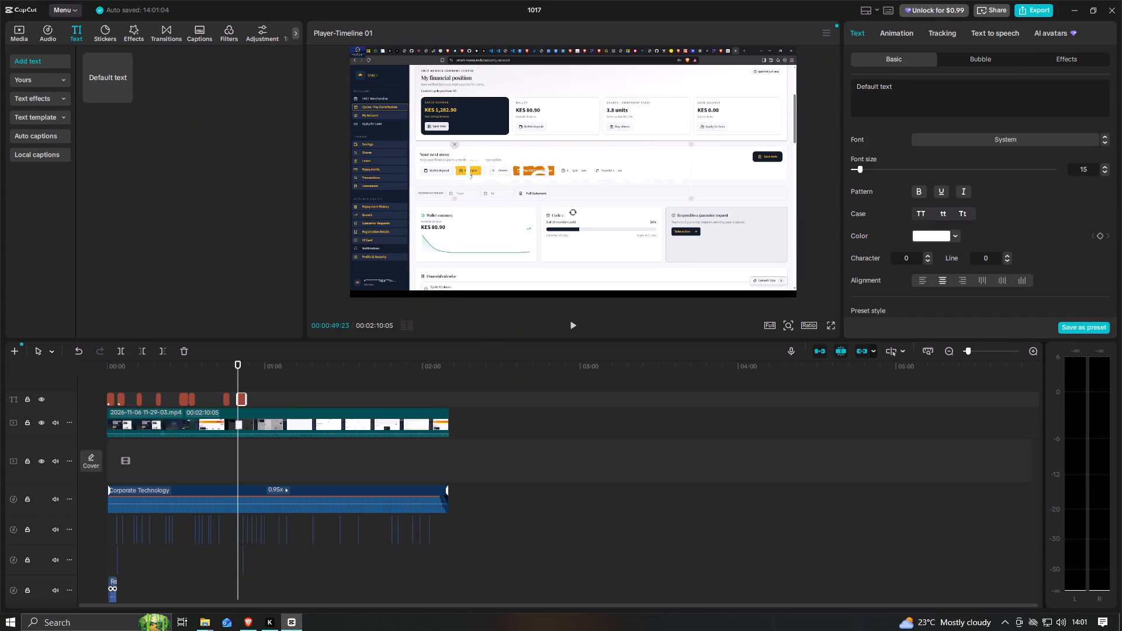
{"action": "left_click_drag", "start_coordinate": [892, 86], "coordinate": [849, 87]}
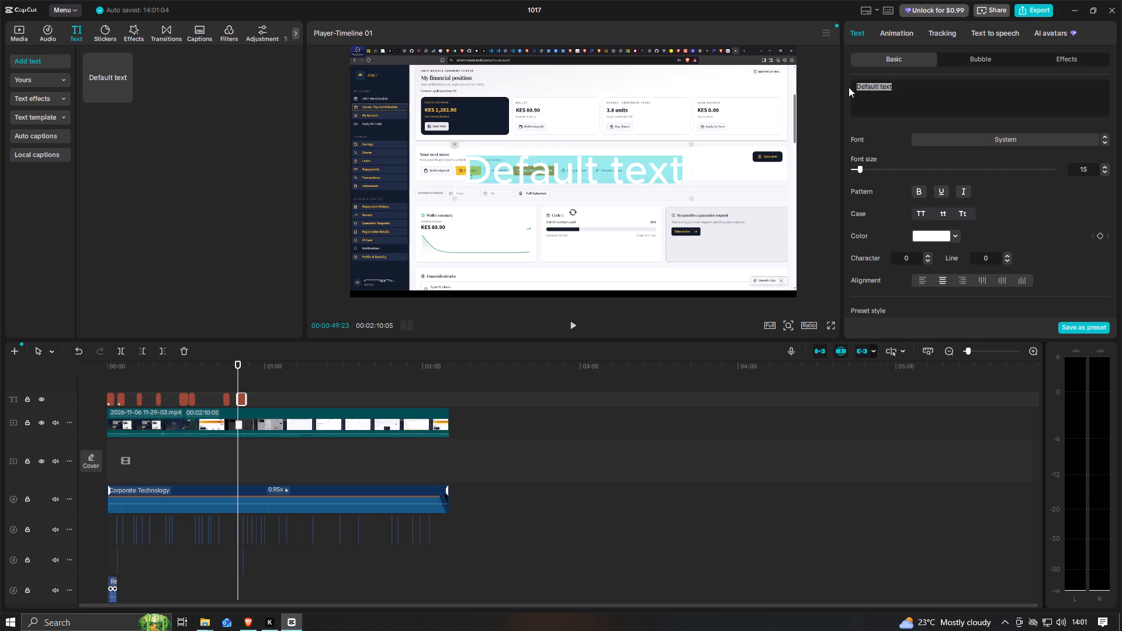
{"action": "key", "text": "ctrl+v"}
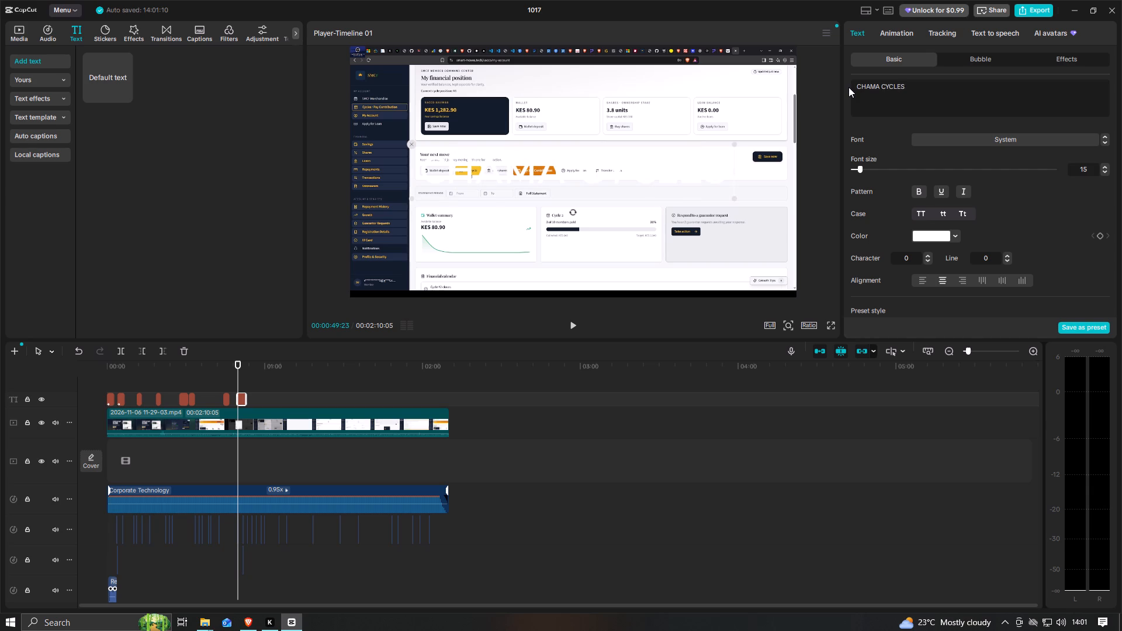
{"action": "key", "text": "shift+colon"}
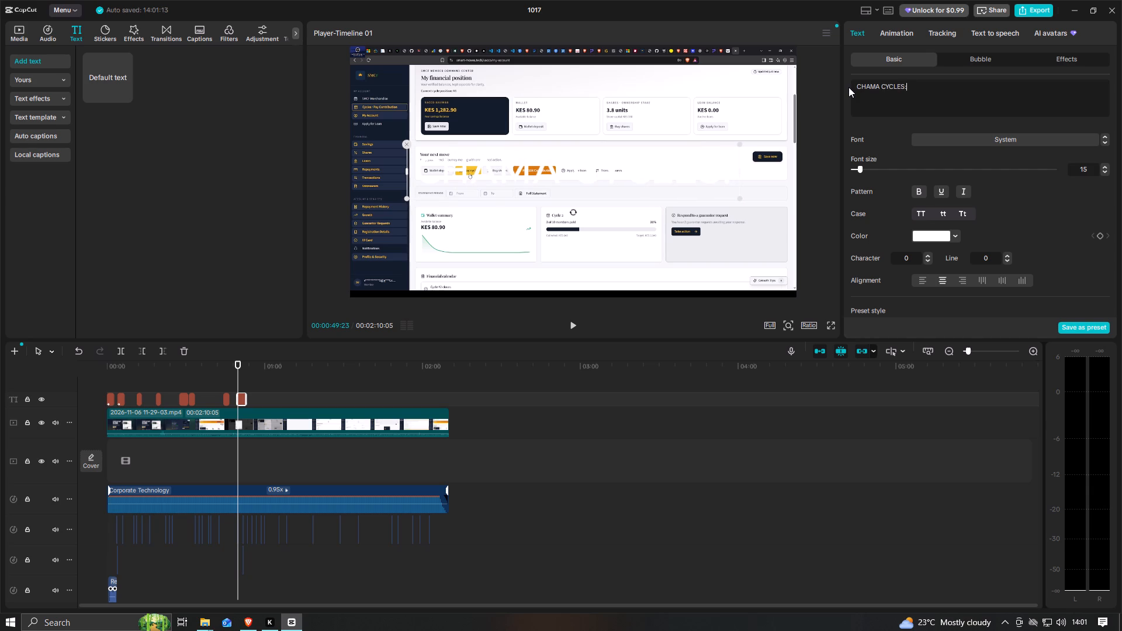
{"action": "key", "text": "space"}
{"action": "type", "text": "week"}
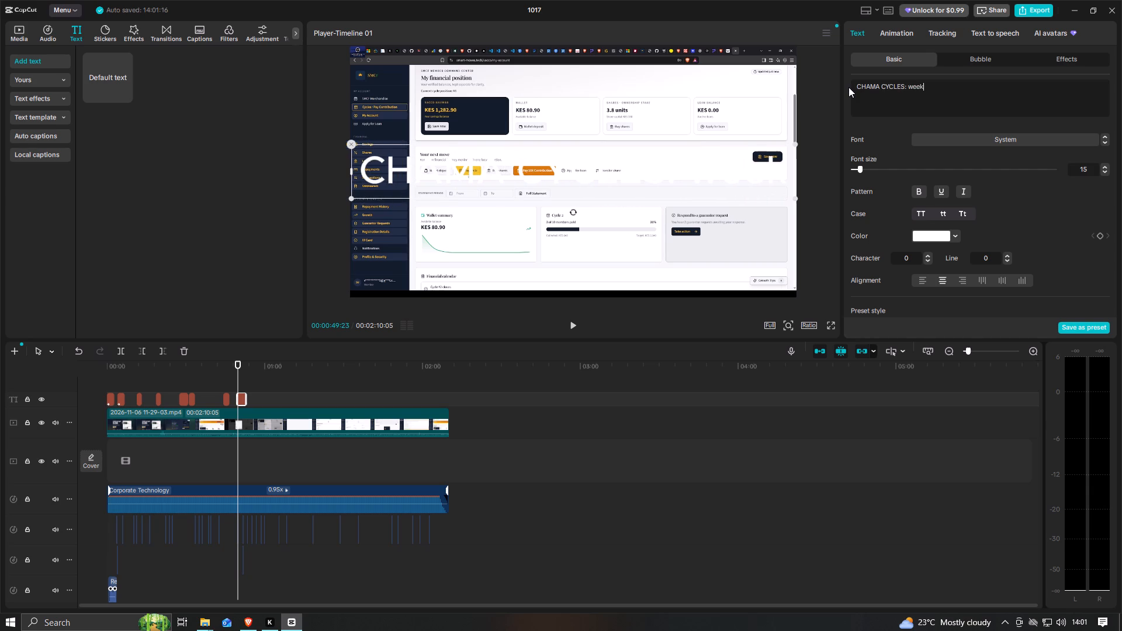
{"action": "type", "text": "ly cycles"}
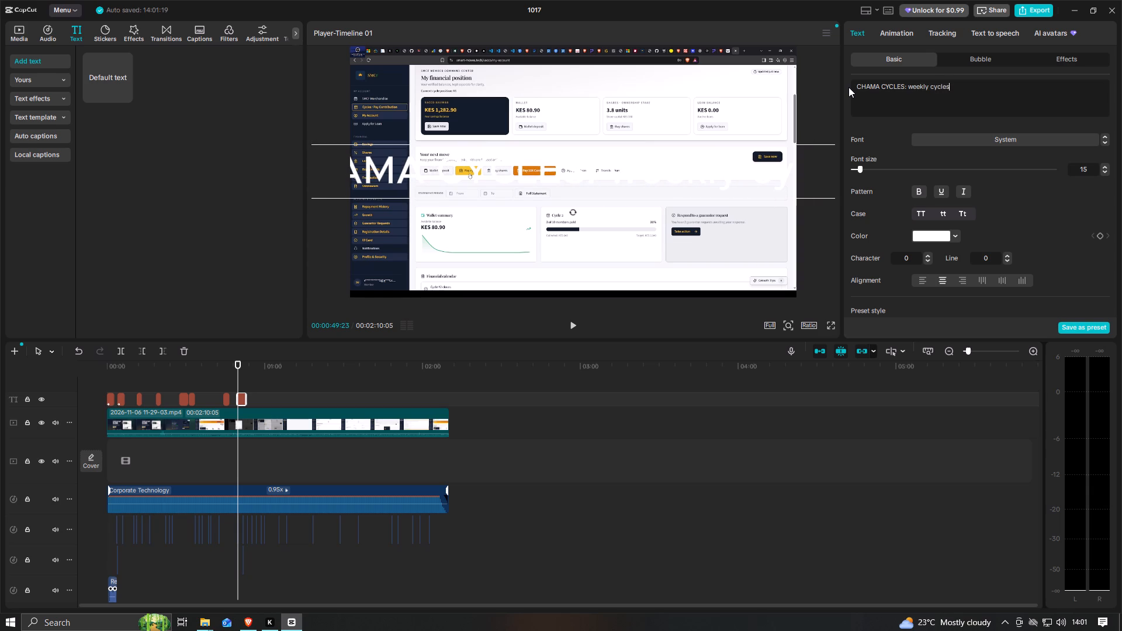
{"action": "key", "text": "space"}
{"action": "key", "text": "shift+at"}
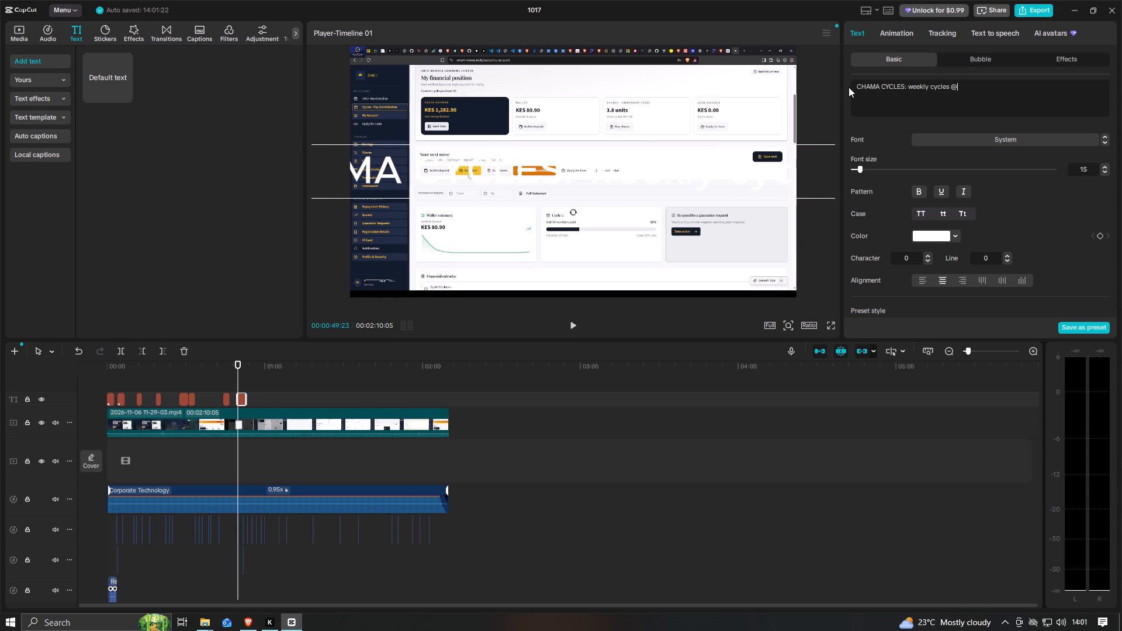
{"action": "type", "text": "214"}
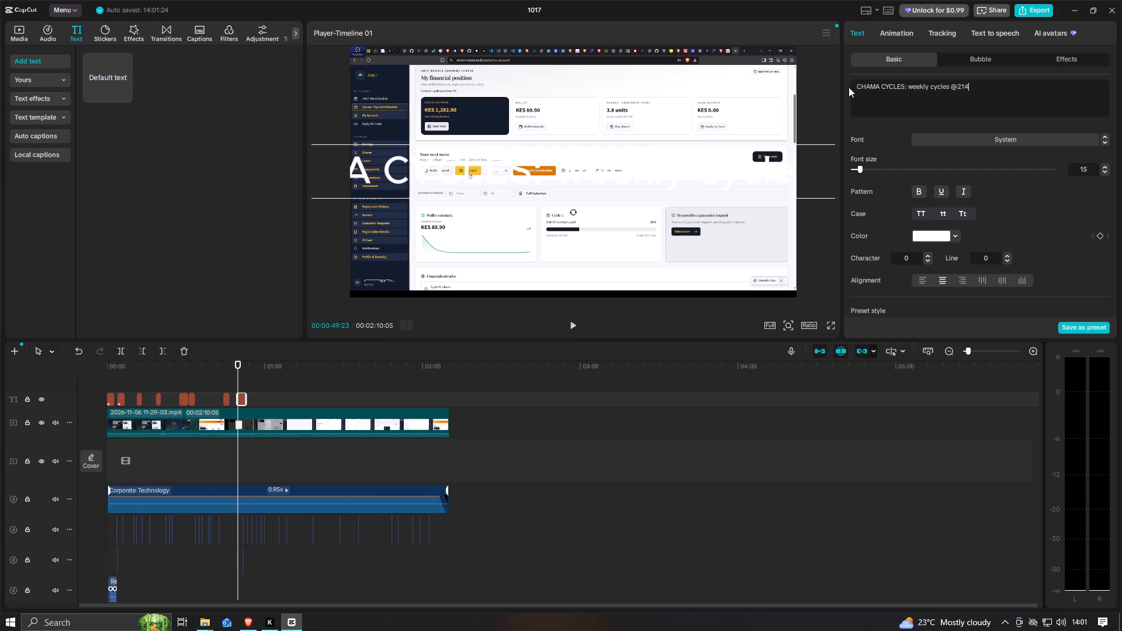
{"action": "key", "text": "space"}
{"action": "type", "text": "per wee"}
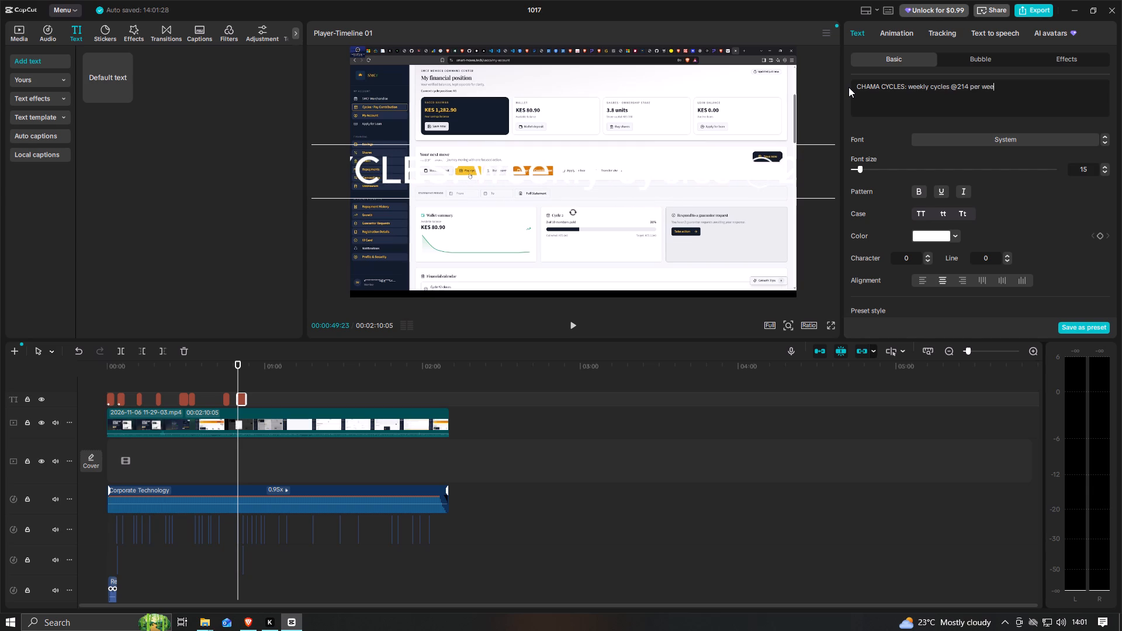
{"action": "key", "text": "k"}
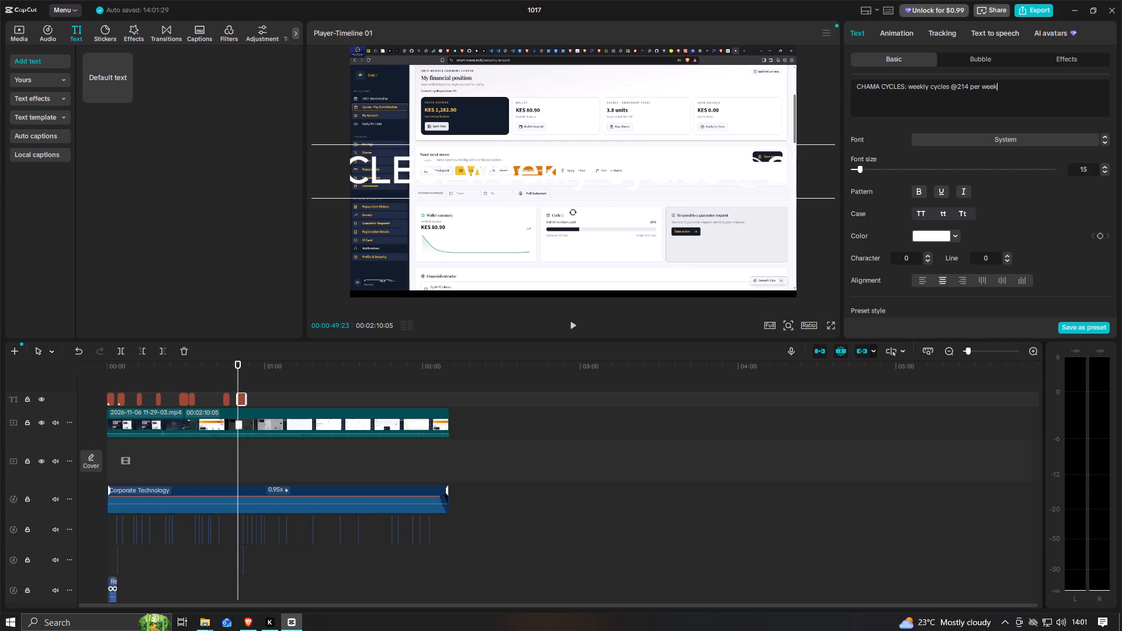
Apply the black curly-arrow bubble to the CHAMA CYCLES caption and place it over the Wallet summary so its arrow points at the Cycles card.
{"action": "left_click", "coordinate": [974, 57]}
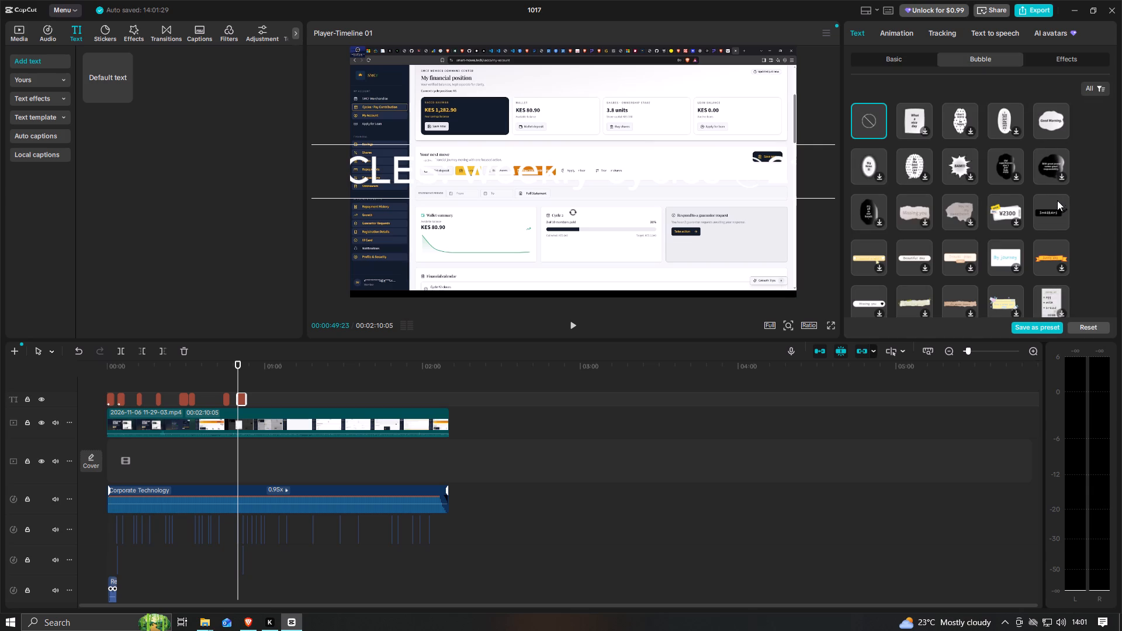
{"action": "left_click", "coordinate": [1057, 204]}
{"action": "left_click_drag", "start_coordinate": [600, 171], "coordinate": [479, 206]}
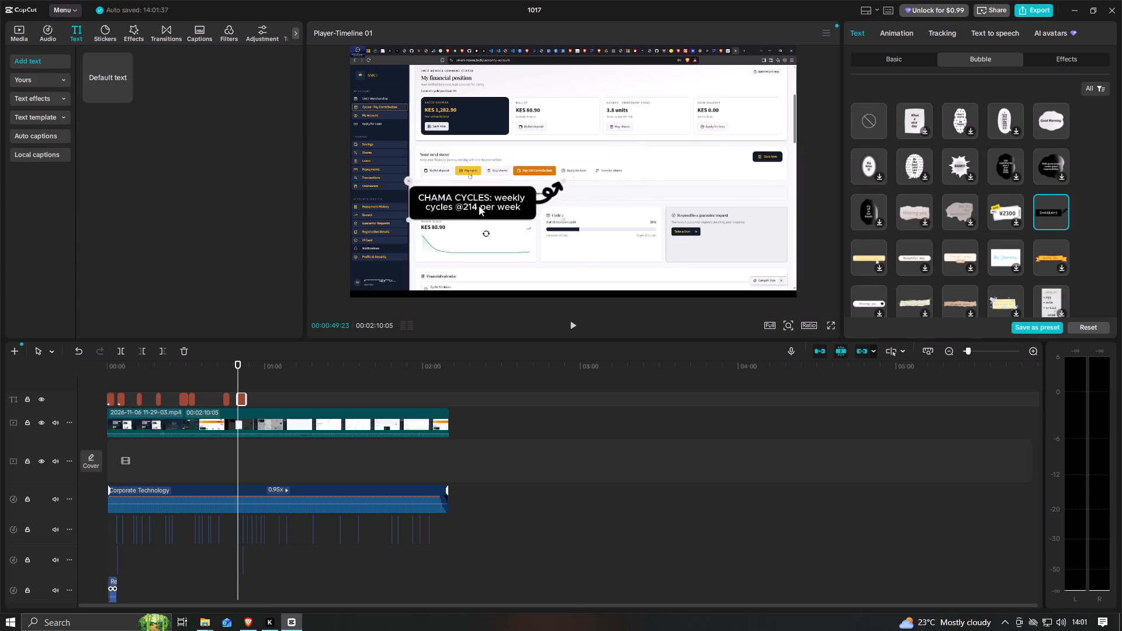
{"action": "left_click_drag", "start_coordinate": [479, 206], "coordinate": [477, 206]}
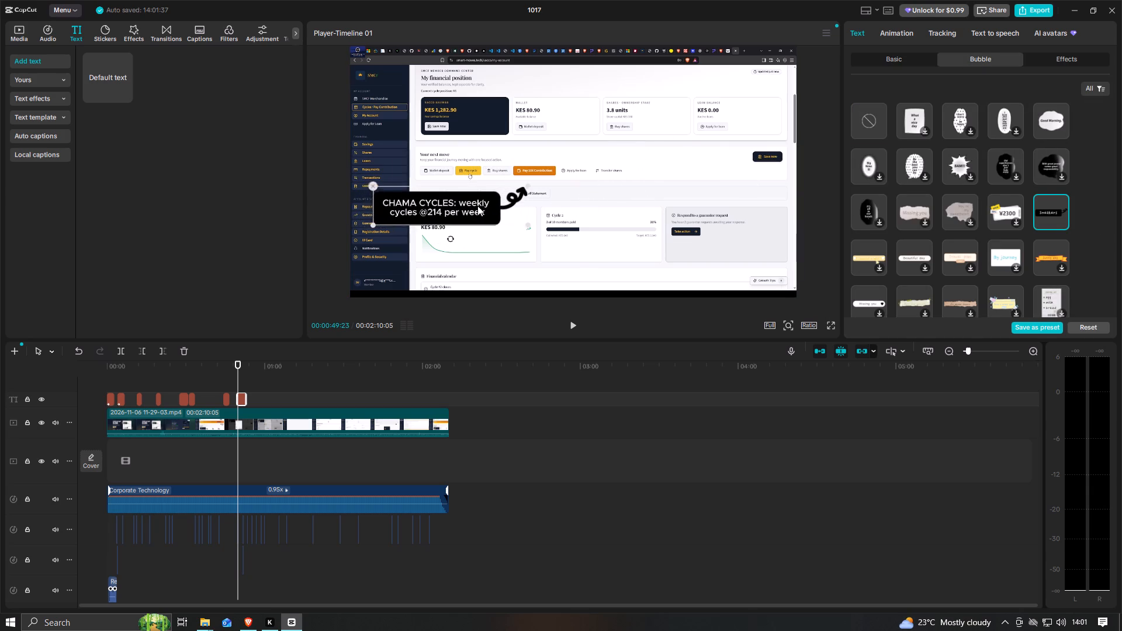
{"action": "left_click_drag", "start_coordinate": [477, 206], "coordinate": [428, 192]}
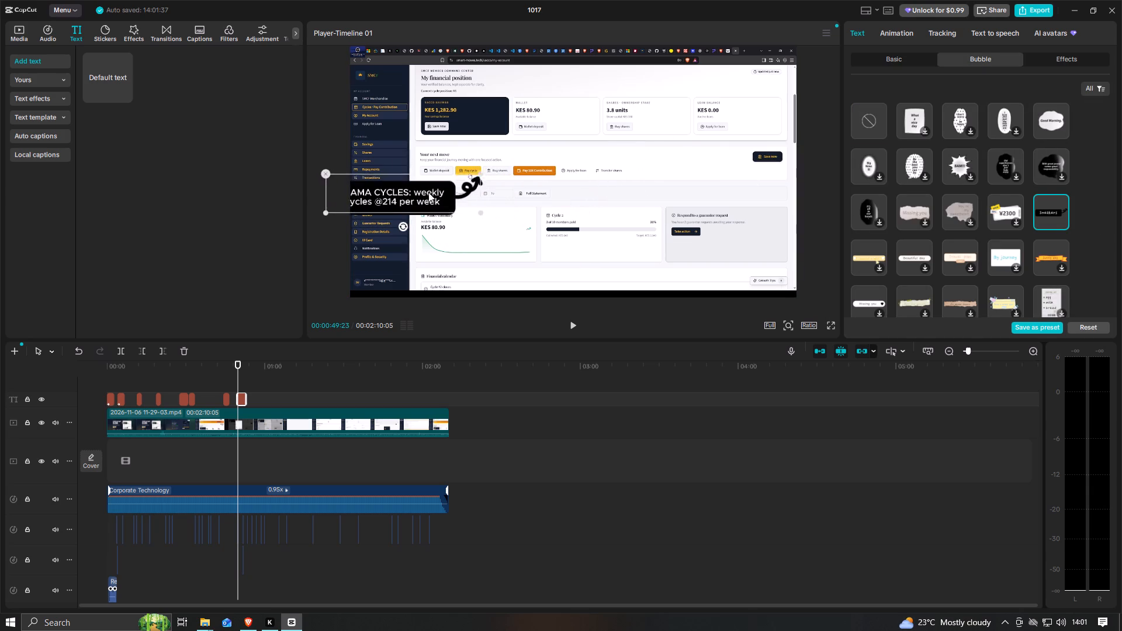
{"action": "left_click_drag", "start_coordinate": [428, 192], "coordinate": [465, 203]}
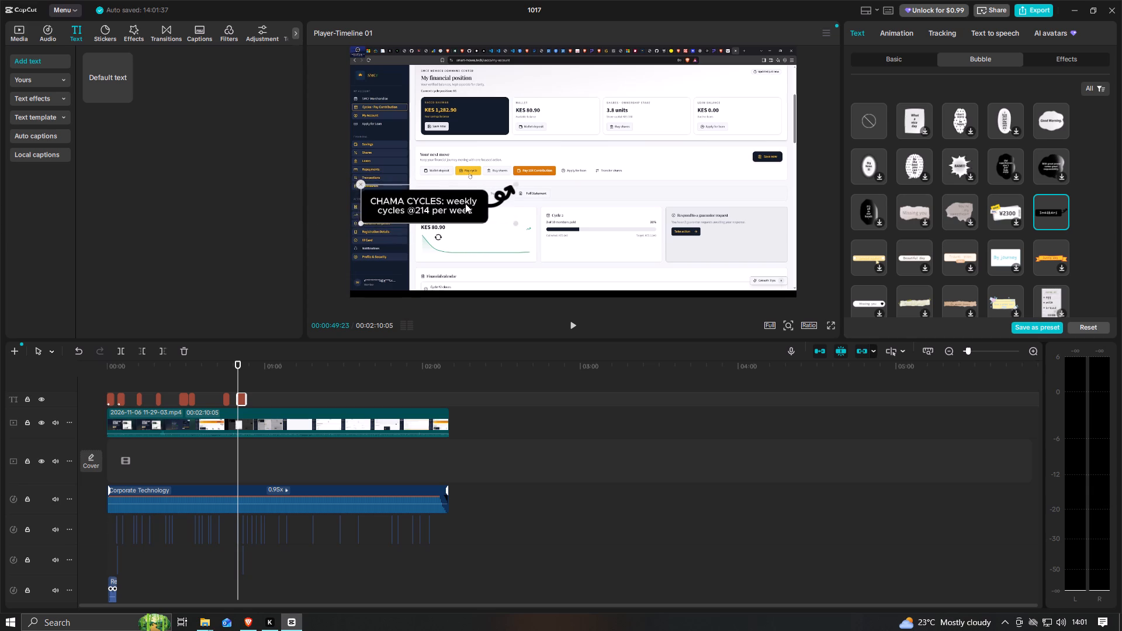
{"action": "left_click_drag", "start_coordinate": [465, 203], "coordinate": [479, 221]}
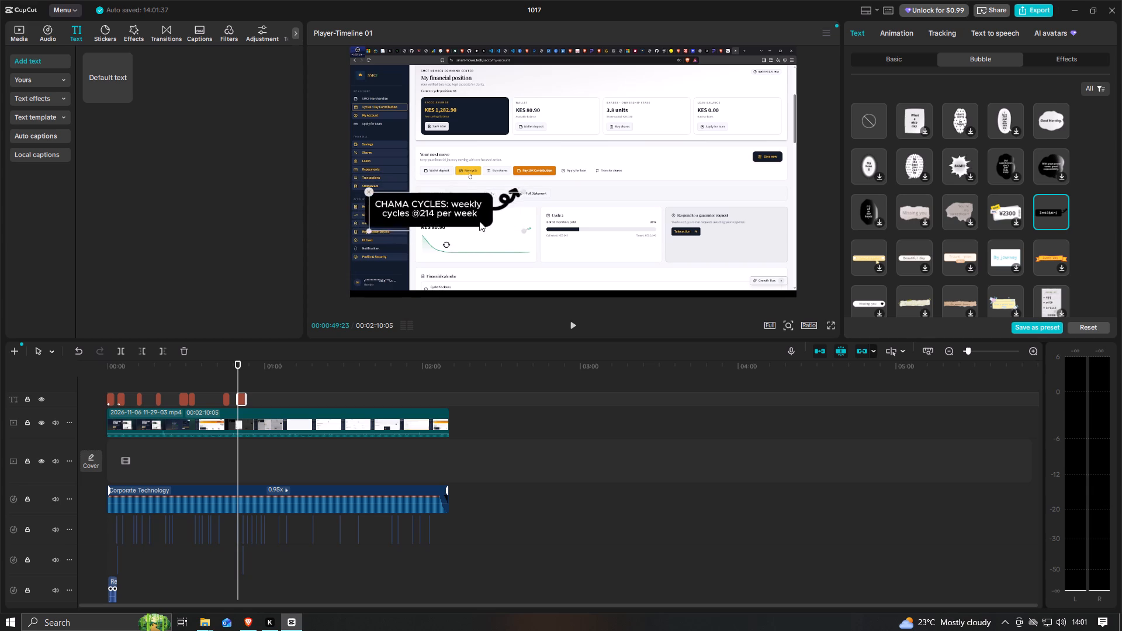
{"action": "left_click_drag", "start_coordinate": [479, 221], "coordinate": [503, 240]}
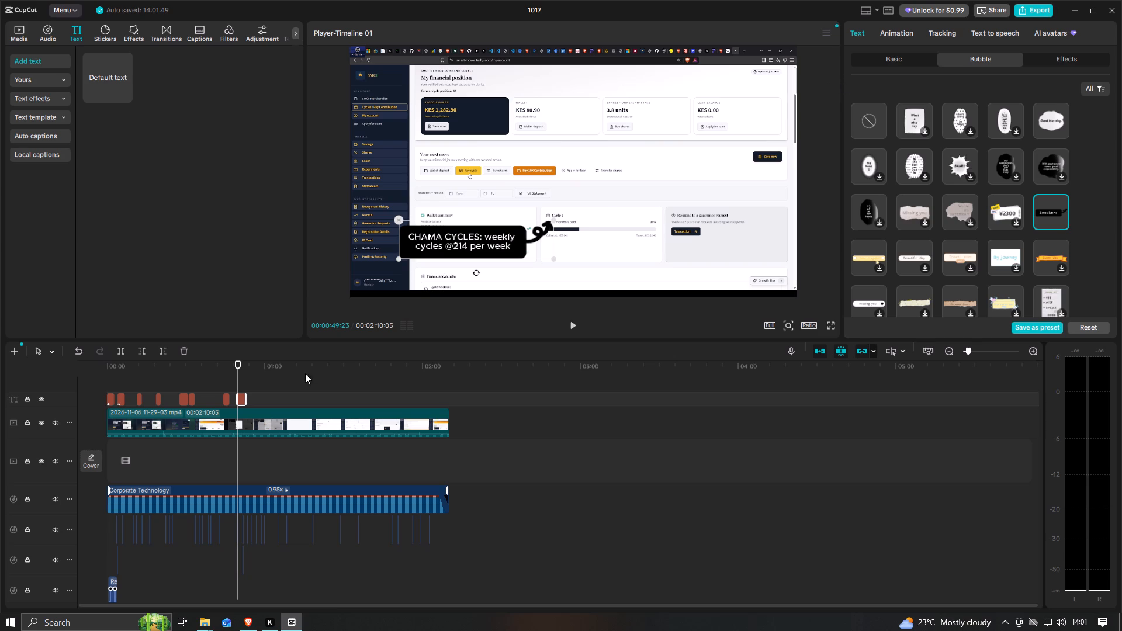
Trim the end of the CHAMA CYCLES caption slightly on the timeline.
{"action": "left_click", "coordinate": [244, 399]}
{"action": "left_click_drag", "start_coordinate": [245, 400], "coordinate": [245, 401]}
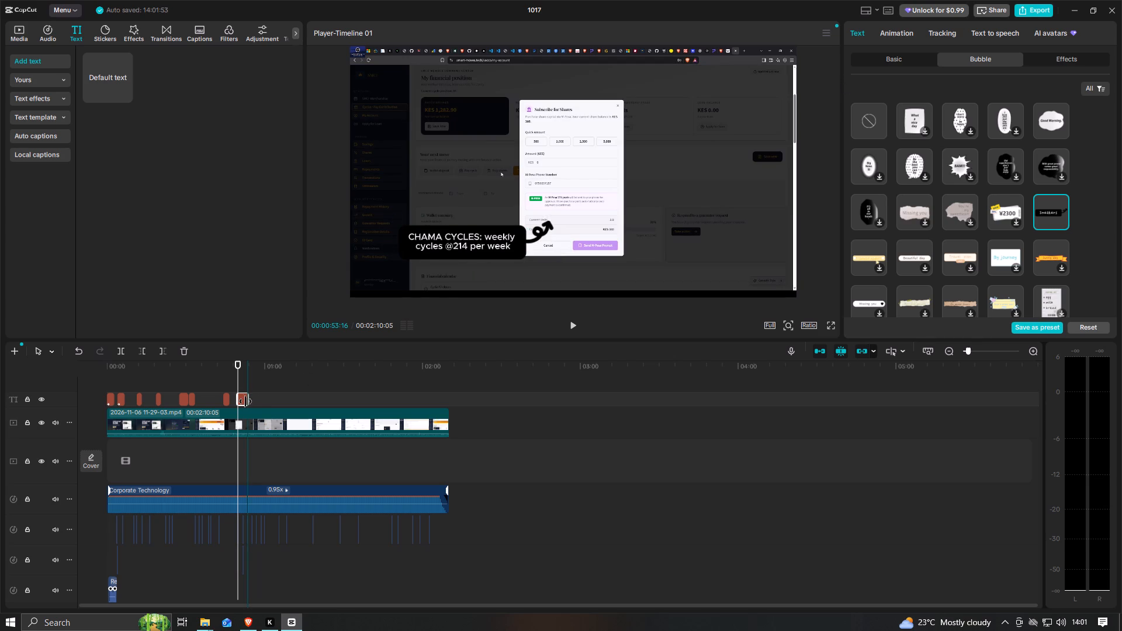
{"action": "left_click_drag", "start_coordinate": [245, 401], "coordinate": [240, 402]}
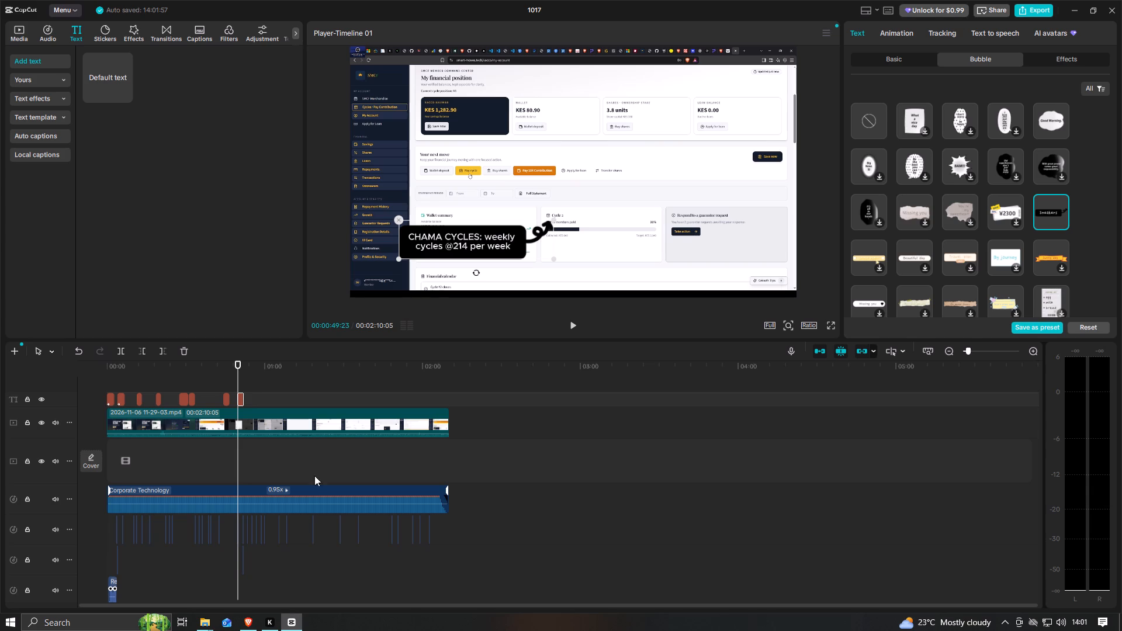
{"action": "left_click", "coordinate": [248, 620]}
{"action": "scroll", "coordinate": [528, 396], "scroll_direction": "up", "scroll_amount": 4}
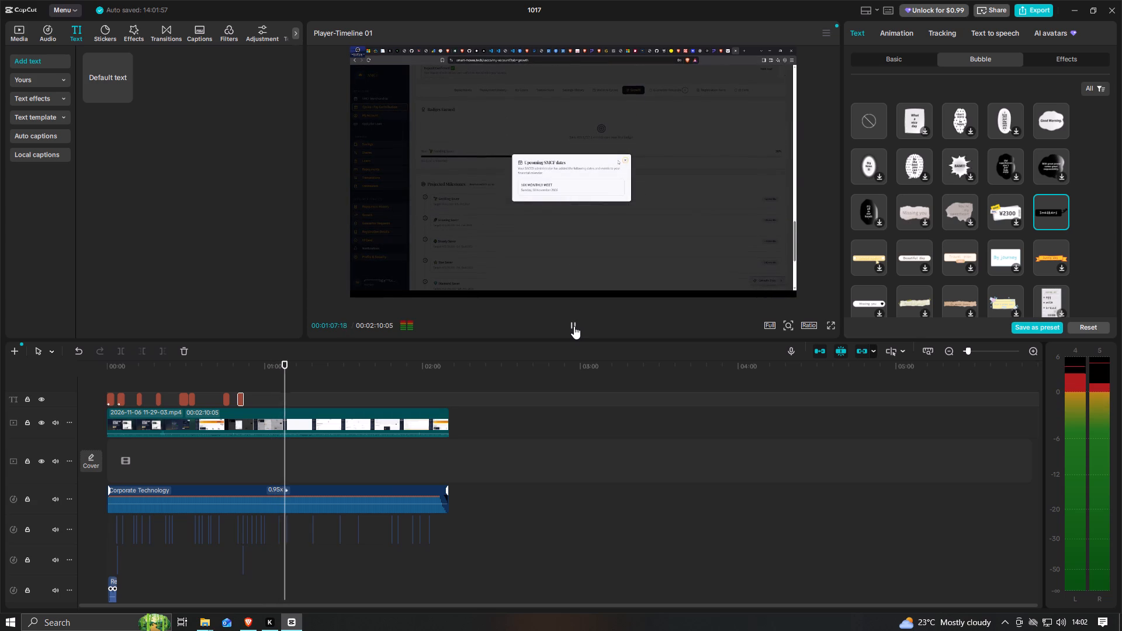
{"action": "left_click", "coordinate": [574, 326]}
{"action": "left_click", "coordinate": [574, 326]}
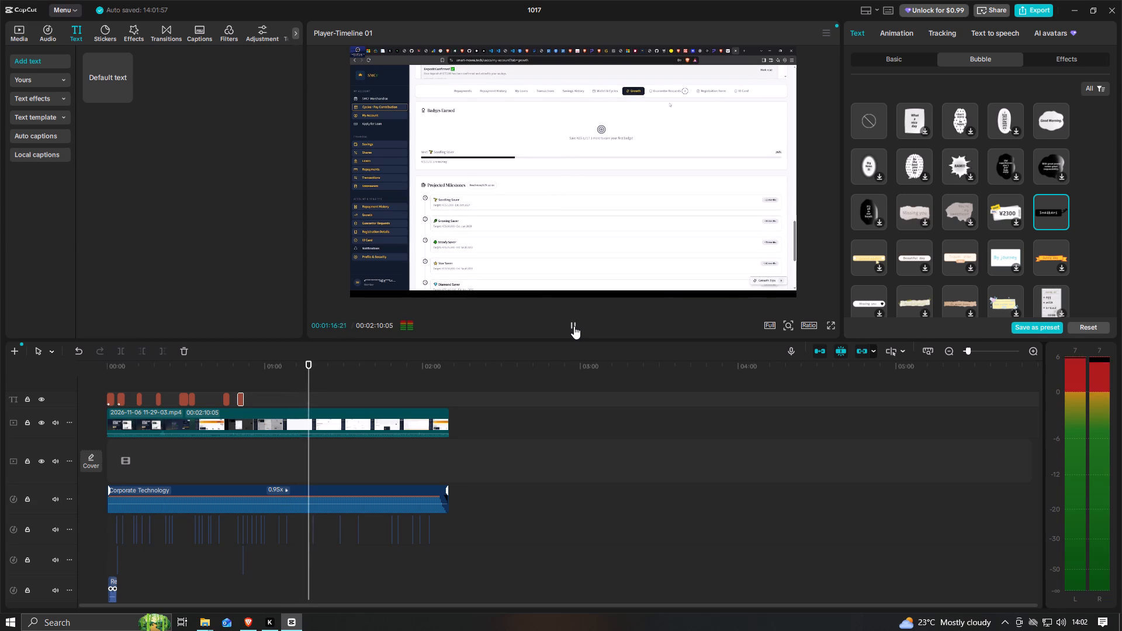
{"action": "left_click", "coordinate": [574, 326]}
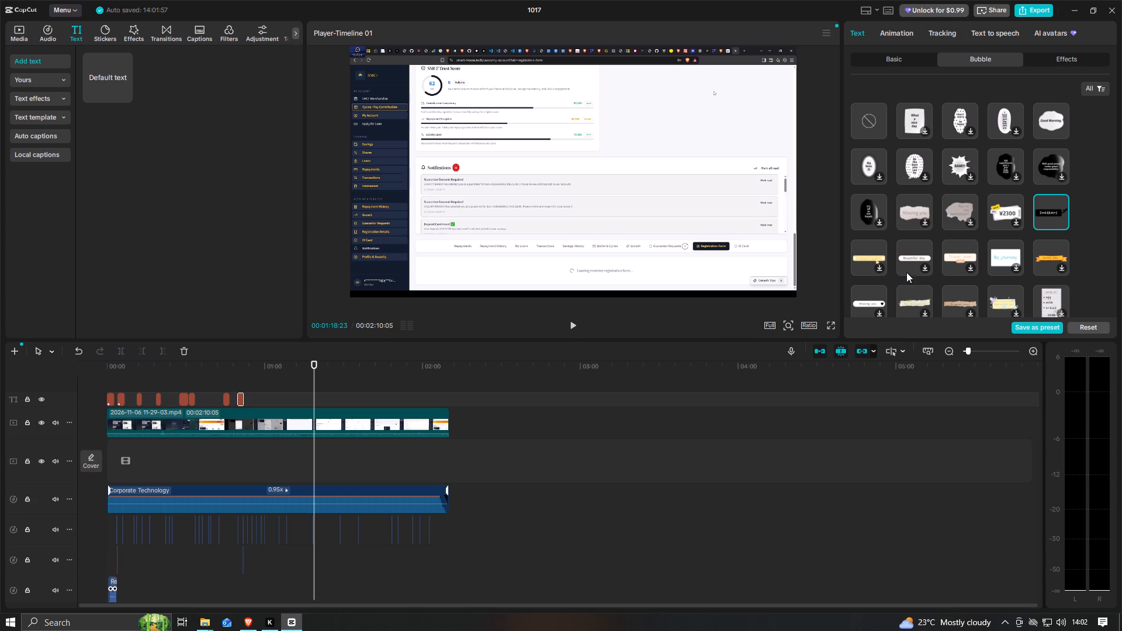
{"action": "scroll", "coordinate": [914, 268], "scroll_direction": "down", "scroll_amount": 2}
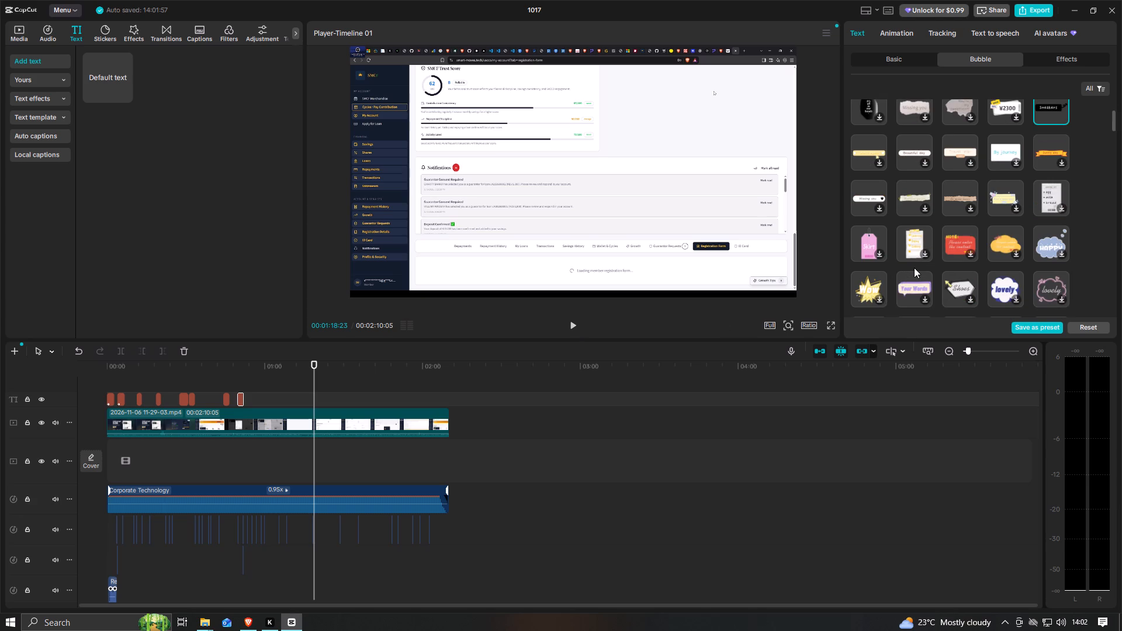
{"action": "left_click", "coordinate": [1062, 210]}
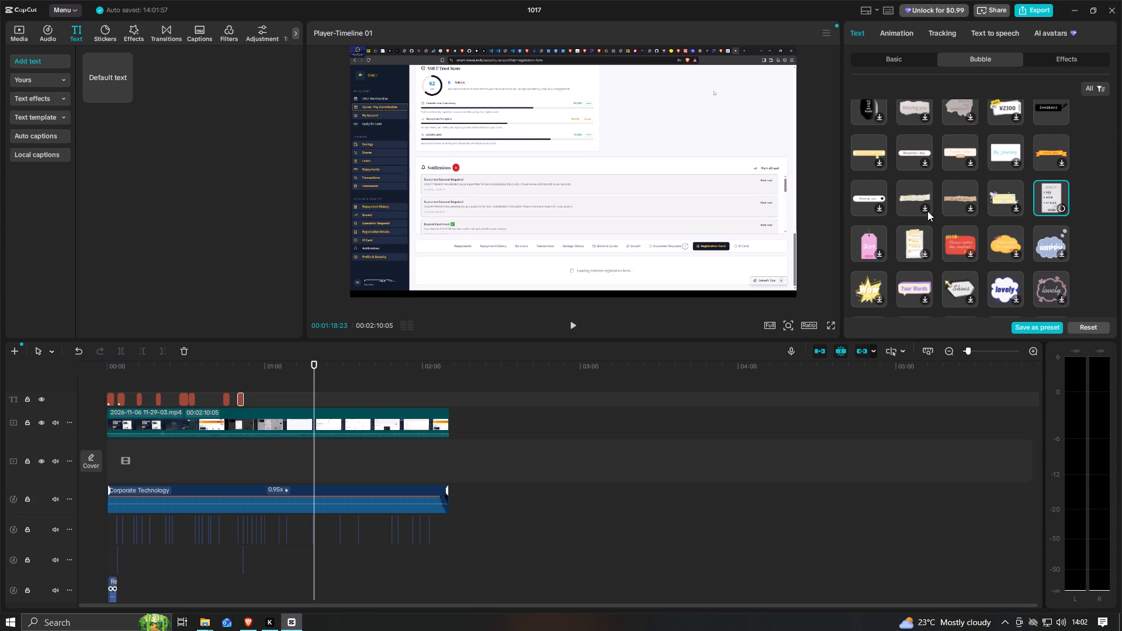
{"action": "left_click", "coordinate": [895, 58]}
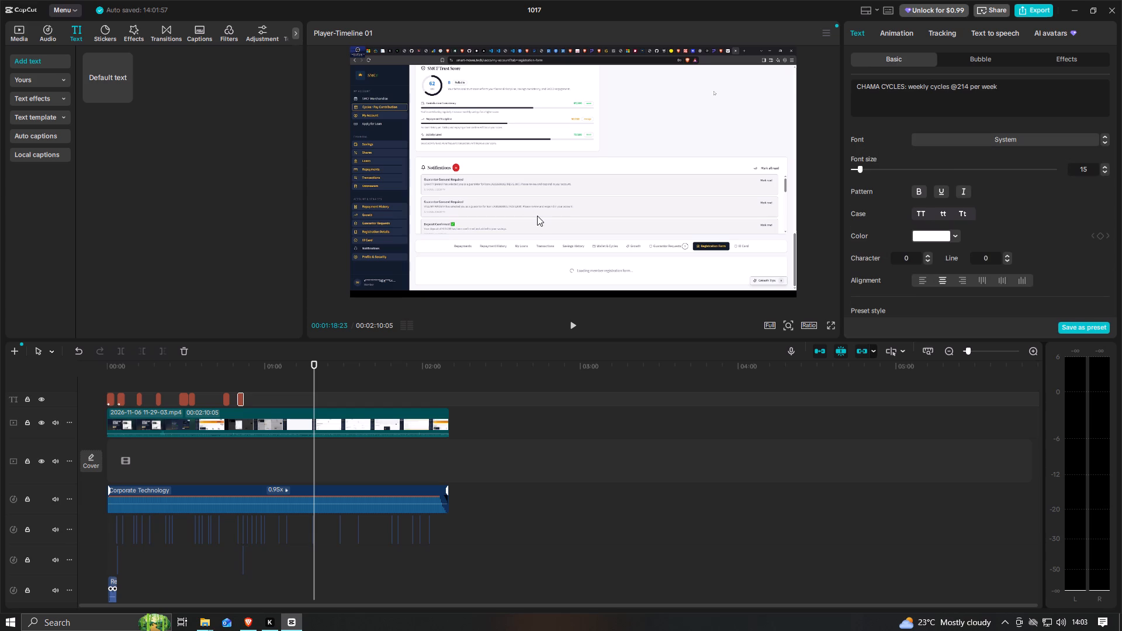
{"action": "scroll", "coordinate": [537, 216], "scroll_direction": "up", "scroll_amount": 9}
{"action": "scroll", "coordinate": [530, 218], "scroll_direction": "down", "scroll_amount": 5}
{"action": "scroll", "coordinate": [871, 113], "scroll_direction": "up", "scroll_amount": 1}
Add a default text caption at the playhead with the shopping-list bubble and replace its text with the copied 10X ASSET GROUP heading and description.
{"action": "left_click", "coordinate": [125, 97]}
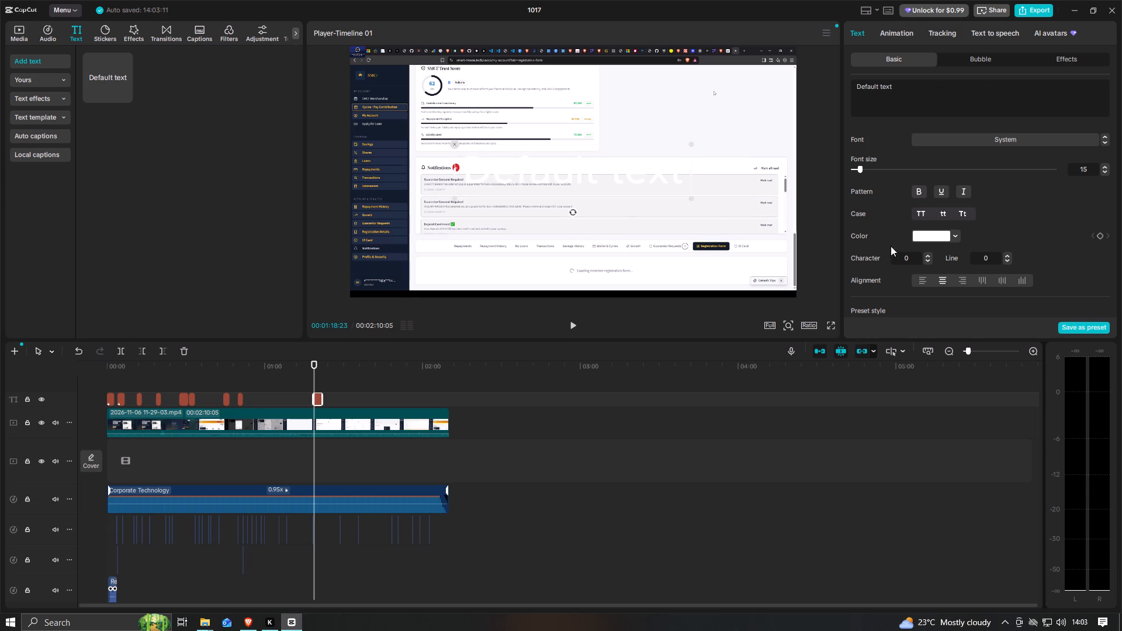
{"action": "scroll", "coordinate": [967, 204], "scroll_direction": "up", "scroll_amount": 2}
{"action": "left_click", "coordinate": [980, 64]}
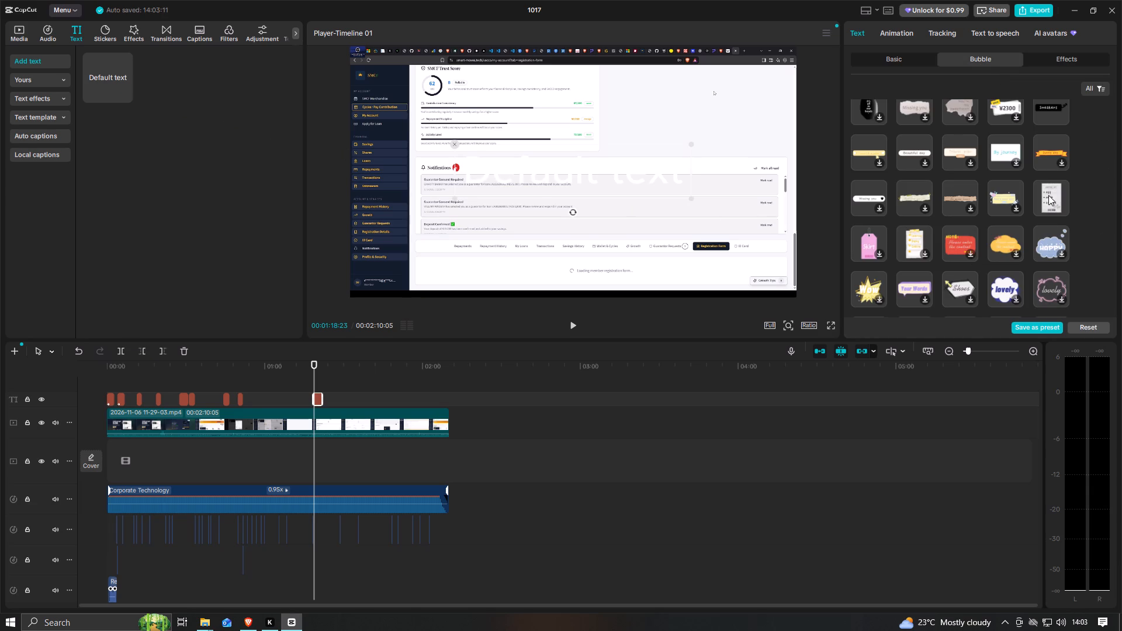
{"action": "left_click", "coordinate": [1054, 200]}
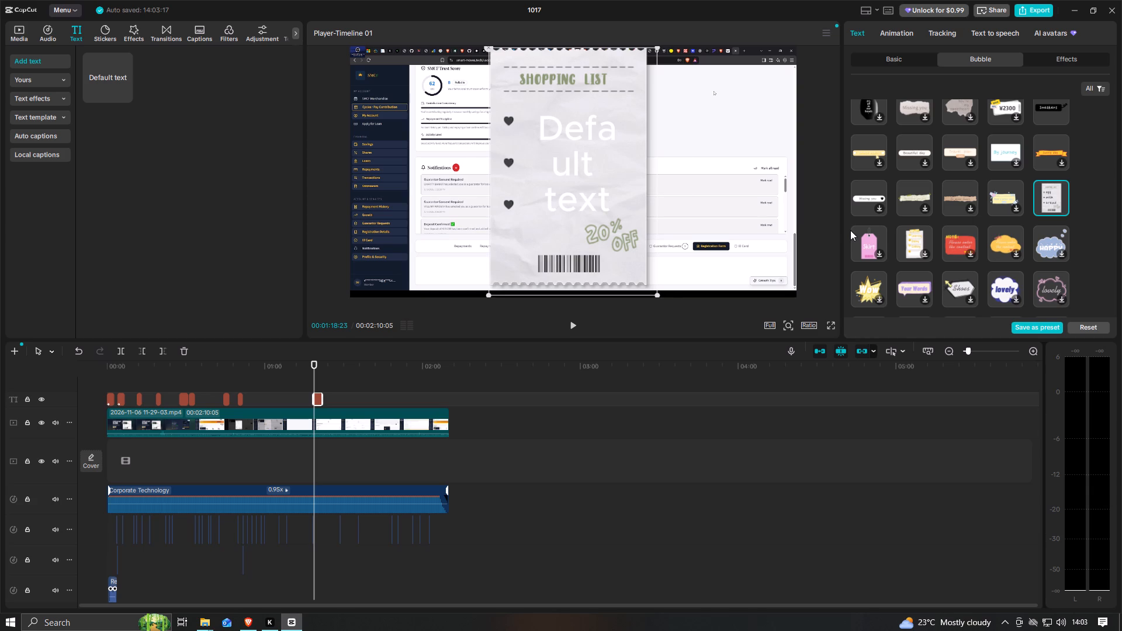
{"action": "left_click", "coordinate": [887, 53]}
{"action": "left_click_drag", "start_coordinate": [898, 84], "coordinate": [821, 85]}
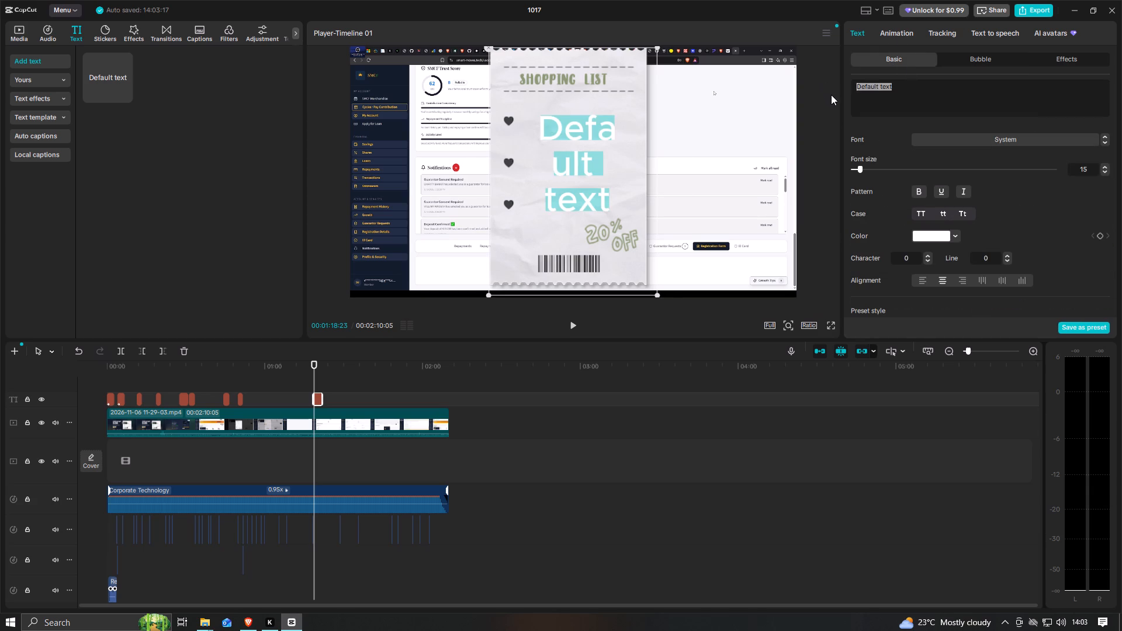
{"action": "key", "text": "ctrl+v"}
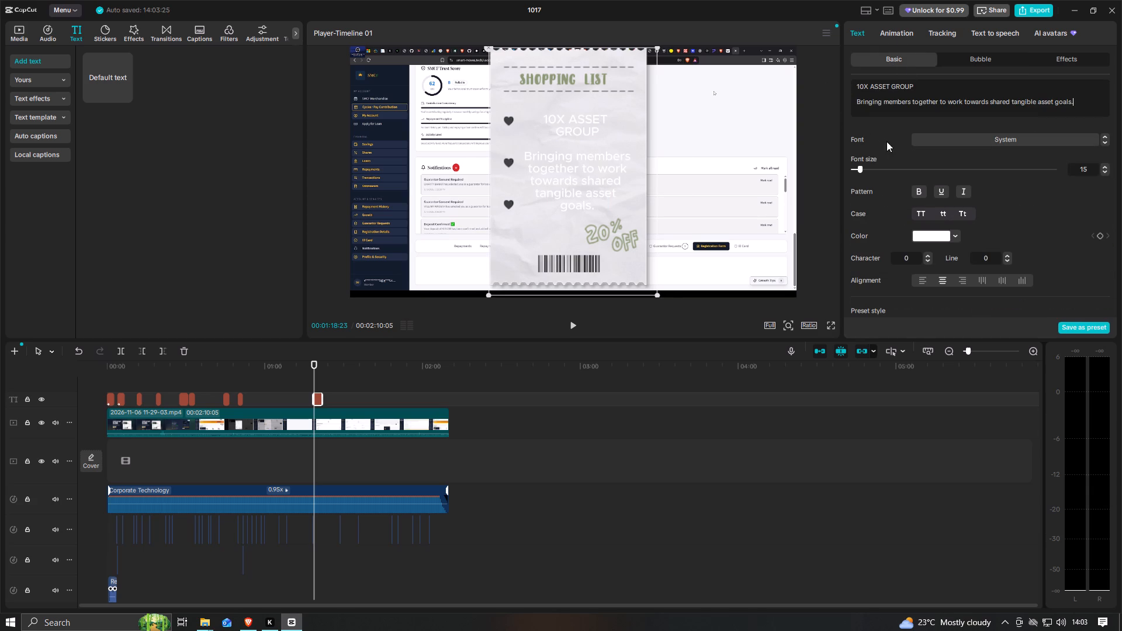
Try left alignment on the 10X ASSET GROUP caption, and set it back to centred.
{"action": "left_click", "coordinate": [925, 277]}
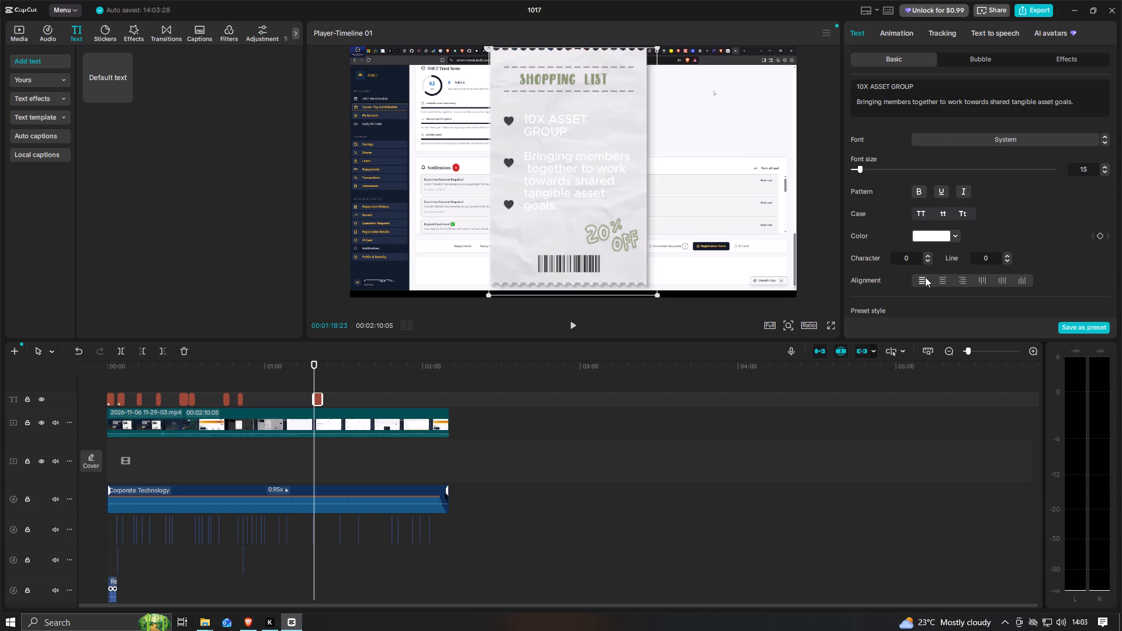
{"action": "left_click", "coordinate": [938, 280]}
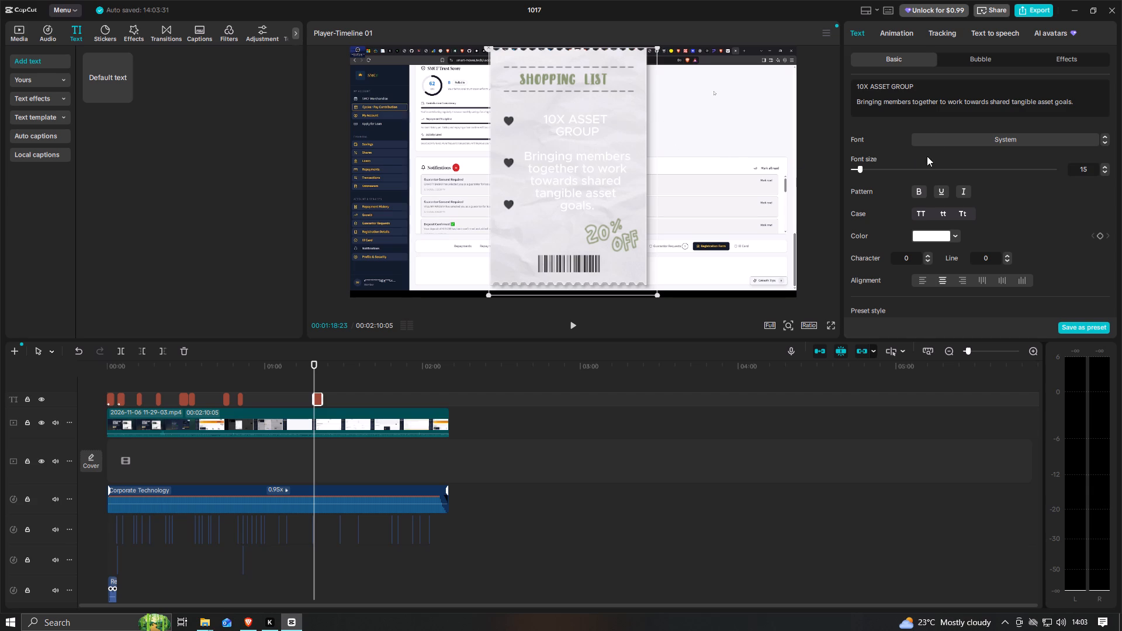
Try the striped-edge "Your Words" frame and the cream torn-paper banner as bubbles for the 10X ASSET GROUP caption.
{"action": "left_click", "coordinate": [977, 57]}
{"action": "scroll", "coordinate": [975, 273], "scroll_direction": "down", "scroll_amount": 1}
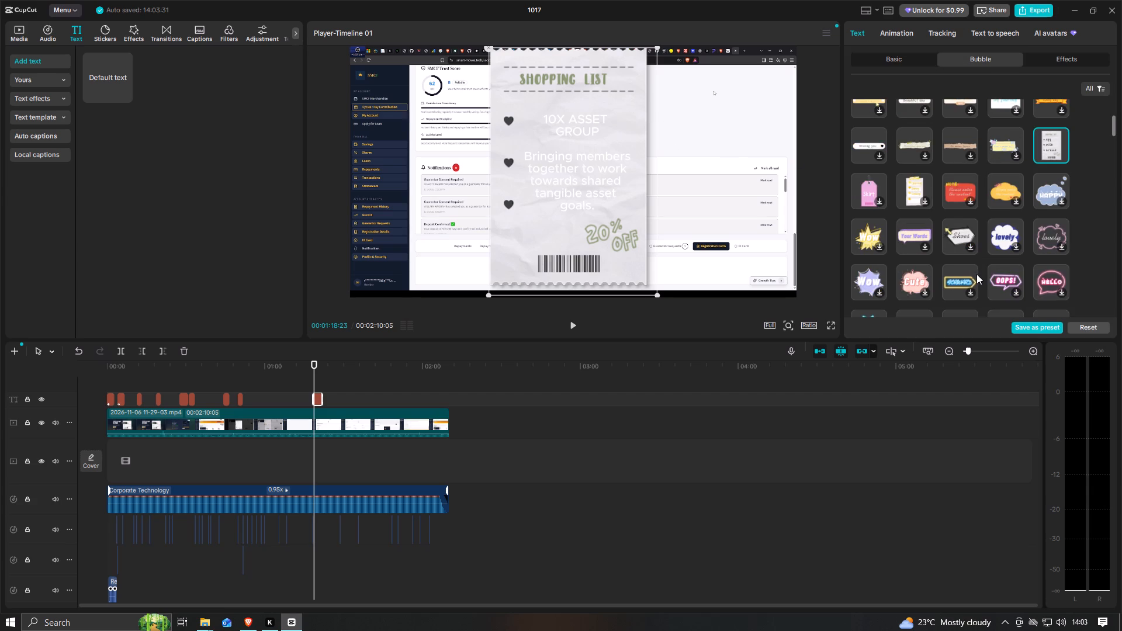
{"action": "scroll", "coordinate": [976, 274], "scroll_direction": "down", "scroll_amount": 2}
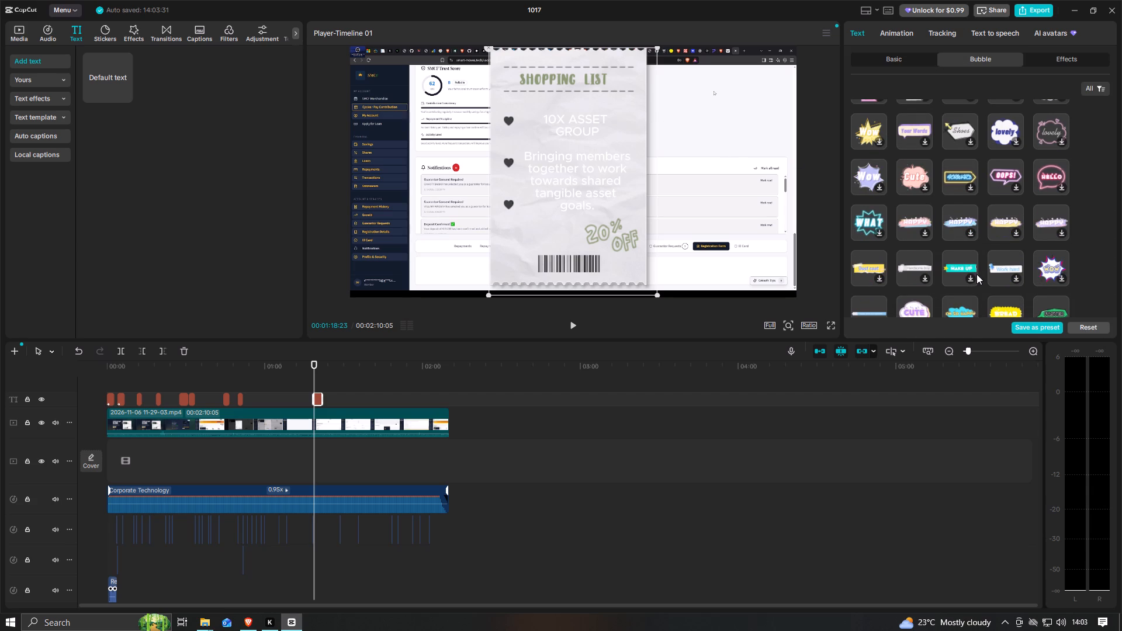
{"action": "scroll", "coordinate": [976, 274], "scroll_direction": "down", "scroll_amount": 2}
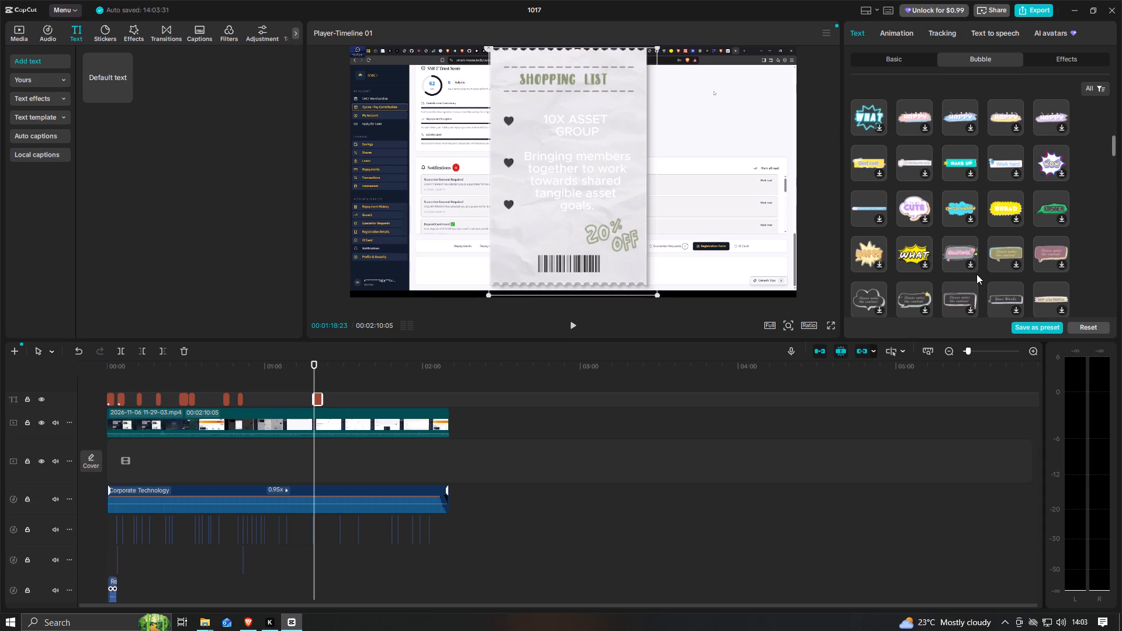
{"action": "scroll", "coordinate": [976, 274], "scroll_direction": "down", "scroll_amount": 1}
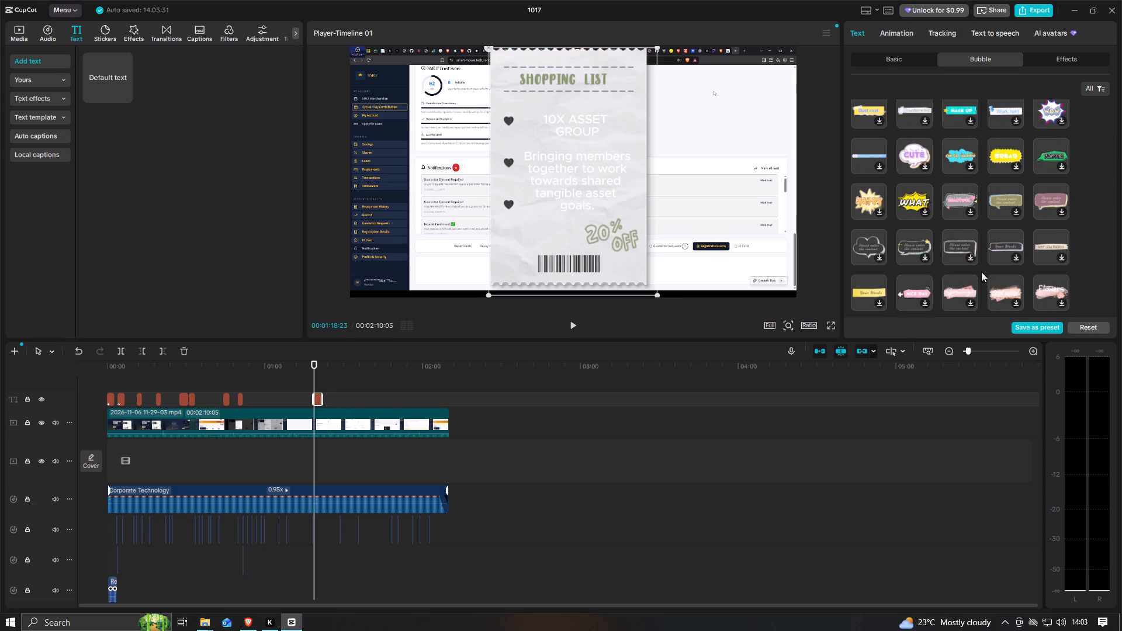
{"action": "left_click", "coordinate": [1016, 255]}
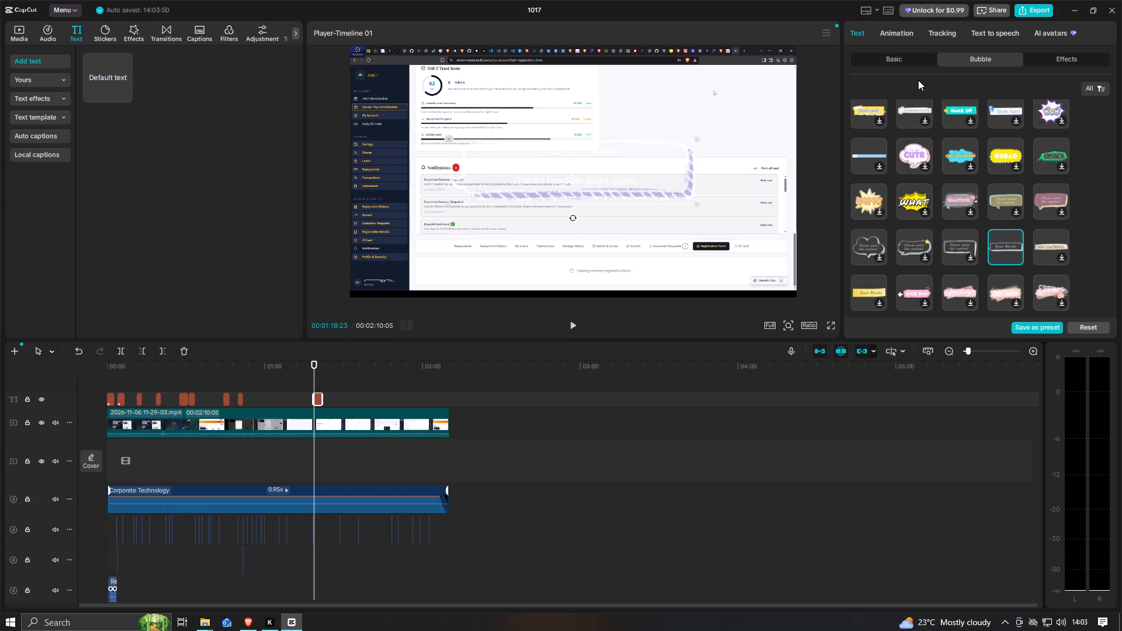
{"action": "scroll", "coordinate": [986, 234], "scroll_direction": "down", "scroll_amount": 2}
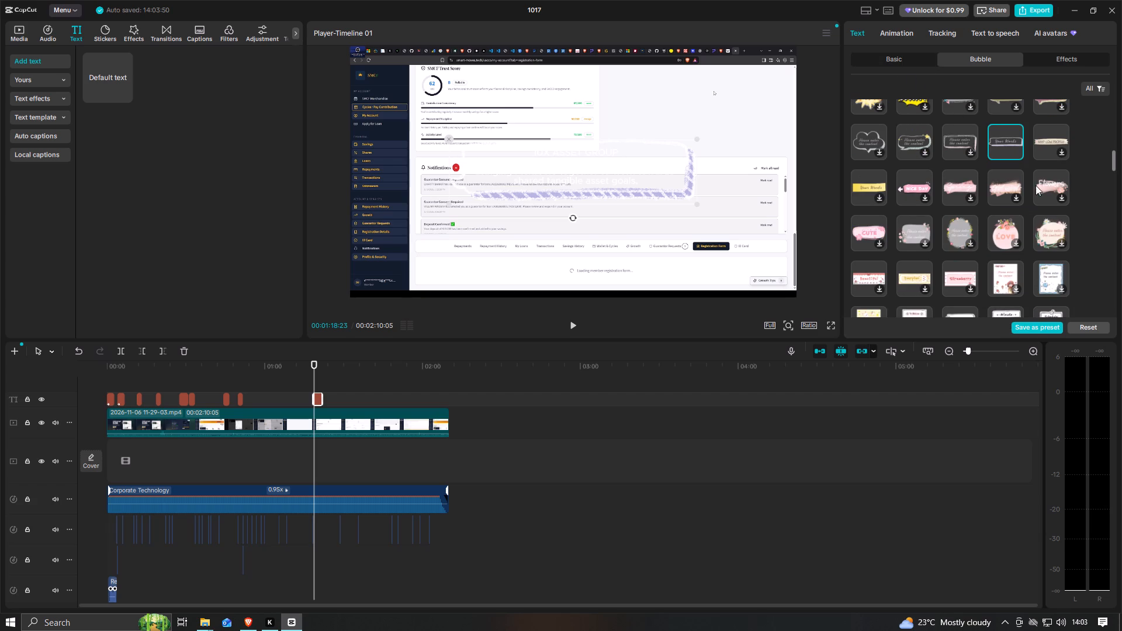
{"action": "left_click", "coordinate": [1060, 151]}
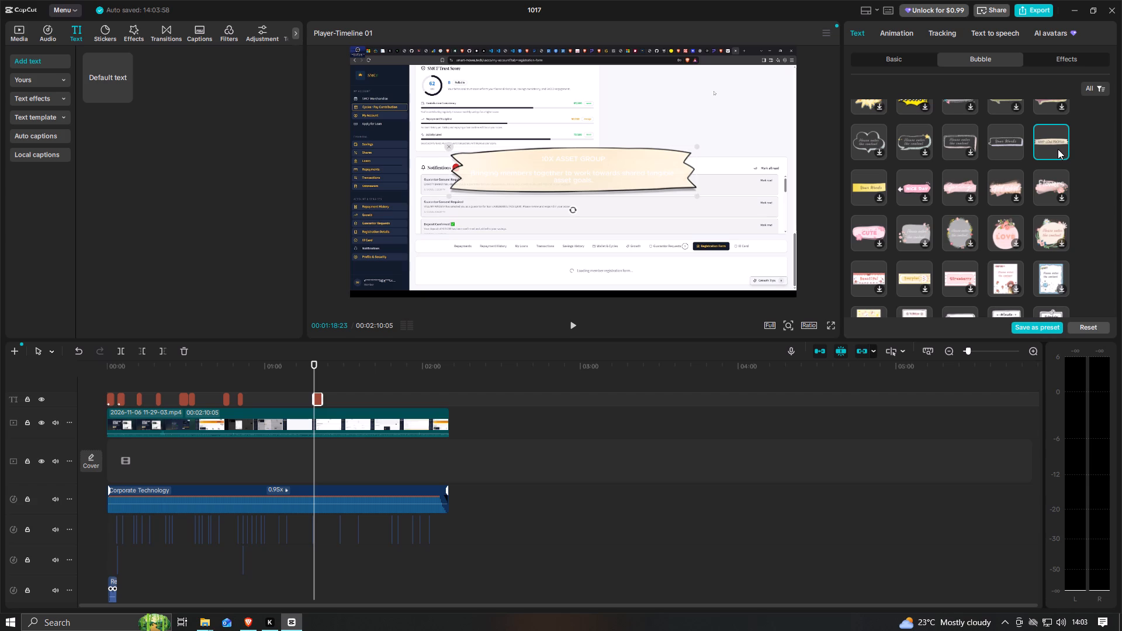
Apply the white-outlined rounded speech bubble with dots to the 10X ASSET GROUP caption.
{"action": "scroll", "coordinate": [933, 275], "scroll_direction": "down", "scroll_amount": 4}
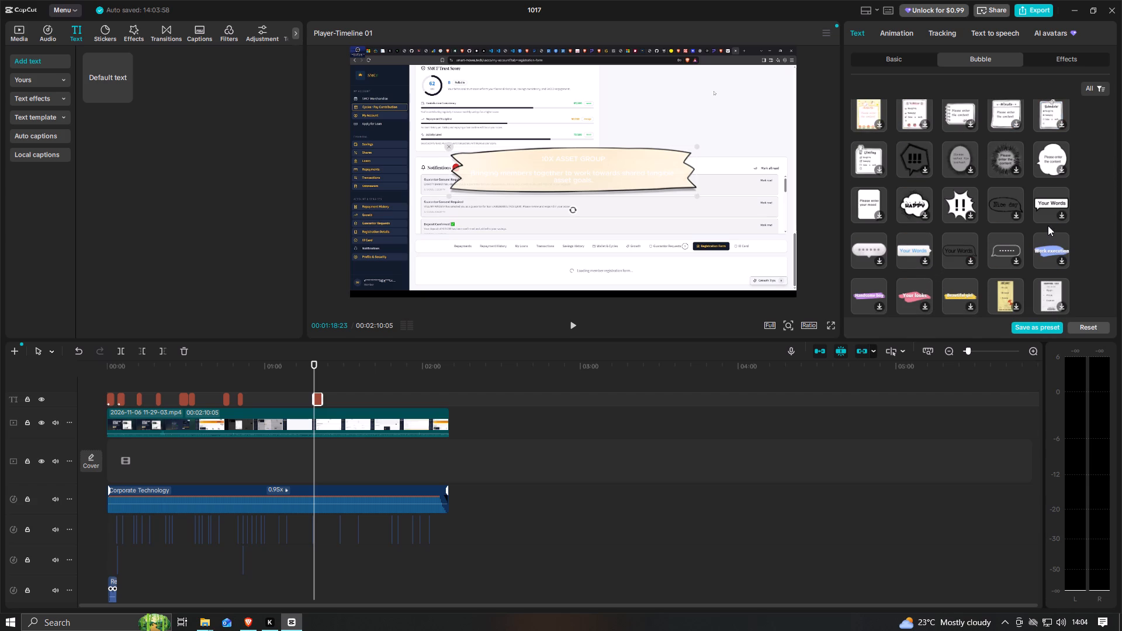
{"action": "left_click", "coordinate": [1017, 262]}
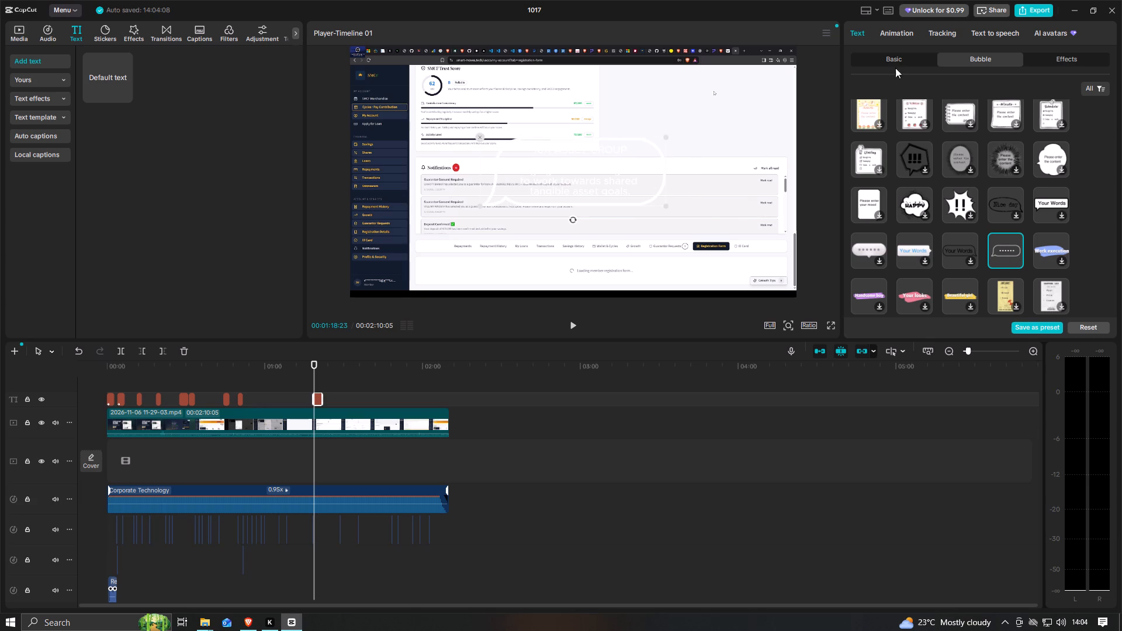
{"action": "left_click", "coordinate": [889, 32]}
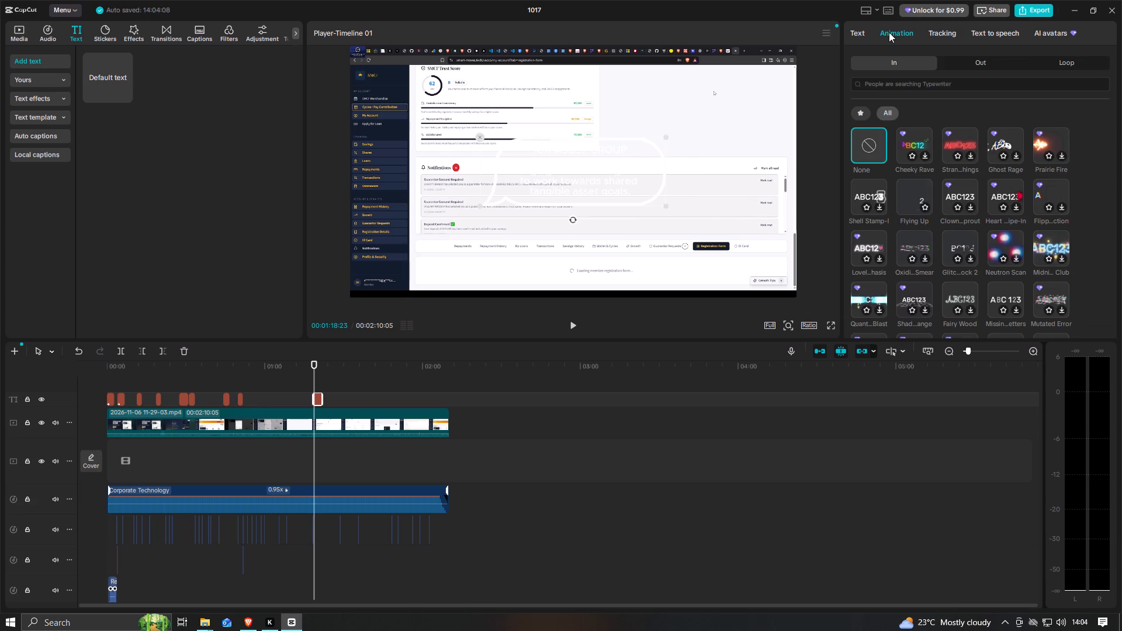
{"action": "left_click", "coordinate": [867, 31]}
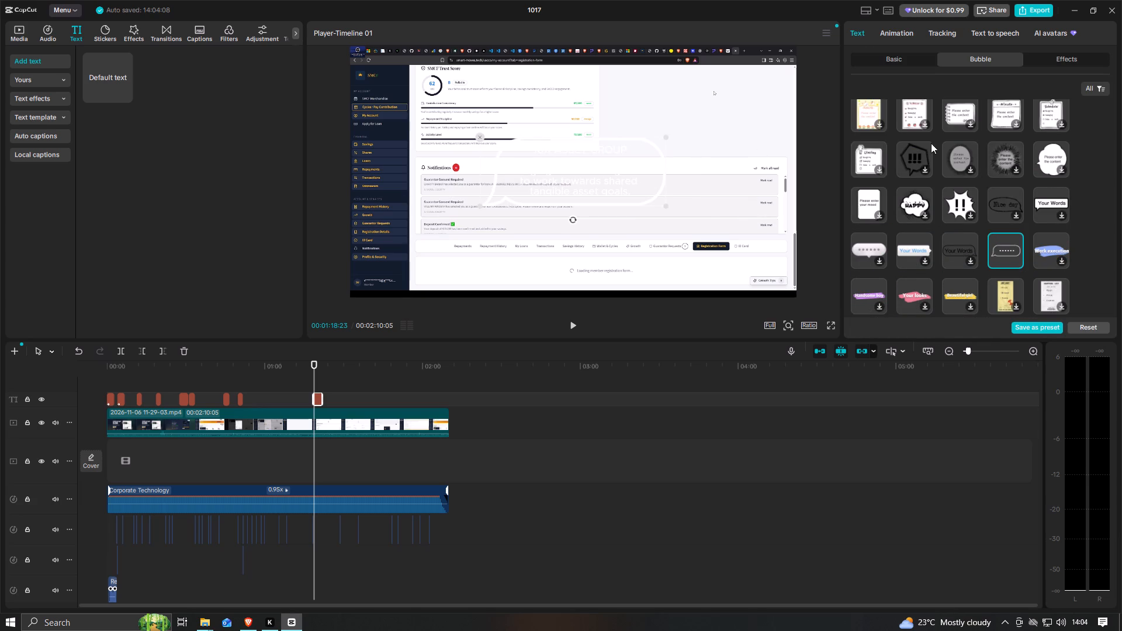
{"action": "scroll", "coordinate": [950, 220], "scroll_direction": "down", "scroll_amount": 1}
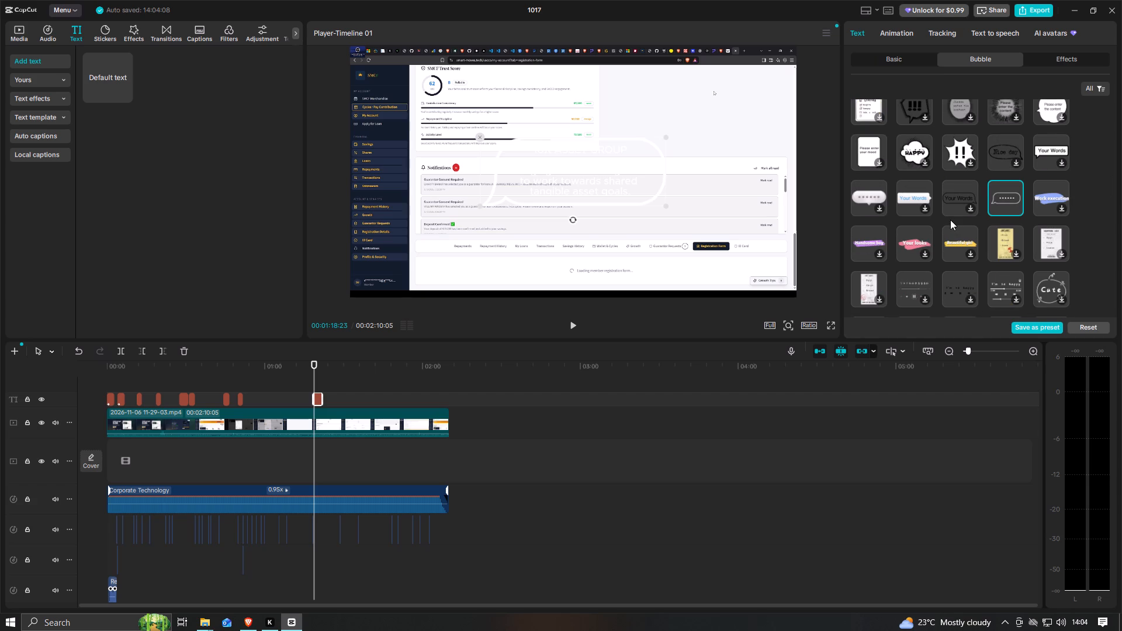
{"action": "scroll", "coordinate": [950, 220], "scroll_direction": "up", "scroll_amount": 3}
Set the 10X ASSET GROUP caption's text colour to black (000000).
{"action": "left_click", "coordinate": [898, 61]}
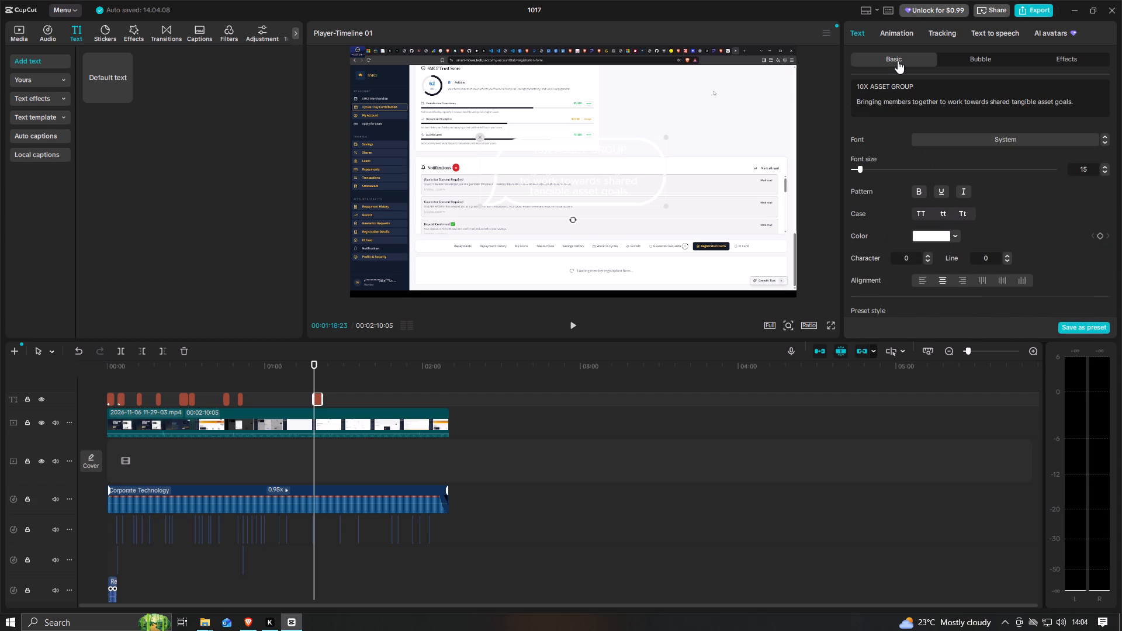
{"action": "left_click", "coordinate": [957, 234]}
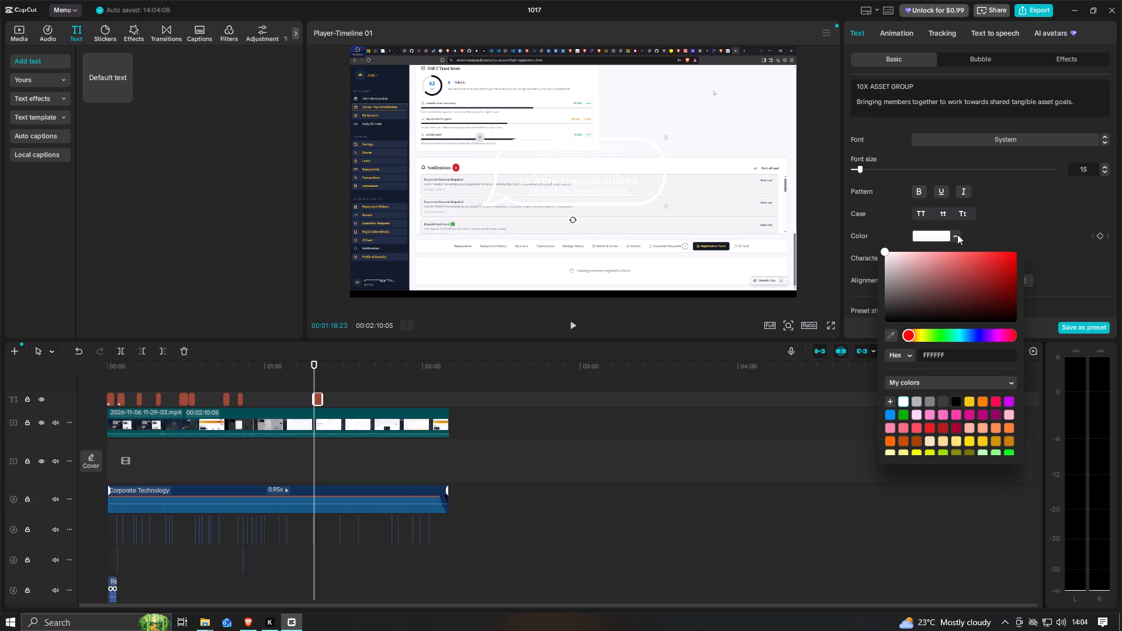
{"action": "left_click", "coordinate": [958, 403]}
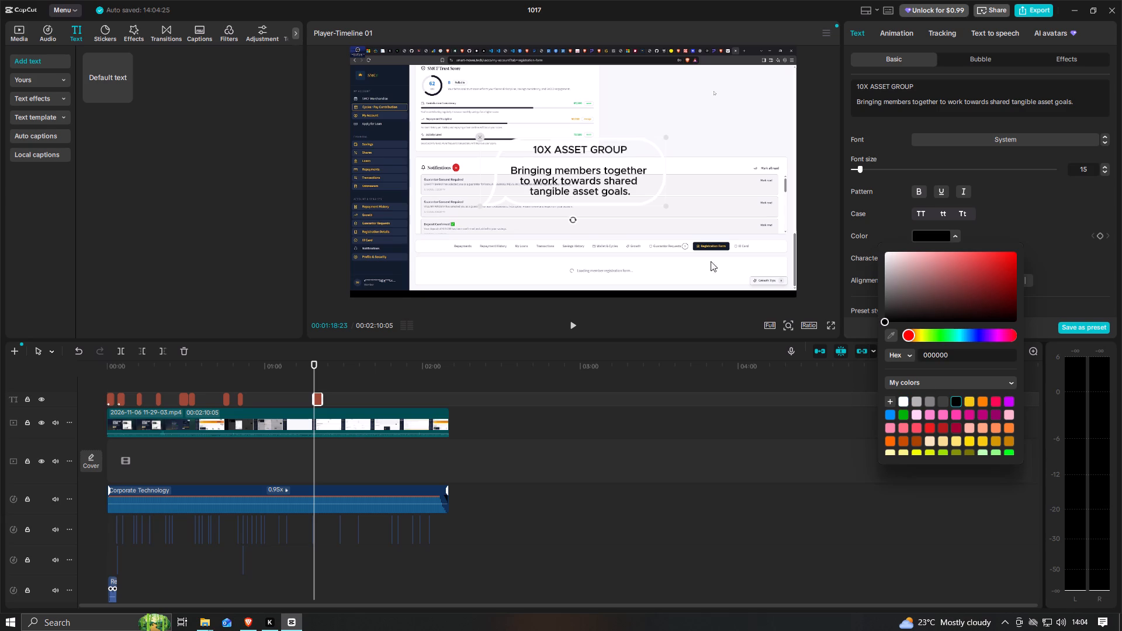
Reposition the 10X ASSET GROUP caption slightly left of the frame's centre, over the Notifications section.
{"action": "left_click_drag", "start_coordinate": [622, 175], "coordinate": [557, 172]}
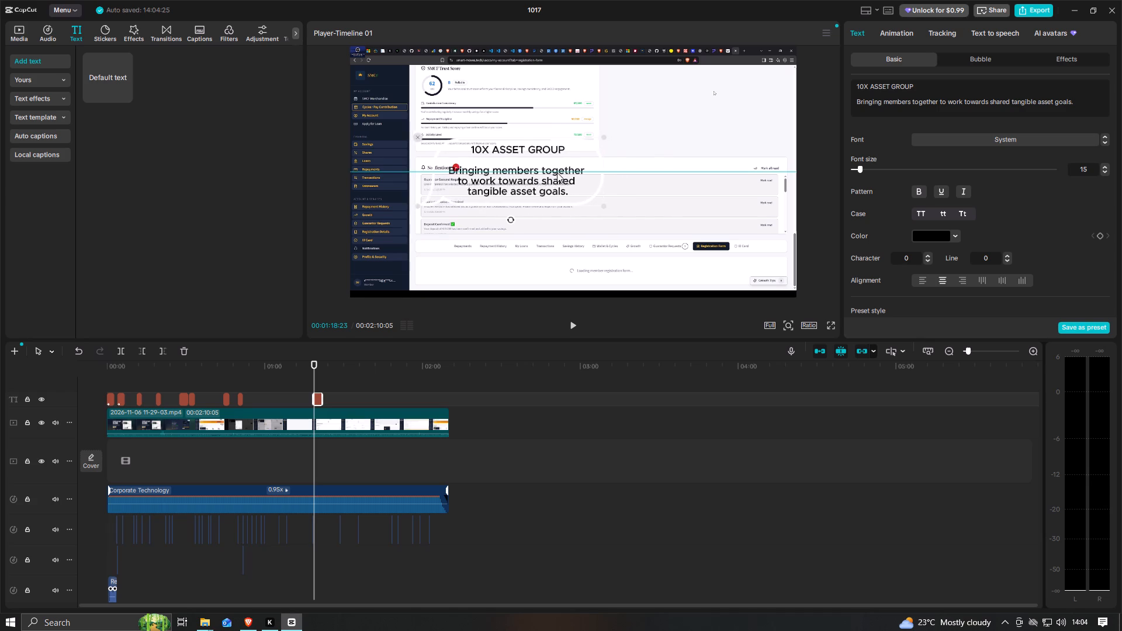
{"action": "left_click_drag", "start_coordinate": [557, 172], "coordinate": [525, 126]}
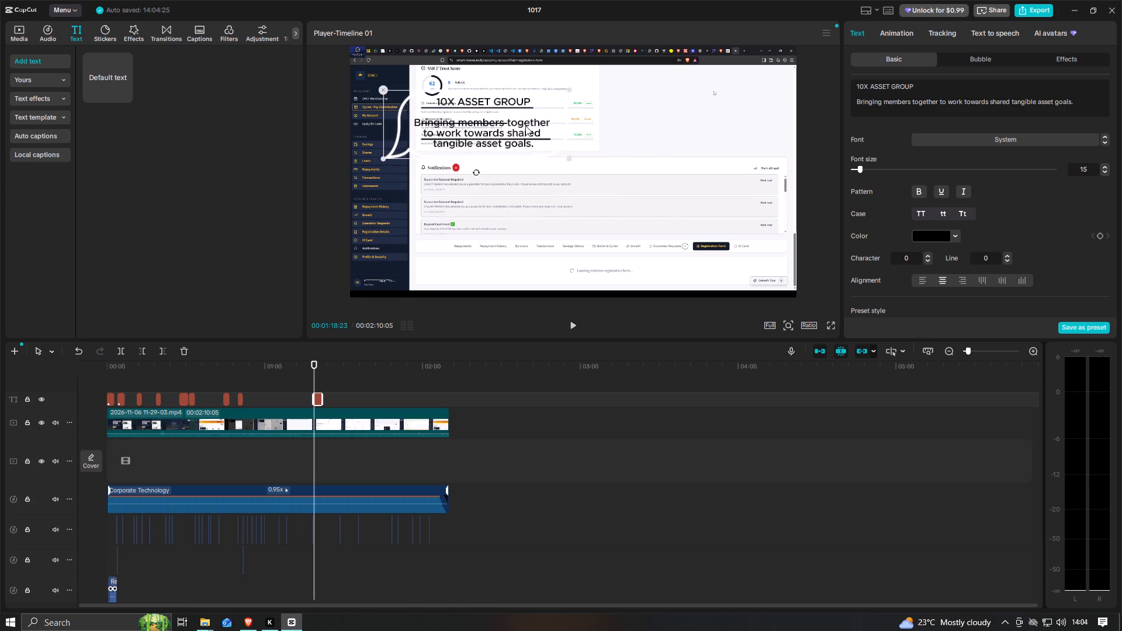
{"action": "left_click_drag", "start_coordinate": [525, 126], "coordinate": [595, 181]}
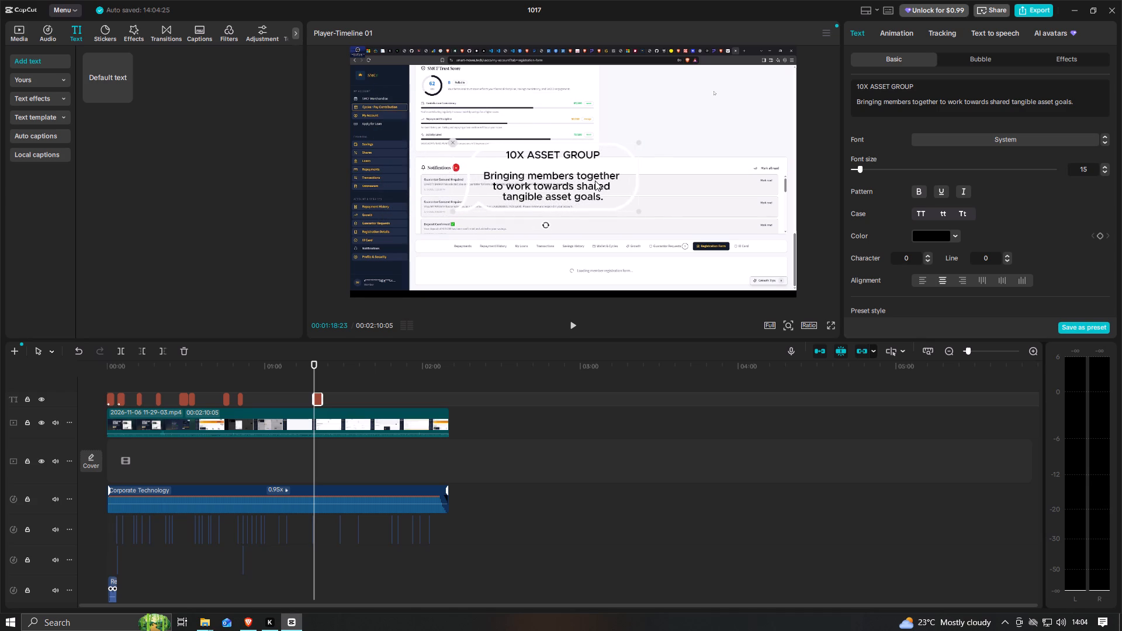
{"action": "left_click_drag", "start_coordinate": [595, 181], "coordinate": [598, 181]}
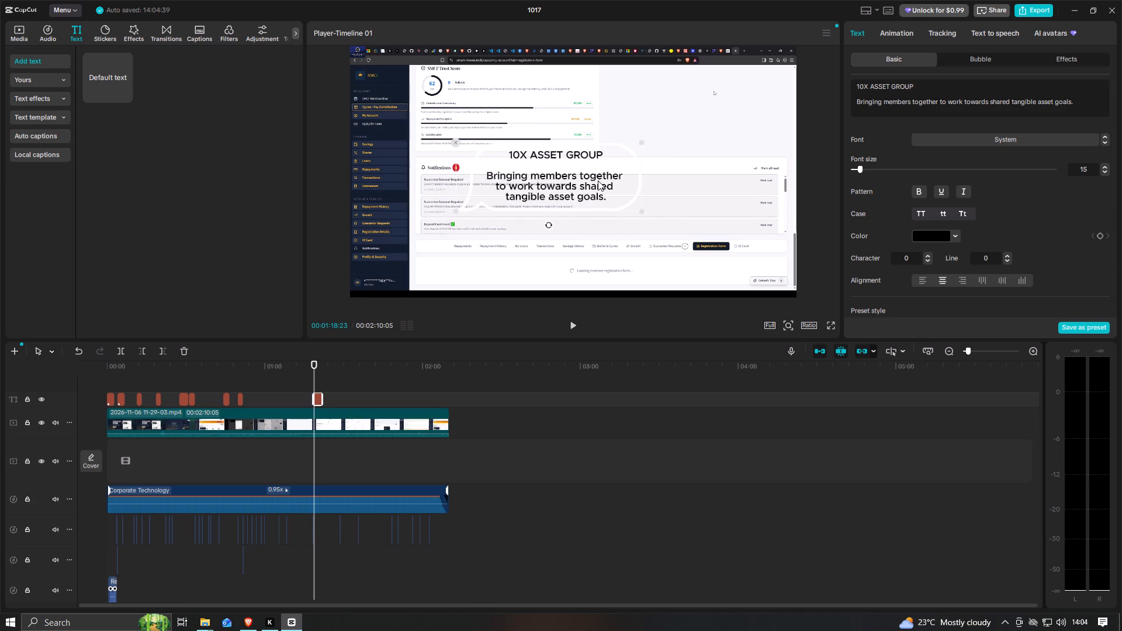
Set the 10X ASSET GROUP caption's character spacing to 3.
{"action": "left_click", "coordinate": [928, 254]}
{"action": "left_click", "coordinate": [928, 254]}
{"action": "left_click", "coordinate": [928, 254]}
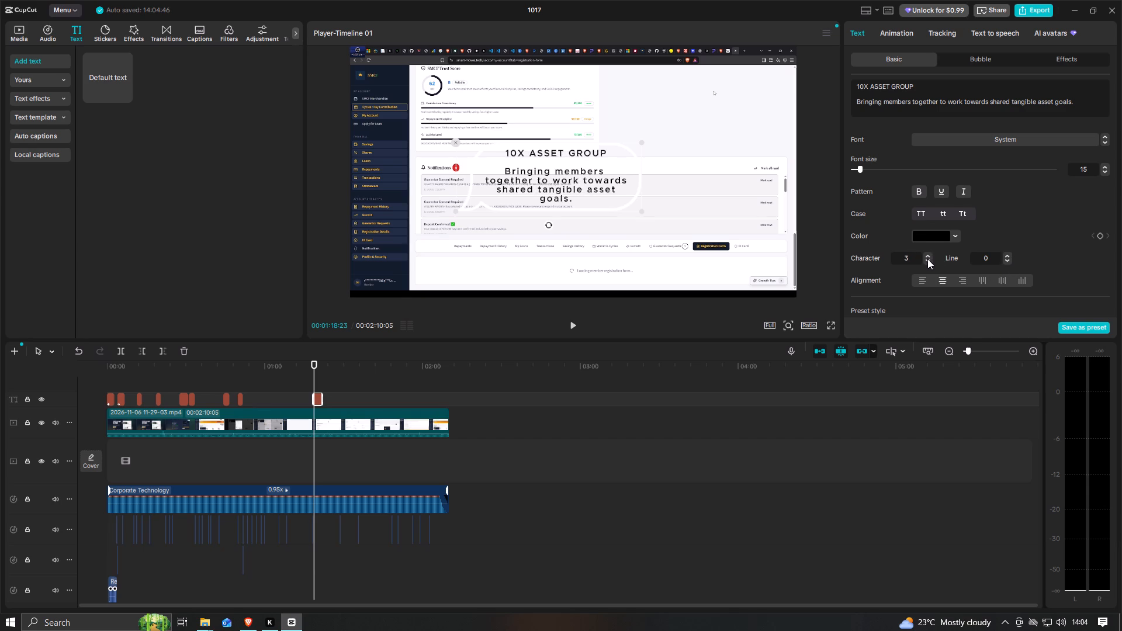
Set the 10X ASSET GROUP caption's character spacing to 2 and its line spacing to 3.
{"action": "left_click", "coordinate": [927, 259]}
{"action": "left_click", "coordinate": [1009, 255]}
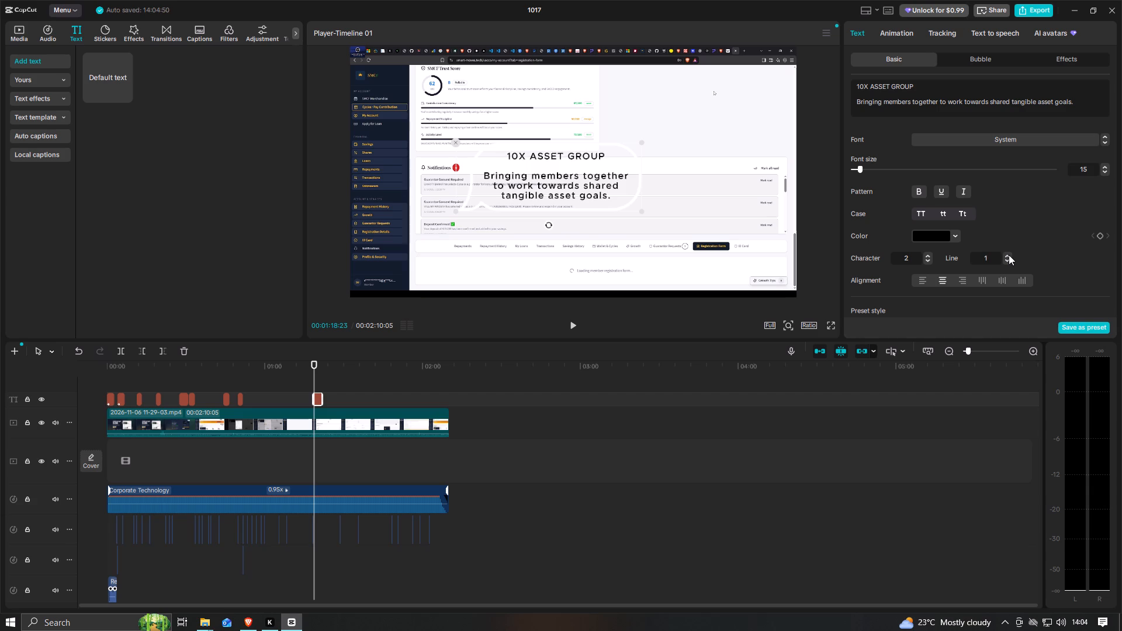
{"action": "left_click", "coordinate": [1009, 255]}
{"action": "left_click", "coordinate": [1009, 255]}
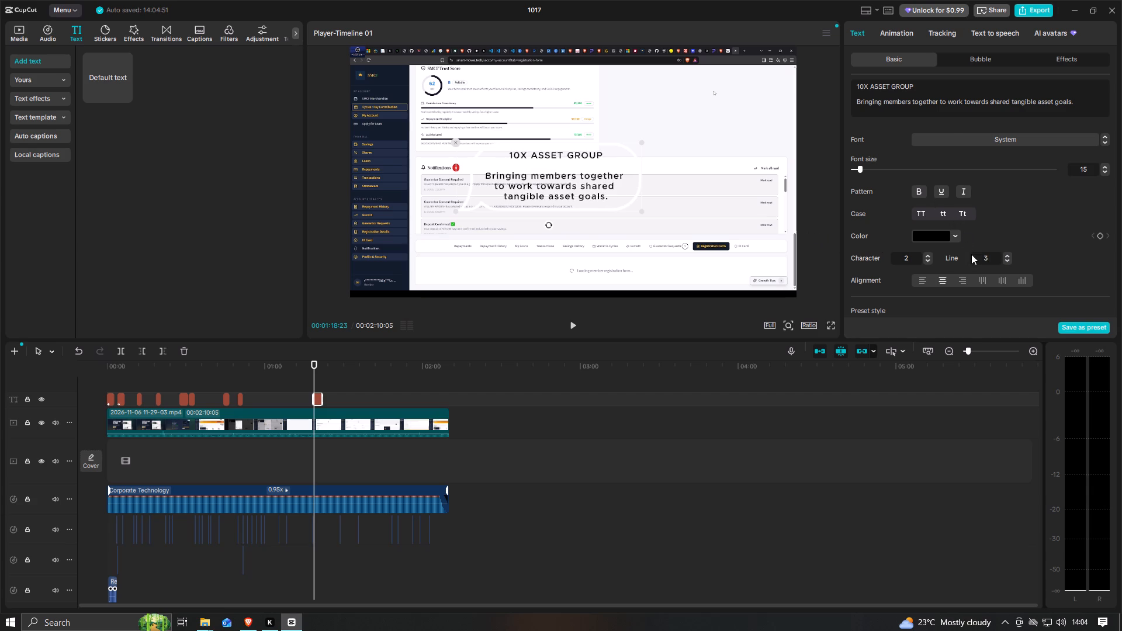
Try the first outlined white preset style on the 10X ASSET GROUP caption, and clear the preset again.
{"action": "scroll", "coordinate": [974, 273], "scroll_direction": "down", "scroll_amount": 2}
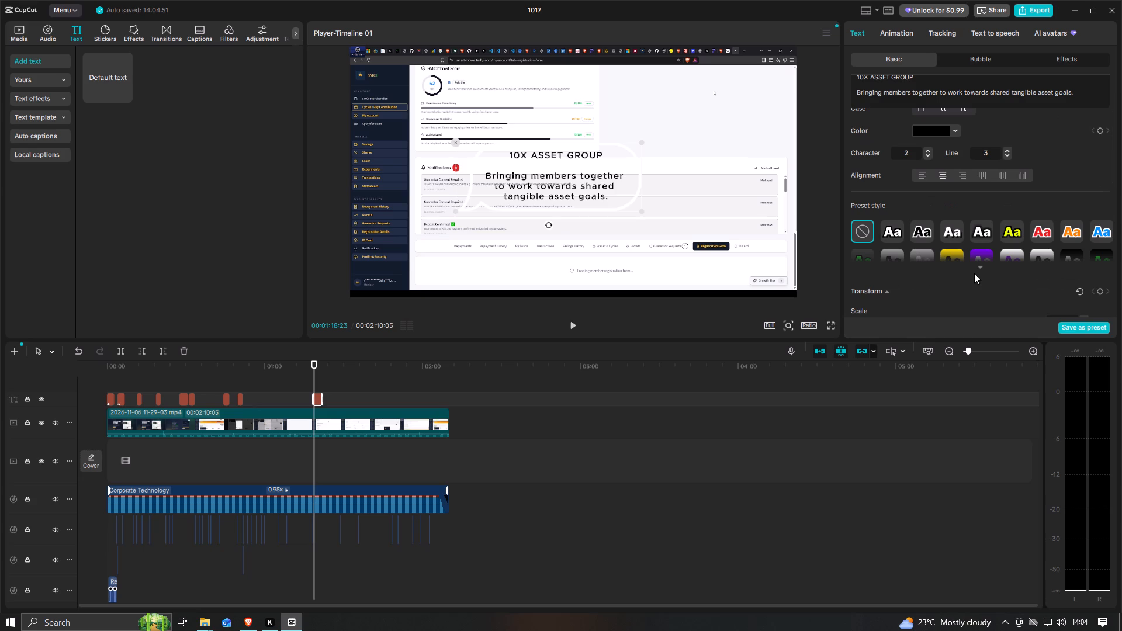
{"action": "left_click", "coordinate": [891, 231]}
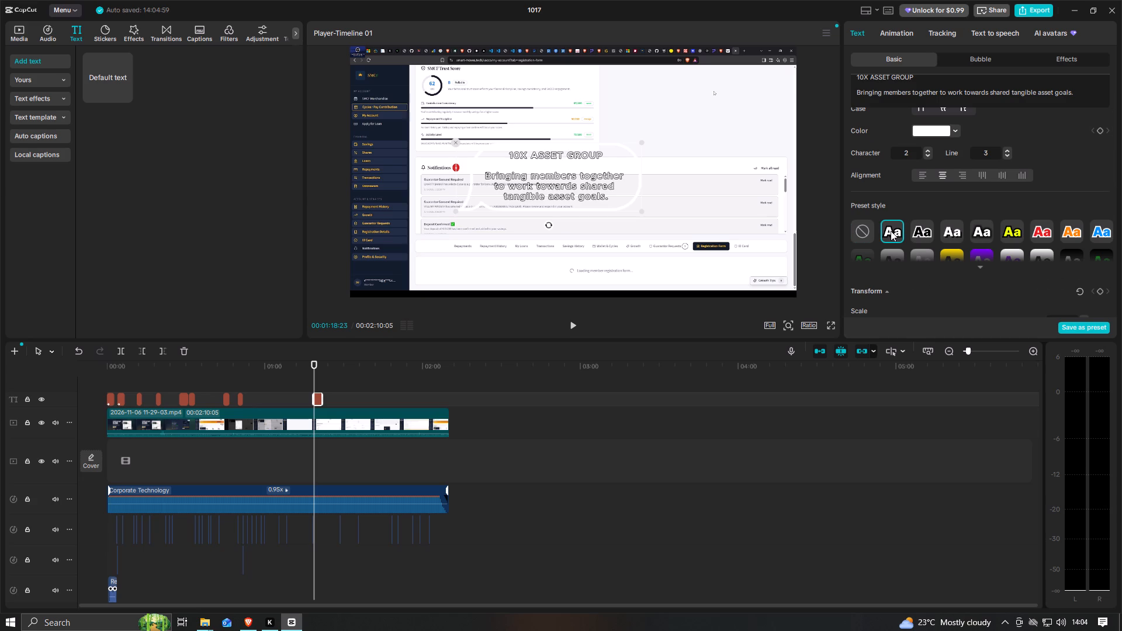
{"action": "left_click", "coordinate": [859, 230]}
Set the 10X ASSET GROUP caption's text colour to black (000000).
{"action": "scroll", "coordinate": [934, 225], "scroll_direction": "down", "scroll_amount": 1}
{"action": "scroll", "coordinate": [1025, 177], "scroll_direction": "down", "scroll_amount": 1}
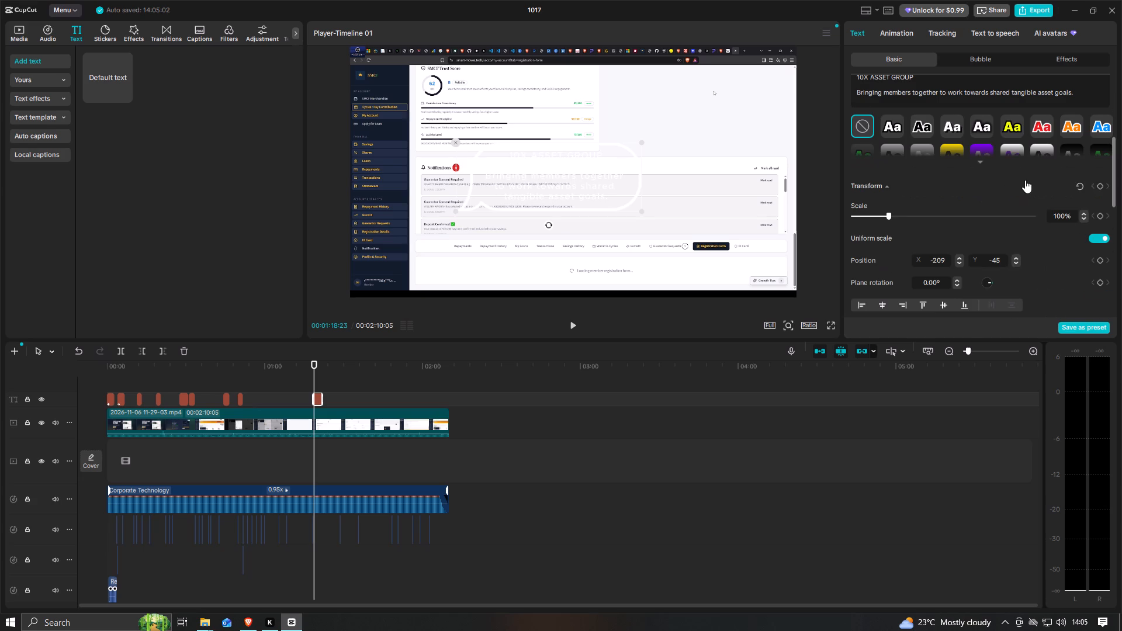
{"action": "scroll", "coordinate": [988, 198], "scroll_direction": "up", "scroll_amount": 3}
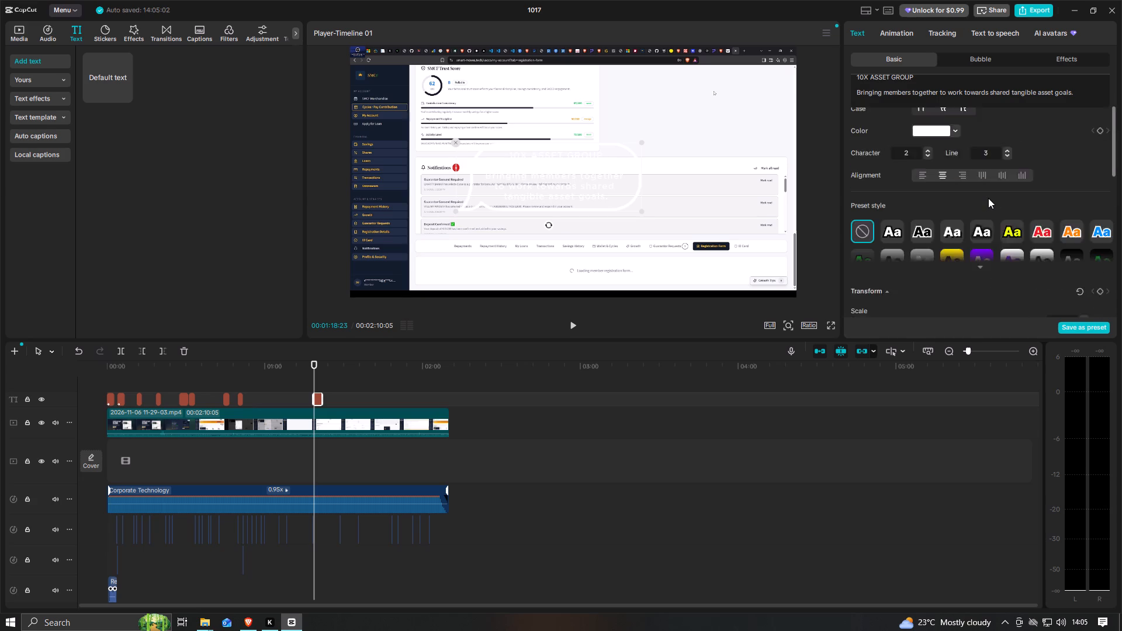
{"action": "left_click", "coordinate": [953, 183]}
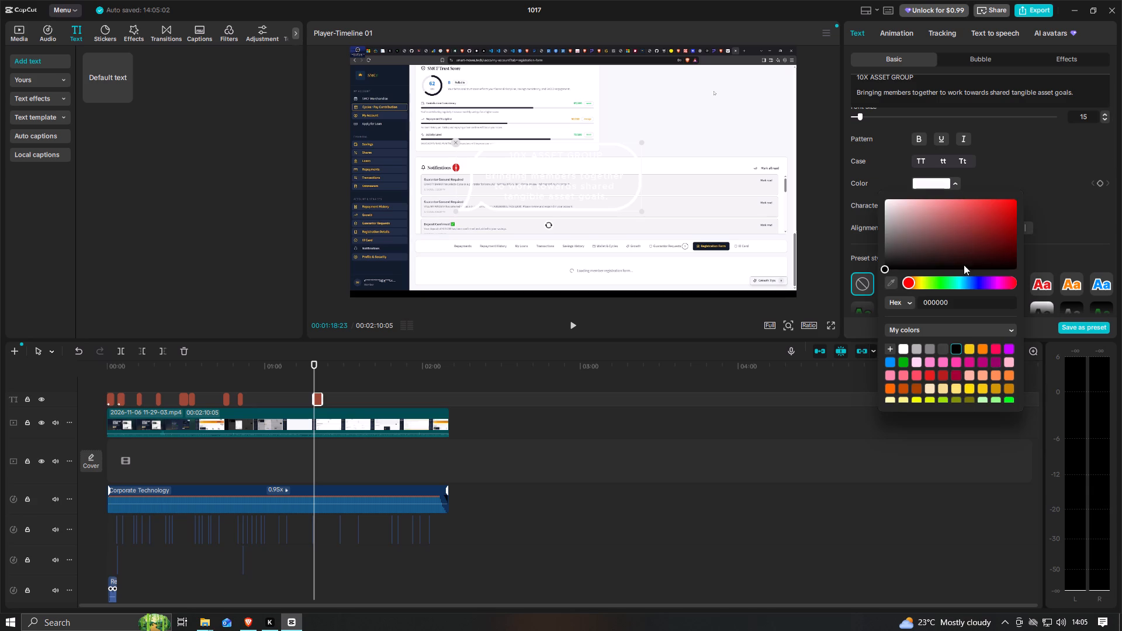
{"action": "left_click", "coordinate": [958, 348]}
{"action": "left_click", "coordinate": [958, 348]}
{"action": "left_click", "coordinate": [1058, 190]}
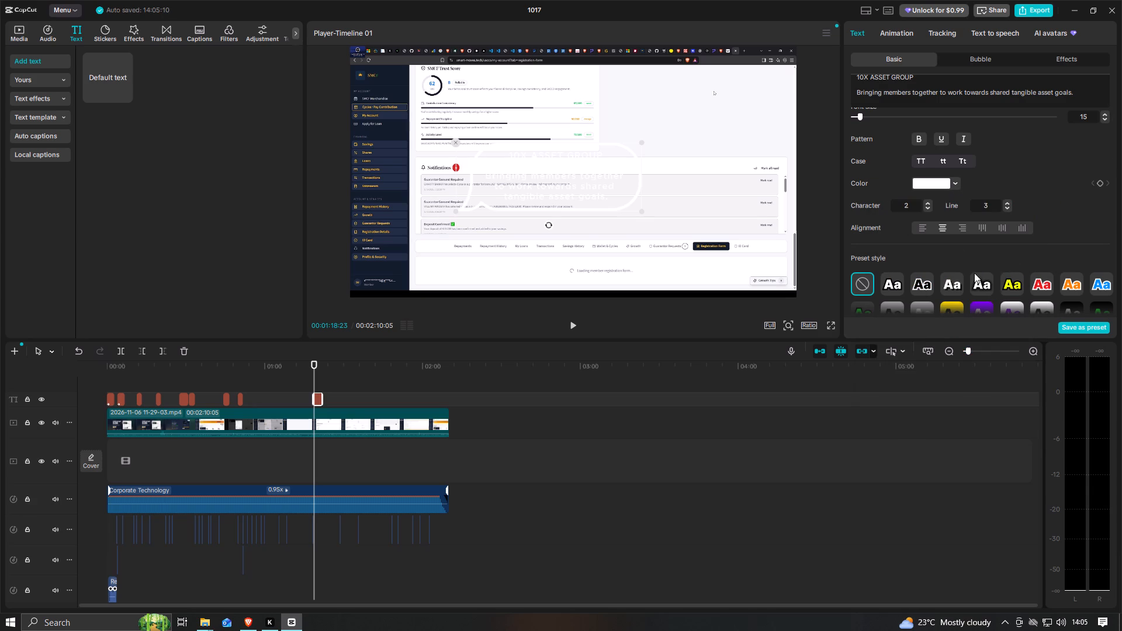
{"action": "left_click", "coordinate": [957, 184]}
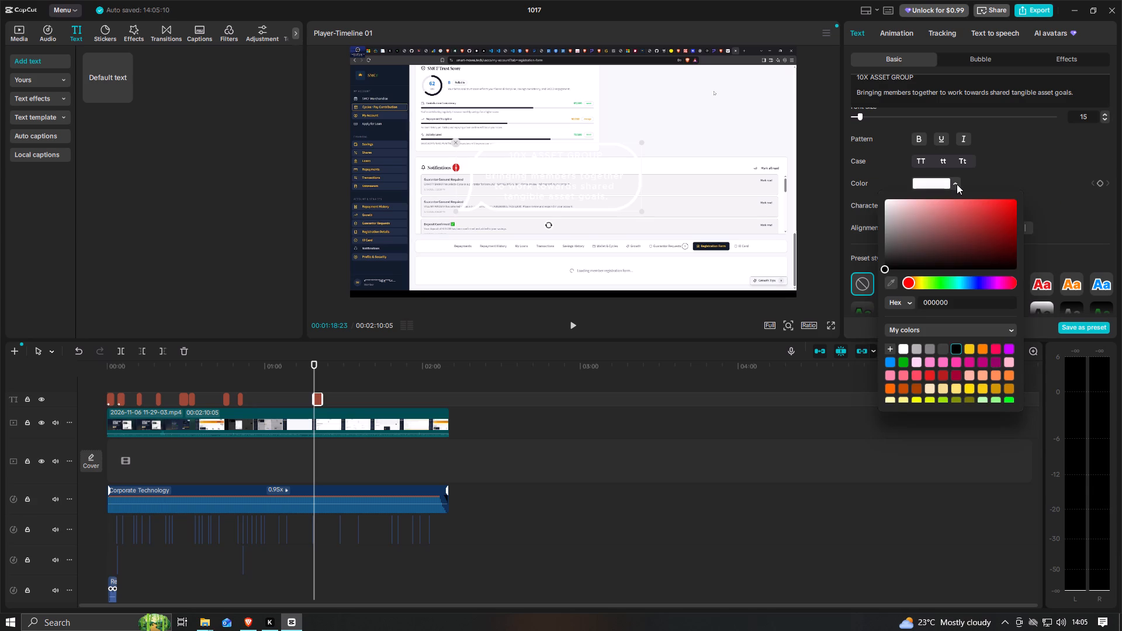
{"action": "left_click", "coordinate": [913, 349]}
{"action": "left_click", "coordinate": [954, 348]}
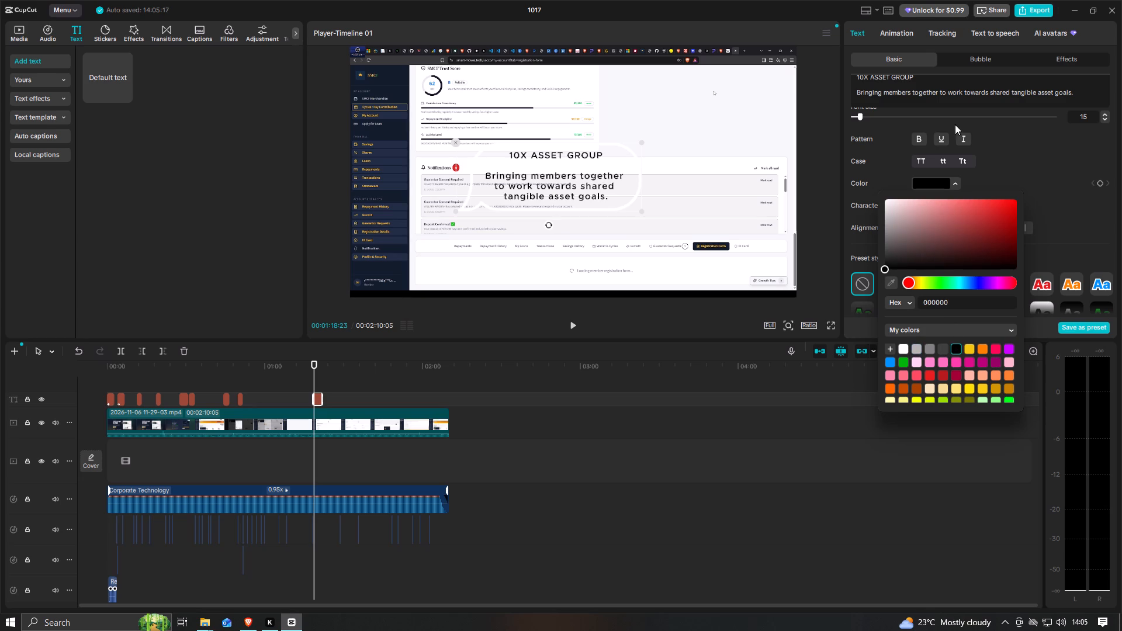
{"action": "left_click", "coordinate": [1023, 150]}
Deselect the caption and play the video from about 01:18 to preview the 10X ASSET GROUP caption.
{"action": "left_click", "coordinate": [850, 30]}
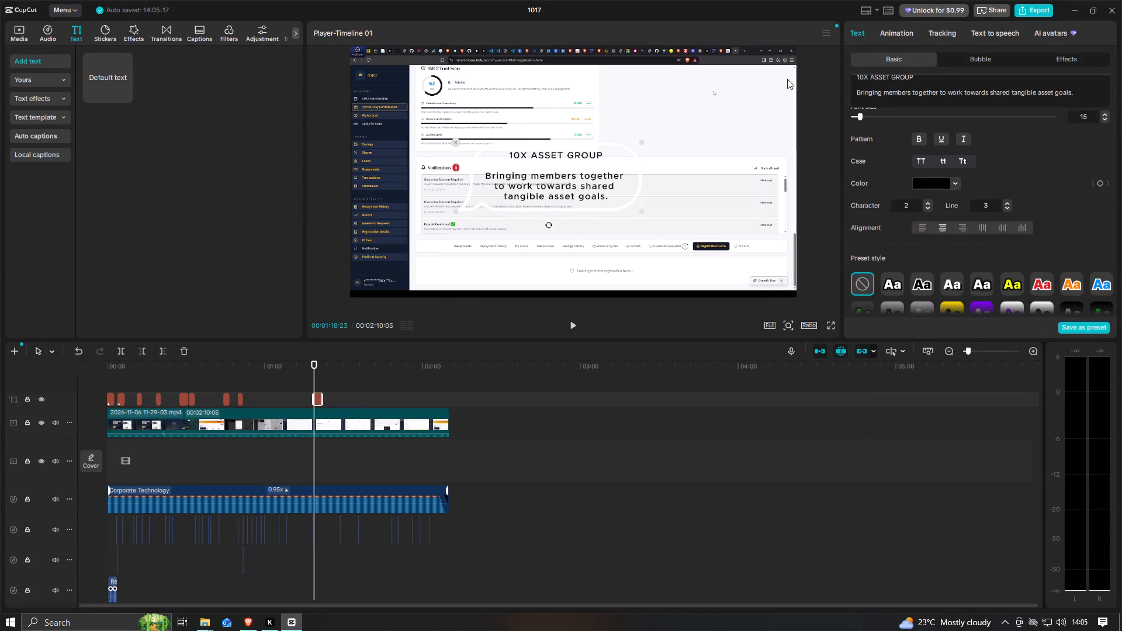
{"action": "left_click", "coordinate": [818, 102]}
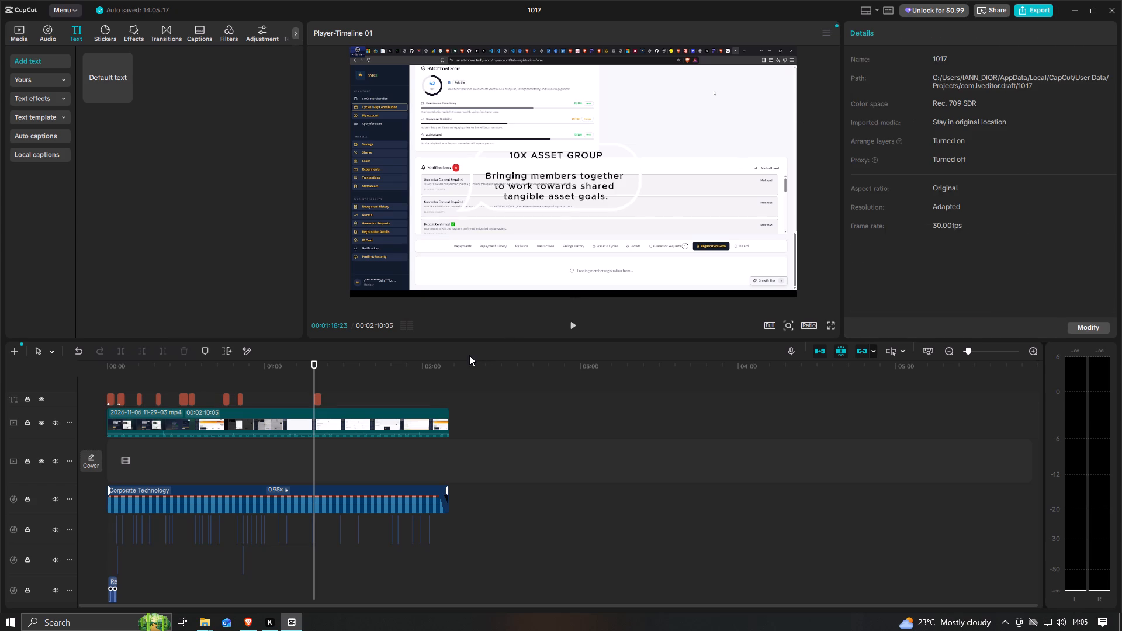
{"action": "left_click", "coordinate": [571, 324]}
{"action": "left_click", "coordinate": [571, 324]}
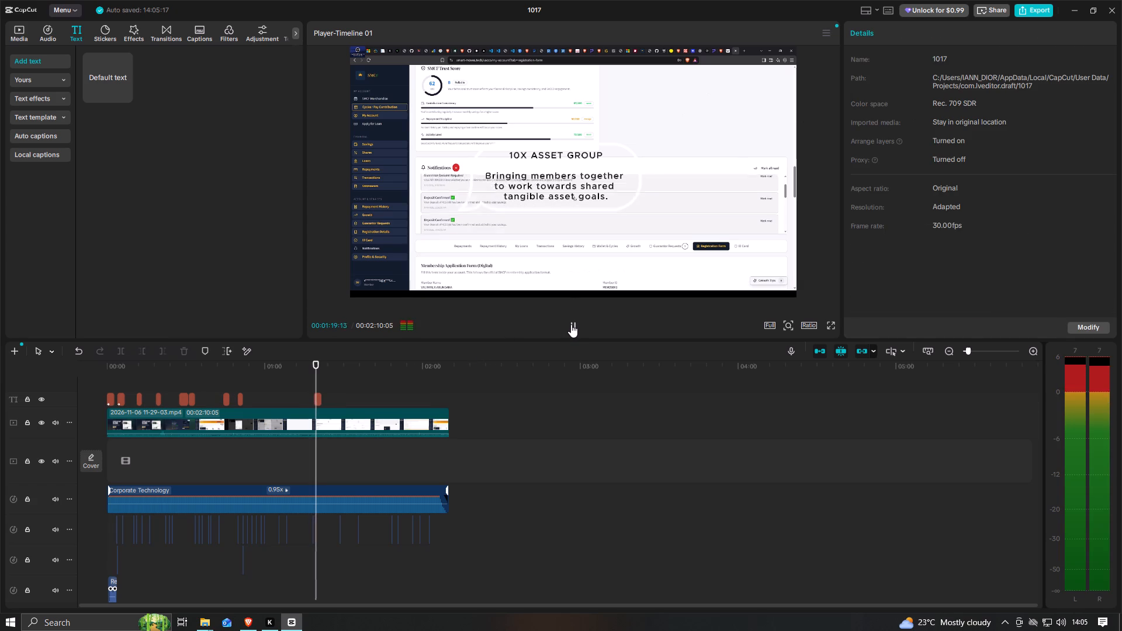
{"action": "left_click", "coordinate": [571, 324]}
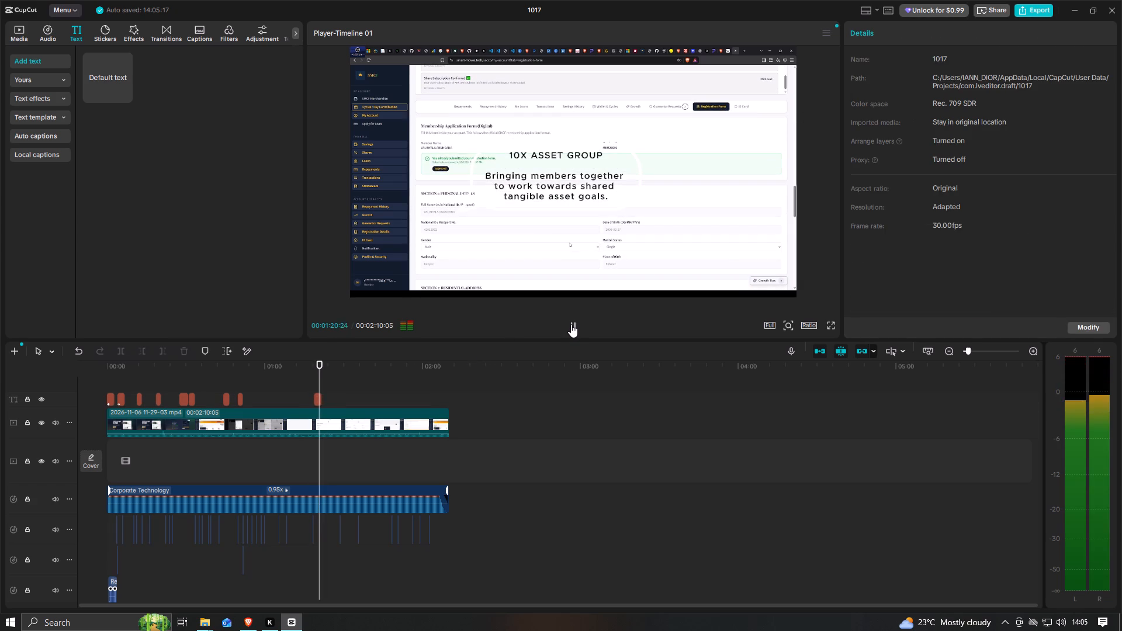
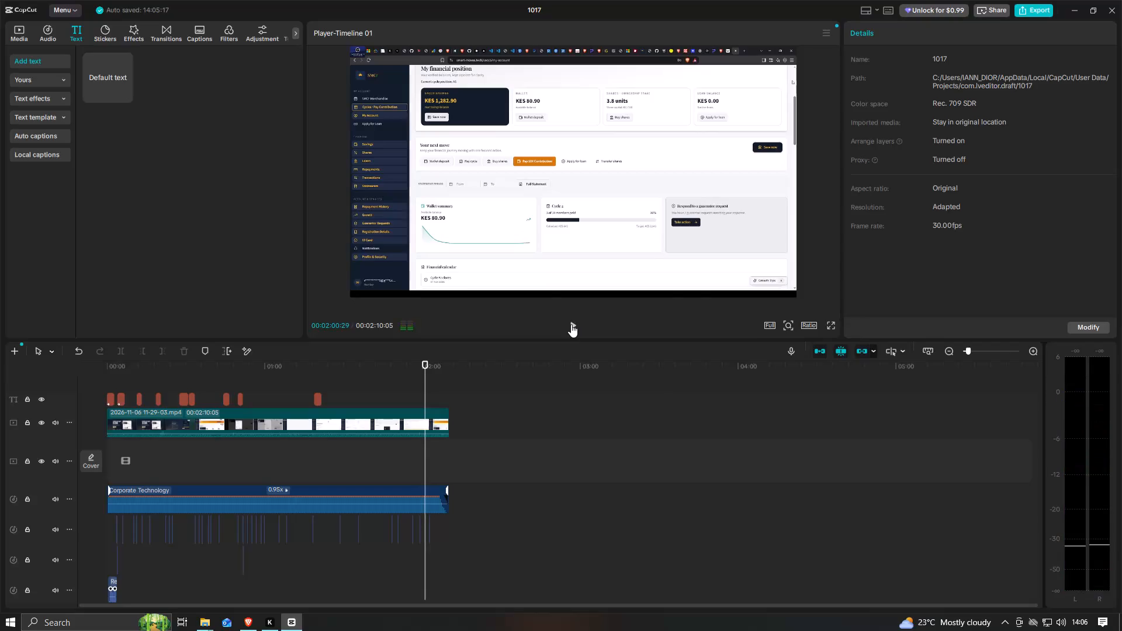
Play the video on from about 02:00 and pause at about 02:03, where the sign-in page shows.
{"action": "left_click", "coordinate": [571, 324]}
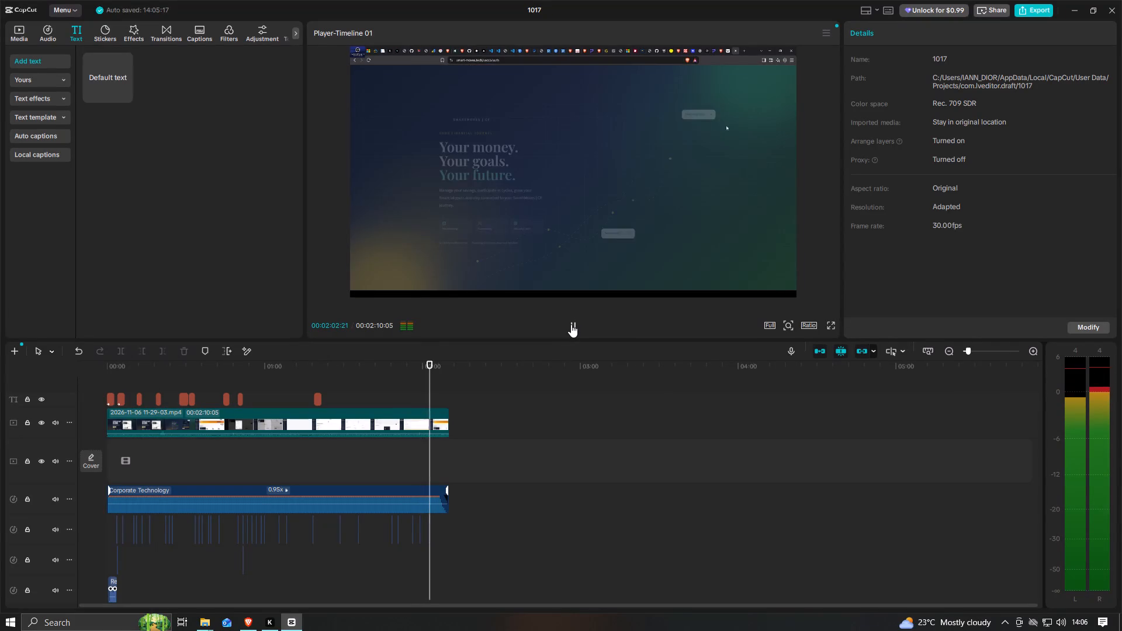
{"action": "left_click", "coordinate": [571, 324]}
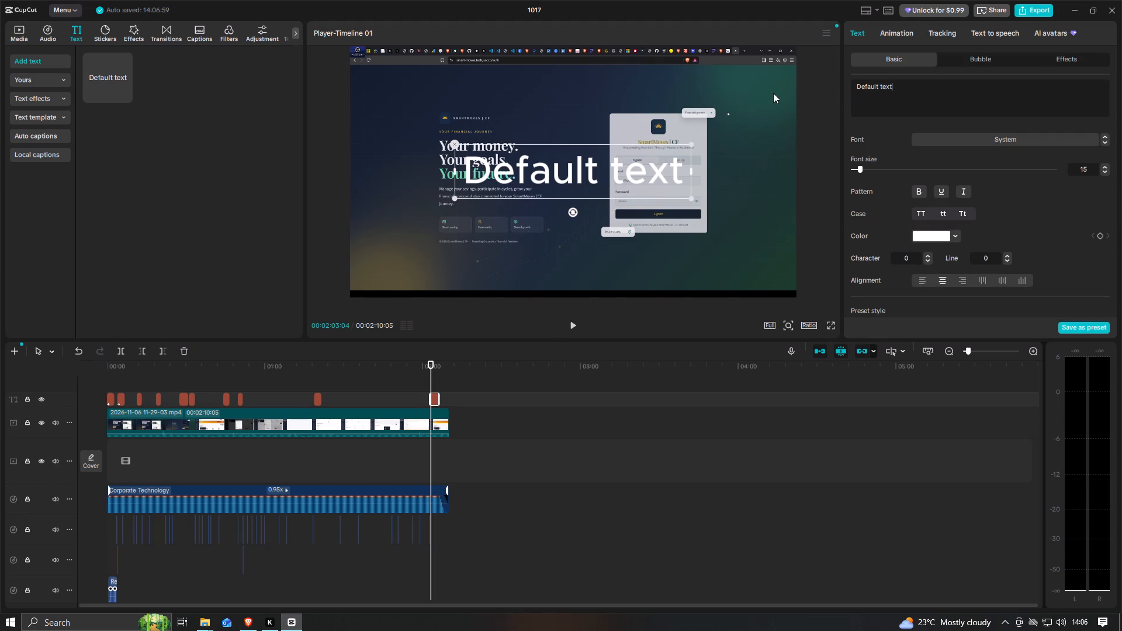
{"action": "left_click_drag", "start_coordinate": [895, 84], "coordinate": [841, 85]}
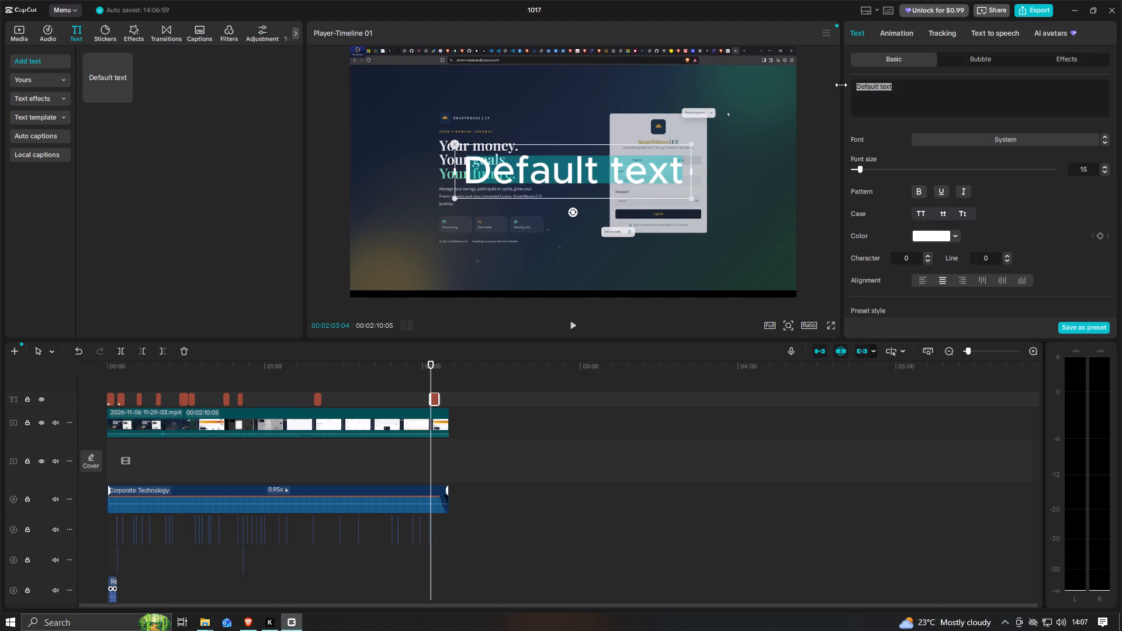
{"action": "key", "text": "ctrl+v"}
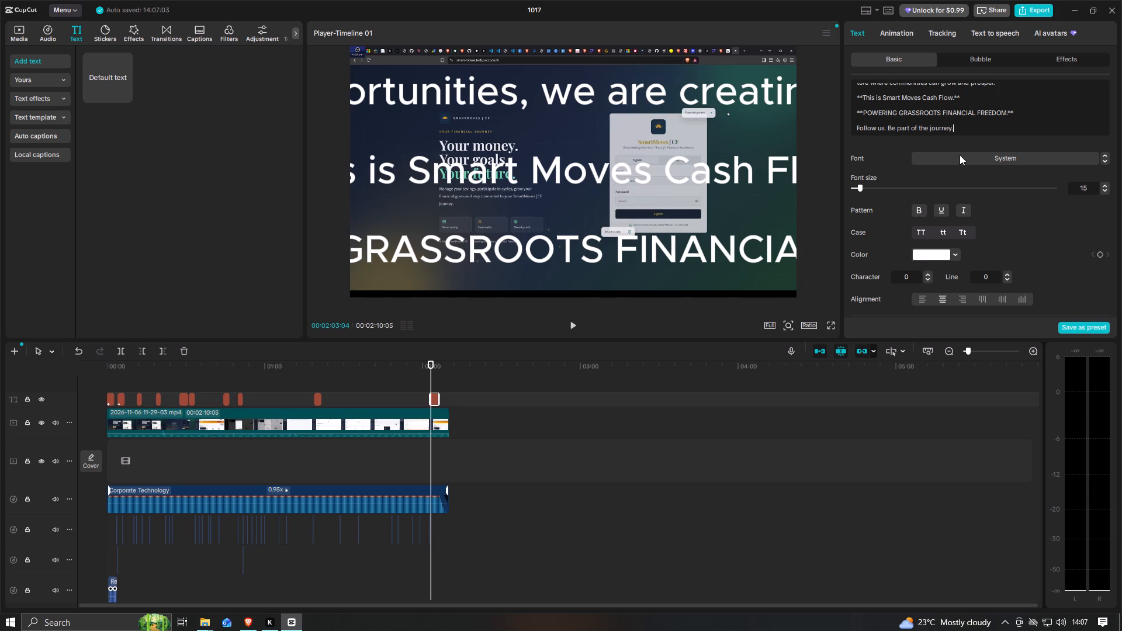
Set the closing caption's font size to 5 and scale its text box down in the preview, shifting it as needed.
{"action": "left_click_drag", "start_coordinate": [857, 183], "coordinate": [840, 183]}
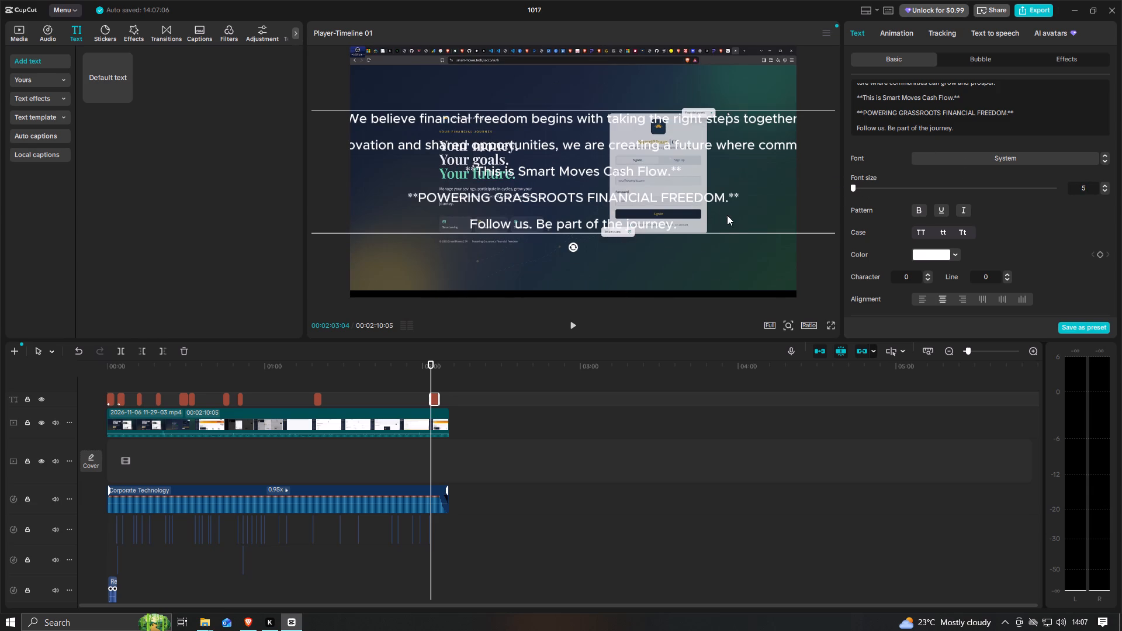
{"action": "left_click_drag", "start_coordinate": [737, 209], "coordinate": [657, 223]}
{"action": "left_click_drag", "start_coordinate": [736, 209], "coordinate": [726, 212]}
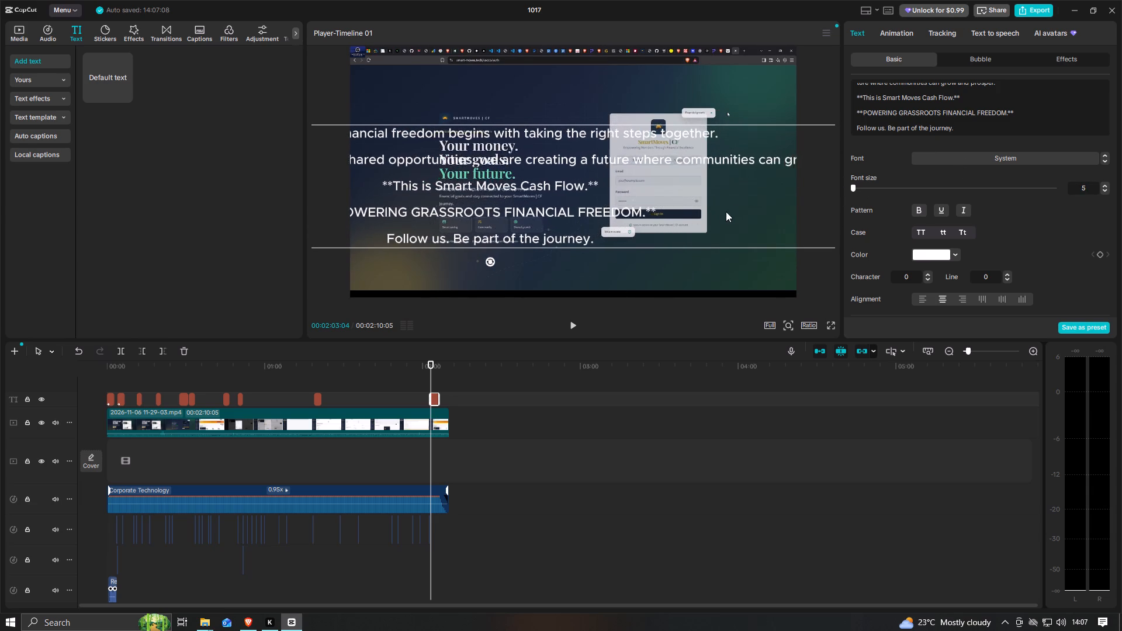
{"action": "left_click_drag", "start_coordinate": [726, 212], "coordinate": [636, 224]}
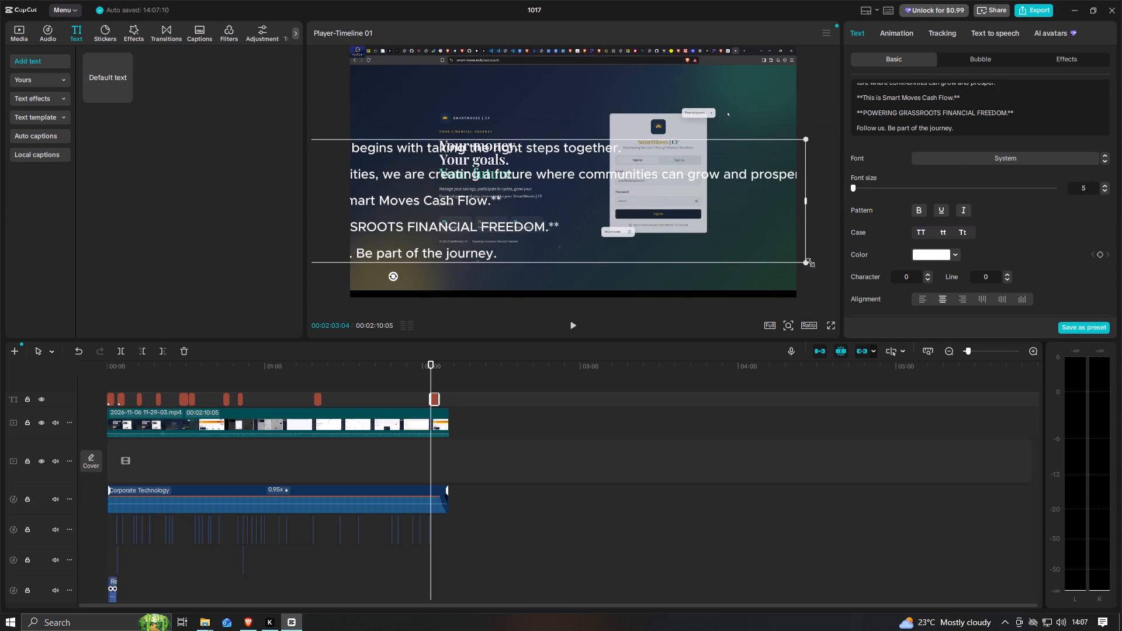
{"action": "left_click_drag", "start_coordinate": [804, 261], "coordinate": [654, 227]}
{"action": "left_click_drag", "start_coordinate": [506, 193], "coordinate": [556, 190]}
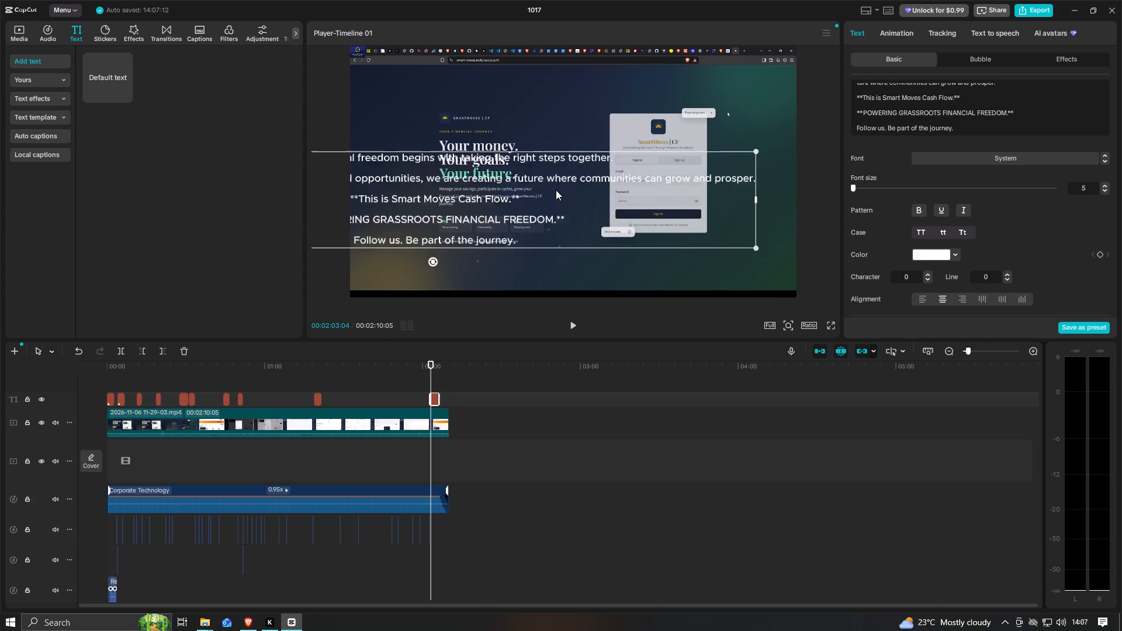
{"action": "left_click_drag", "start_coordinate": [556, 190], "coordinate": [597, 197]}
{"action": "left_click_drag", "start_coordinate": [806, 250], "coordinate": [767, 231]}
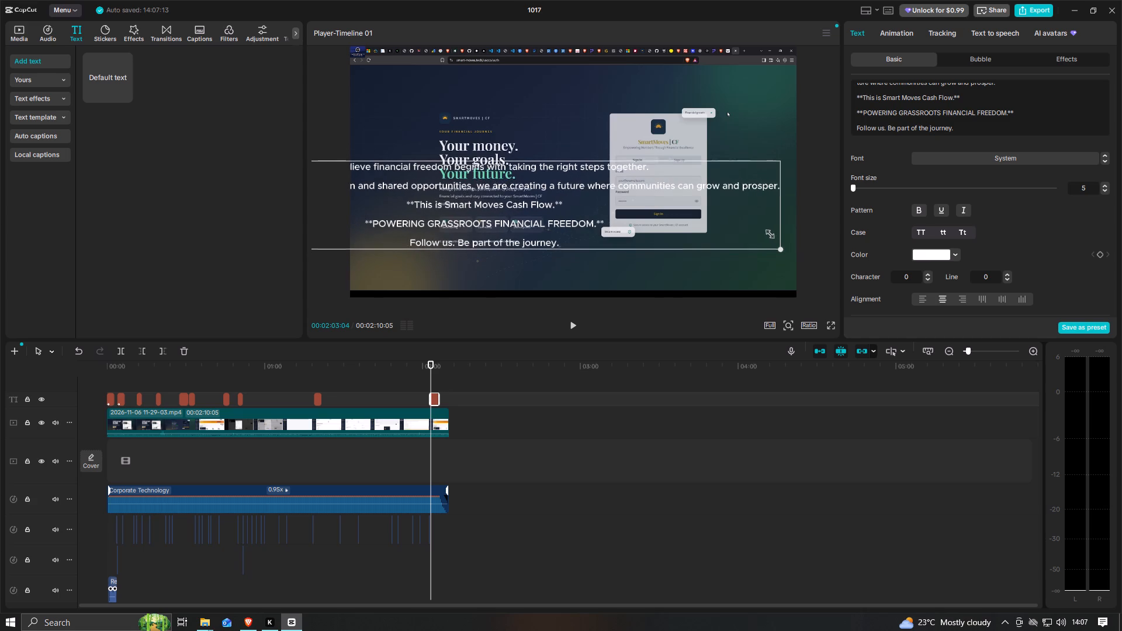
{"action": "left_click_drag", "start_coordinate": [767, 231], "coordinate": [737, 226]}
{"action": "left_click_drag", "start_coordinate": [532, 188], "coordinate": [533, 188]}
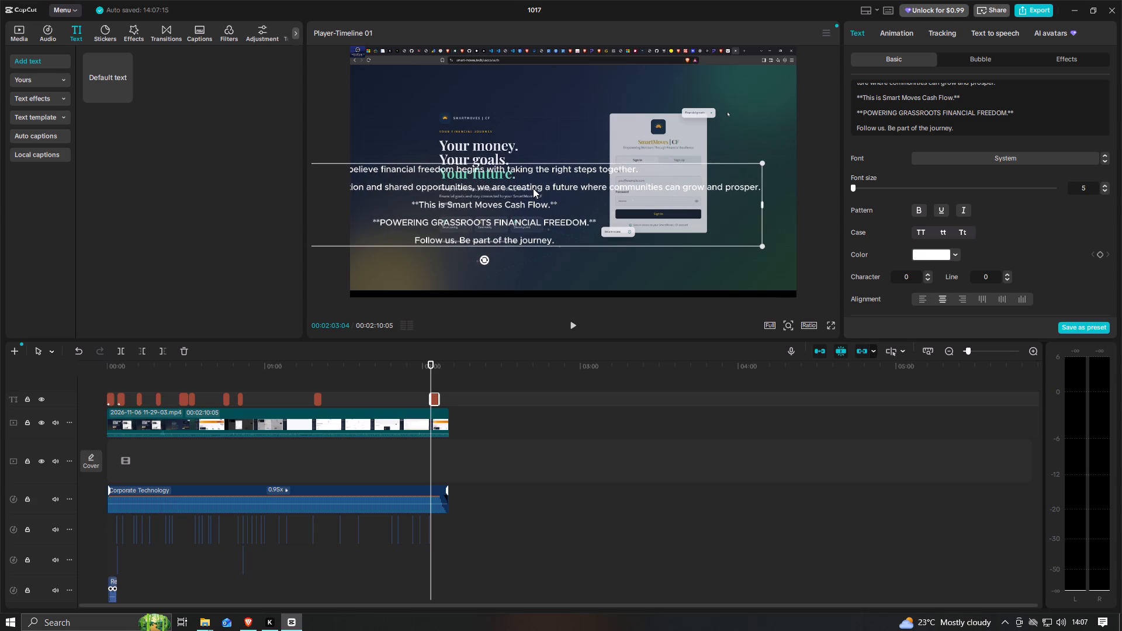
Move the closing caption to the lower edge of the frame and scale it down so its longest line fits within the frame.
{"action": "left_click_drag", "start_coordinate": [533, 188], "coordinate": [564, 230]}
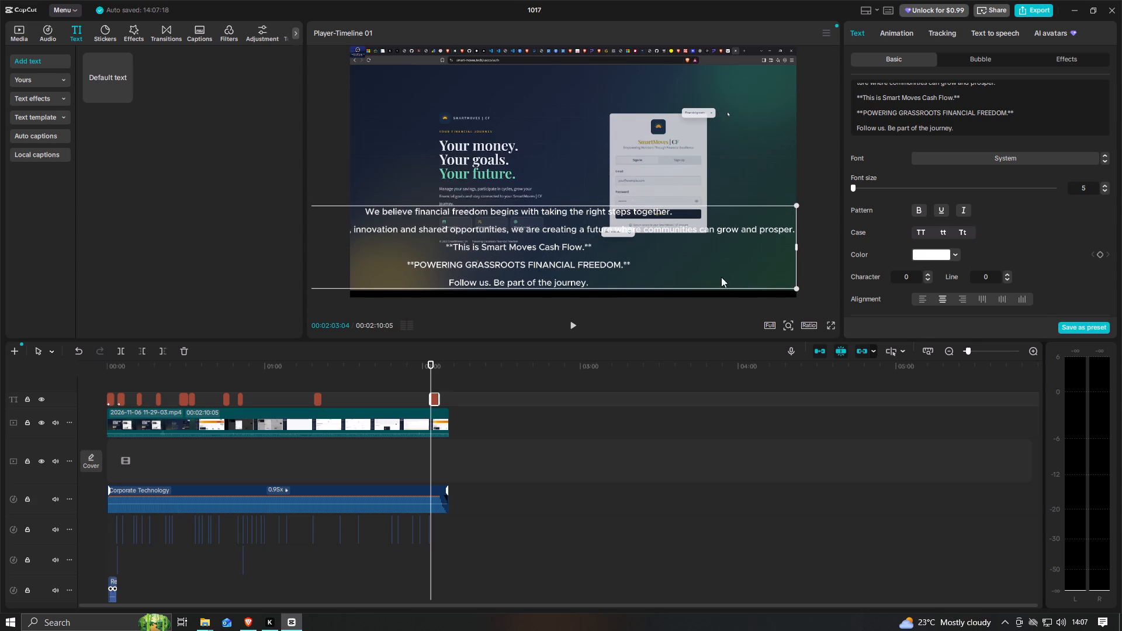
{"action": "left_click_drag", "start_coordinate": [793, 288], "coordinate": [714, 255]}
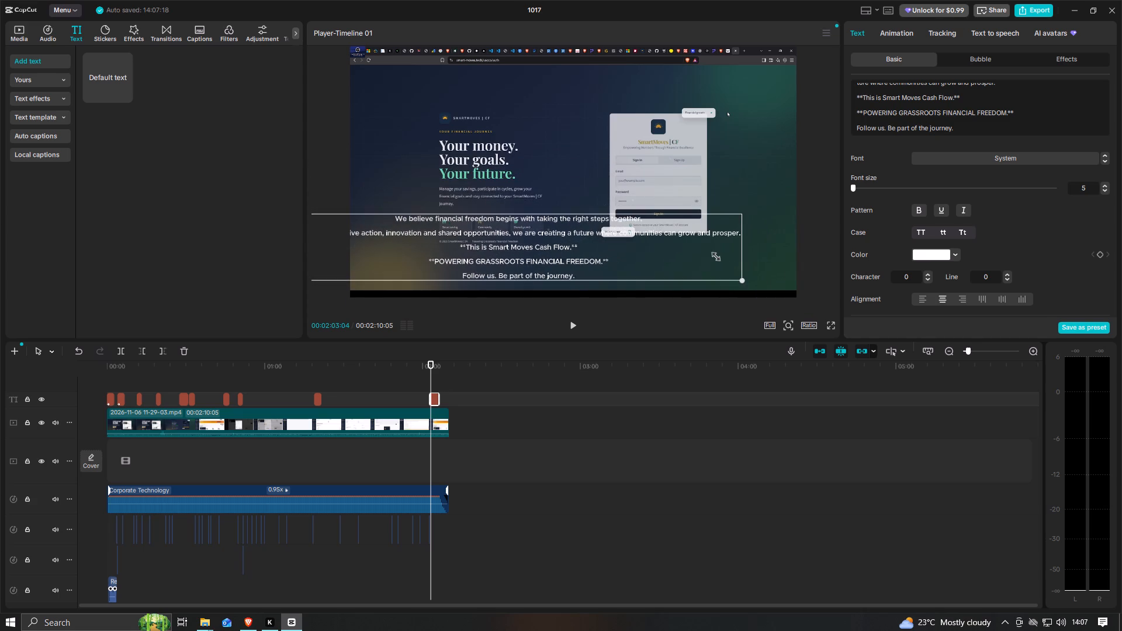
{"action": "left_click_drag", "start_coordinate": [714, 255], "coordinate": [708, 255]}
{"action": "left_click_drag", "start_coordinate": [613, 241], "coordinate": [637, 260]}
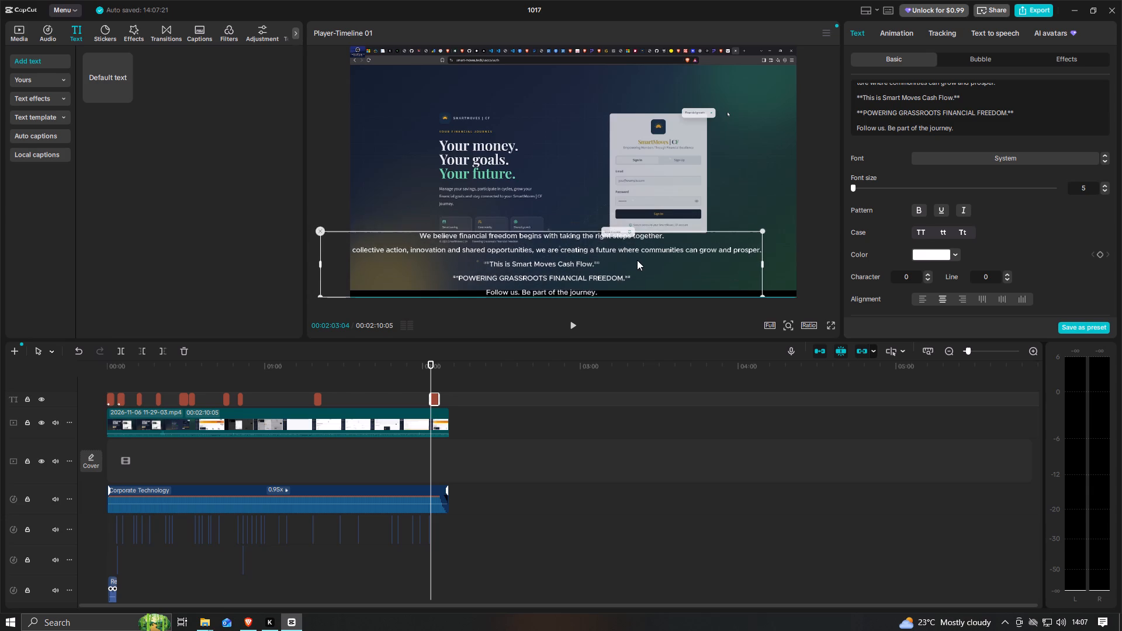
{"action": "left_click_drag", "start_coordinate": [637, 260], "coordinate": [669, 254]}
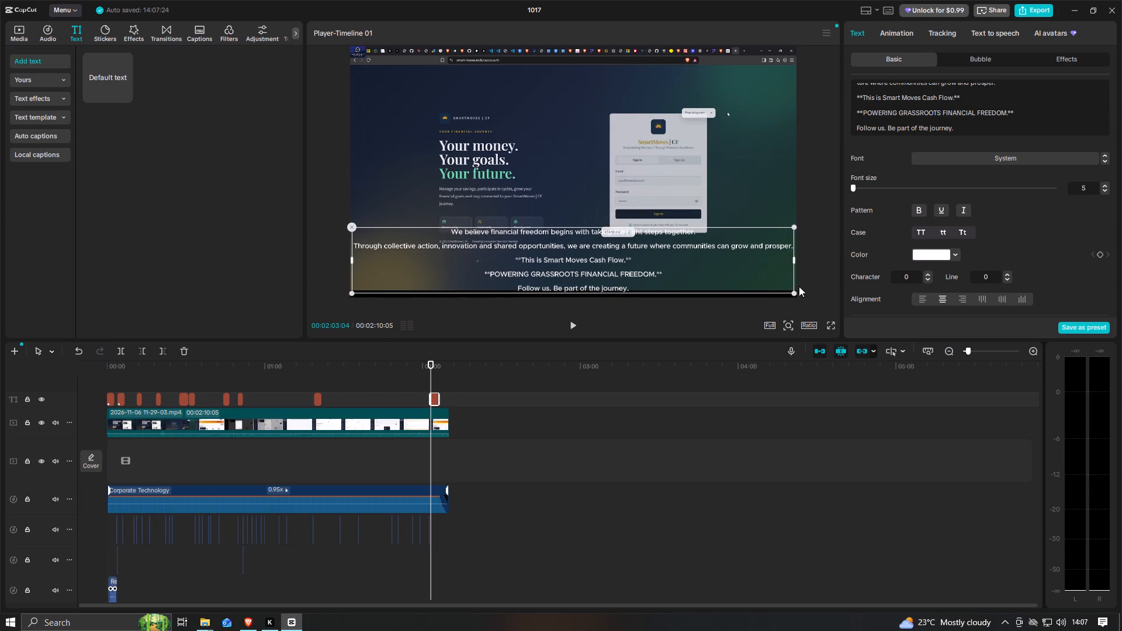
{"action": "left_click_drag", "start_coordinate": [792, 292], "coordinate": [749, 266]}
{"action": "left_click", "coordinate": [650, 250]}
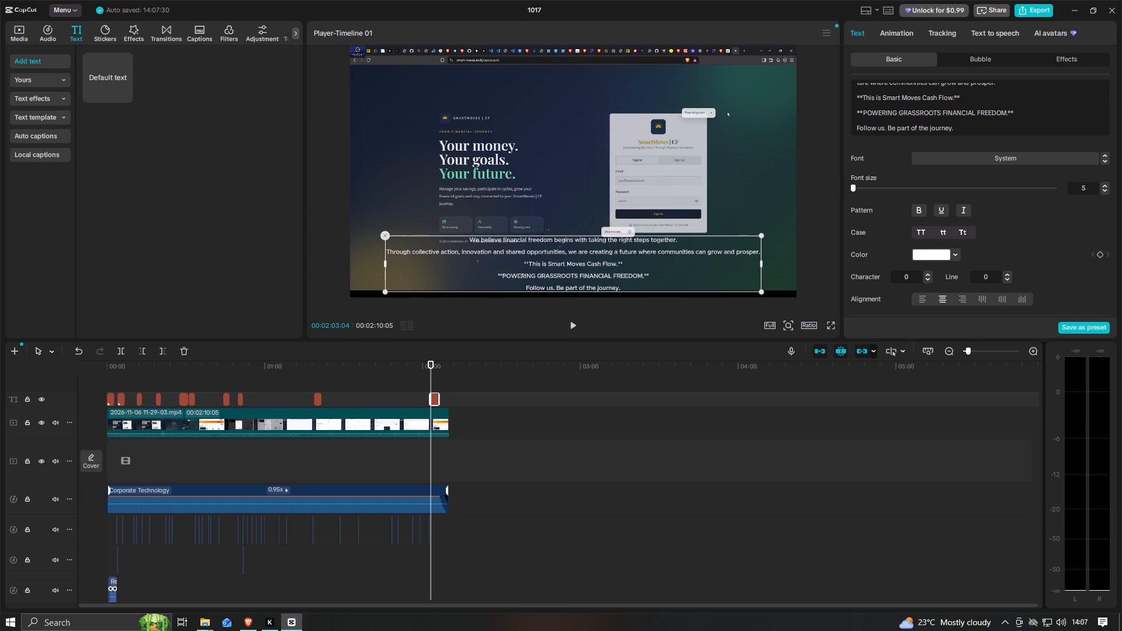
Delete the "This is Smart Moves Cash Flow." line from the closing caption.
{"action": "scroll", "coordinate": [901, 117], "scroll_direction": "up", "scroll_amount": 2}
{"action": "left_click_drag", "start_coordinate": [966, 96], "coordinate": [858, 98]}
{"action": "key", "text": "BackSpace"}
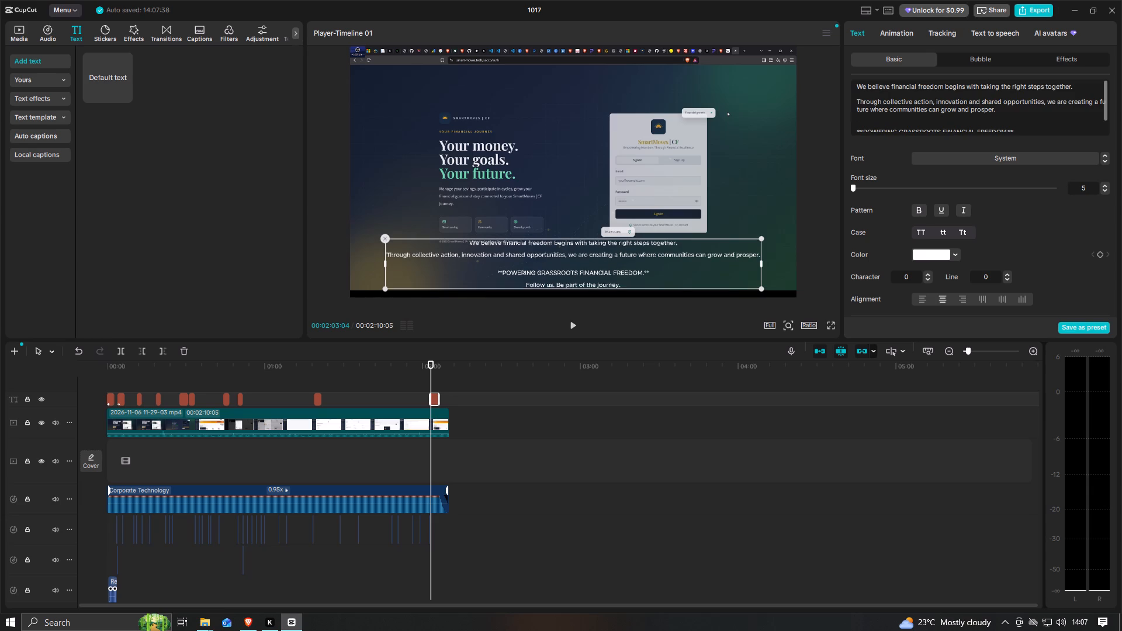
Remove the asterisks around "POWERING GRASSROOTS FINANCIAL FREEDOM." and the extra blank line above it in the closing caption.
{"action": "scroll", "coordinate": [874, 126], "scroll_direction": "down", "scroll_amount": 2}
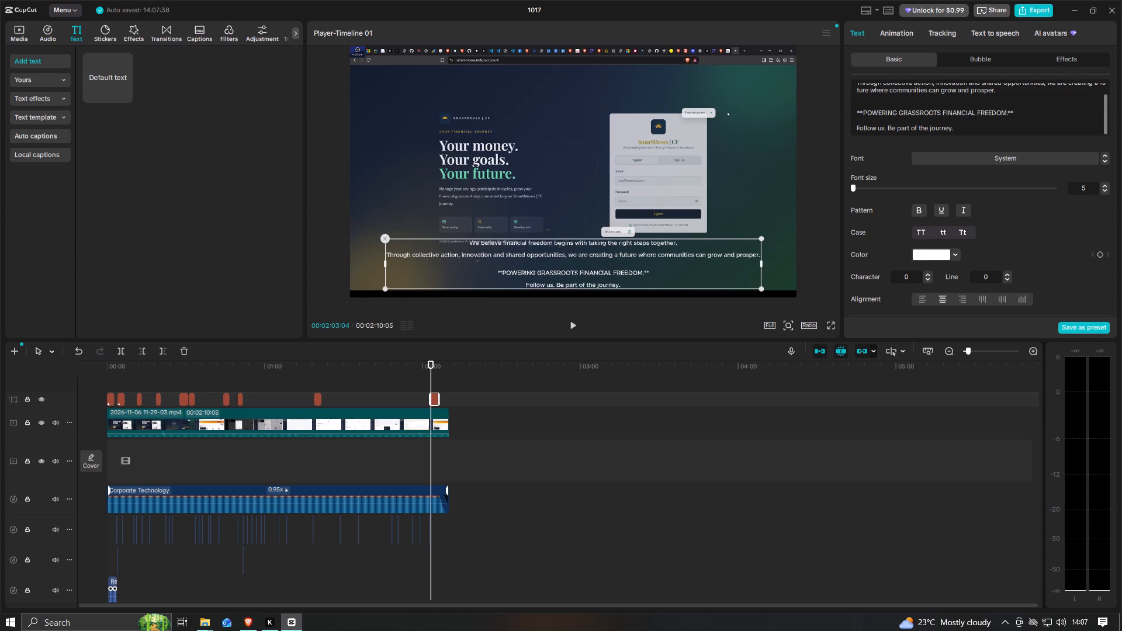
{"action": "left_click_drag", "start_coordinate": [863, 113], "coordinate": [851, 112]}
{"action": "key", "text": "BackSpace"}
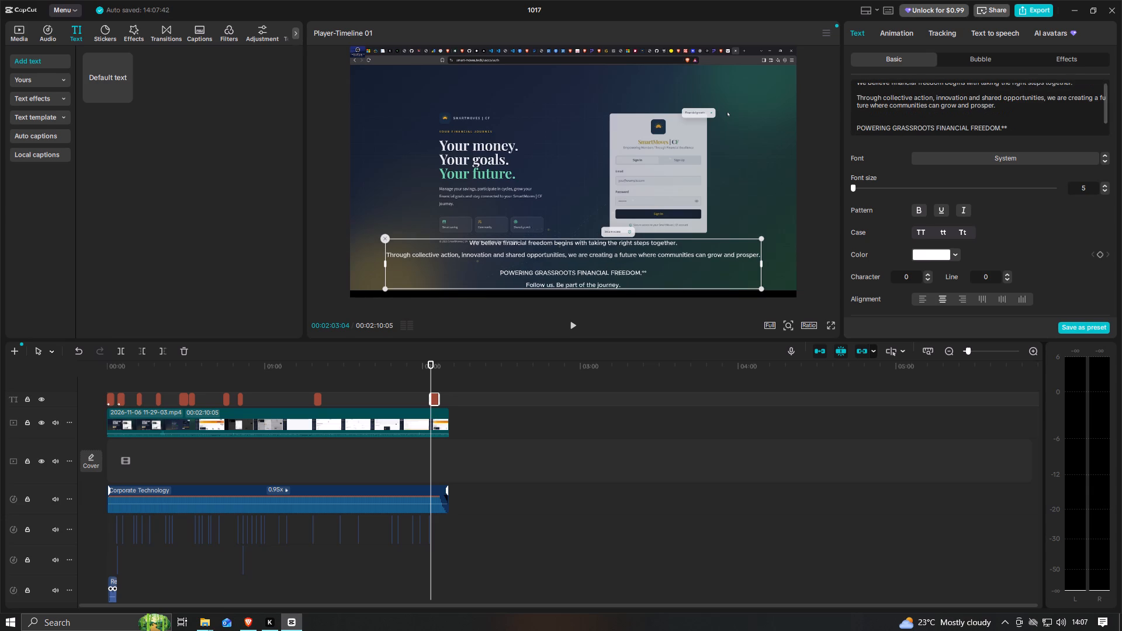
{"action": "left_click", "coordinate": [1007, 124]}
{"action": "key", "text": "BackSpace"}
{"action": "key", "text": "BackSpace"}
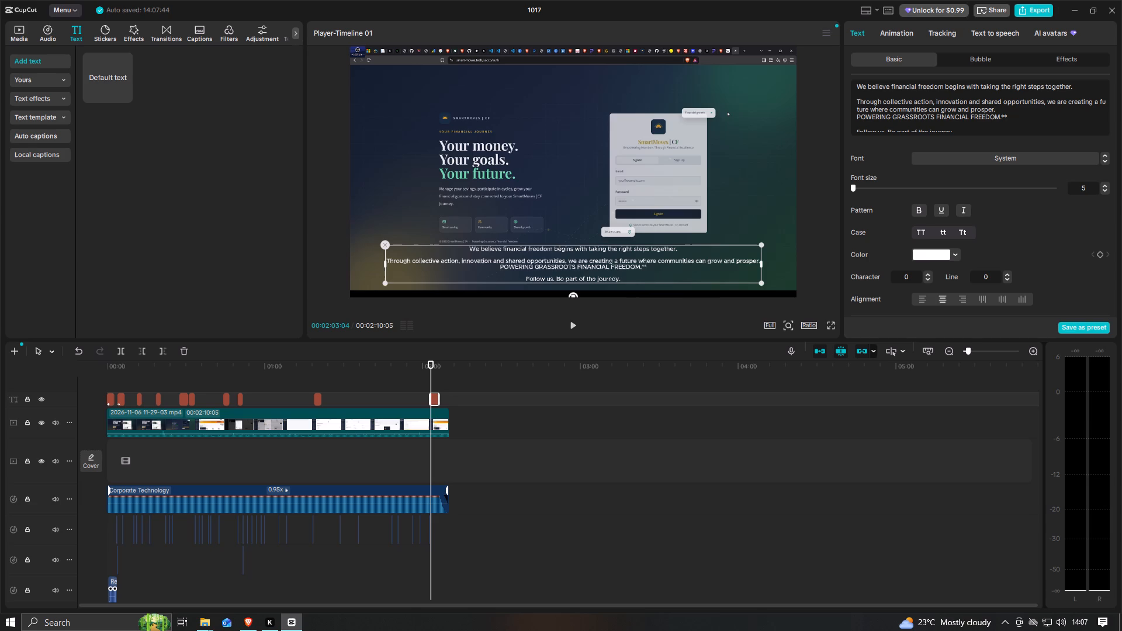
{"action": "key", "text": "Return"}
{"action": "left_click", "coordinate": [1011, 119]}
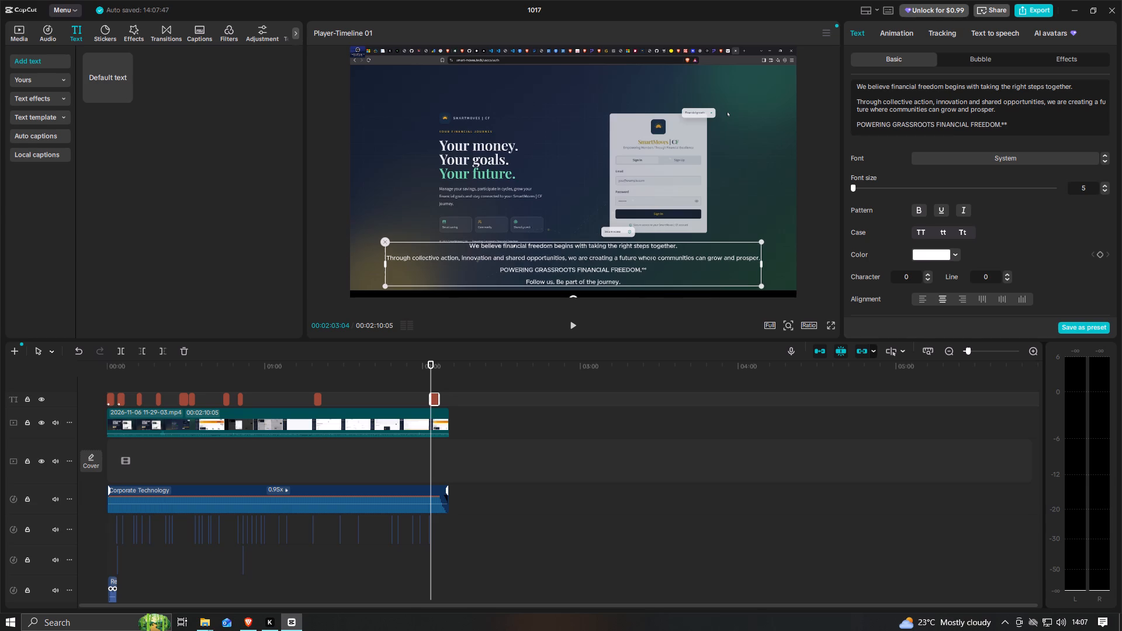
{"action": "left_click", "coordinate": [1010, 126]}
{"action": "key", "text": "BackSpace"}
{"action": "key", "text": "BackSpace"}
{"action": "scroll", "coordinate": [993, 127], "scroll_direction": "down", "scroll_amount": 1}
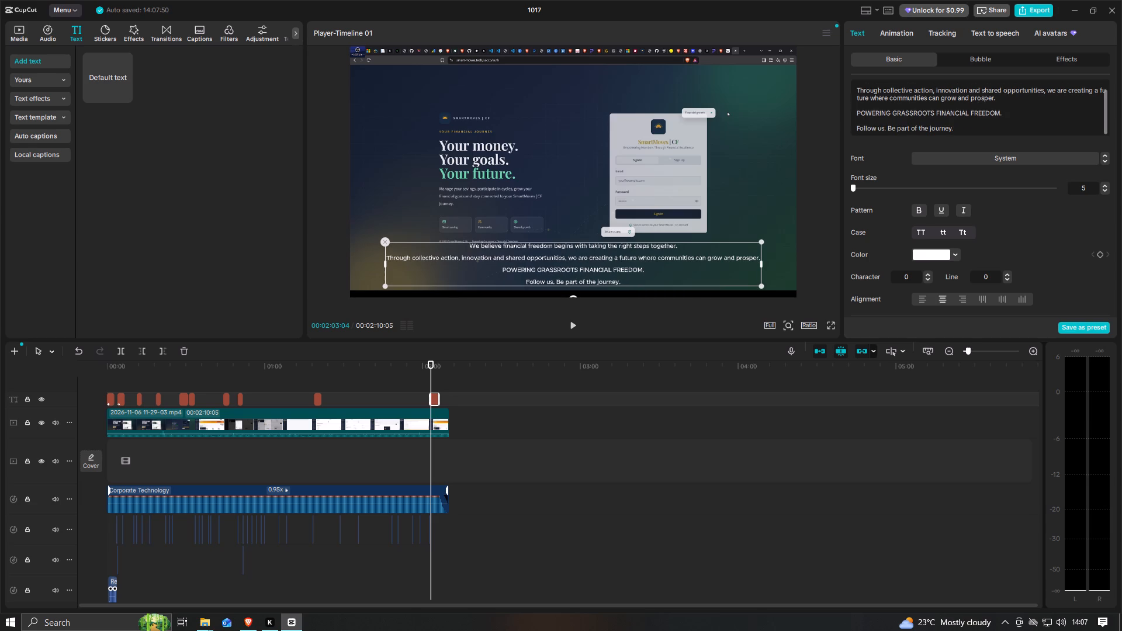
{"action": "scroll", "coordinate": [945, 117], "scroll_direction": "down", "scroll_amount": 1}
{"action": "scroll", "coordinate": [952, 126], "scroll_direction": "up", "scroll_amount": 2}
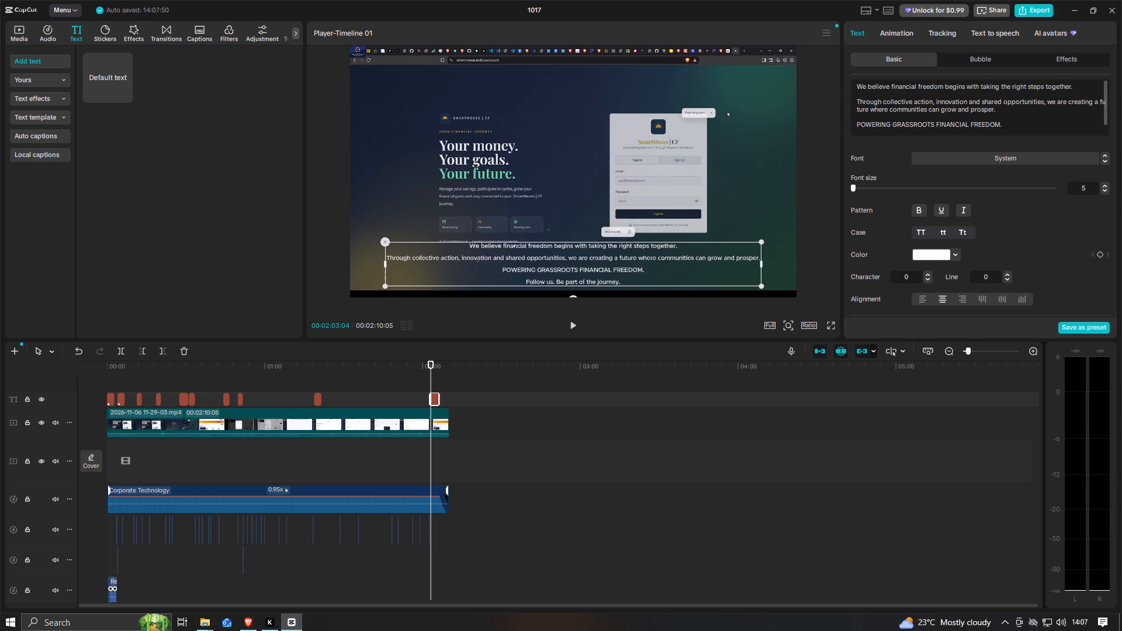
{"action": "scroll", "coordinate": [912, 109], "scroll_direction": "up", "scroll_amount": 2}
Scale the closing caption down slightly more, keeping it along the lower edge of the frame.
{"action": "left_click_drag", "start_coordinate": [761, 285], "coordinate": [752, 278]}
{"action": "left_click", "coordinate": [704, 261]}
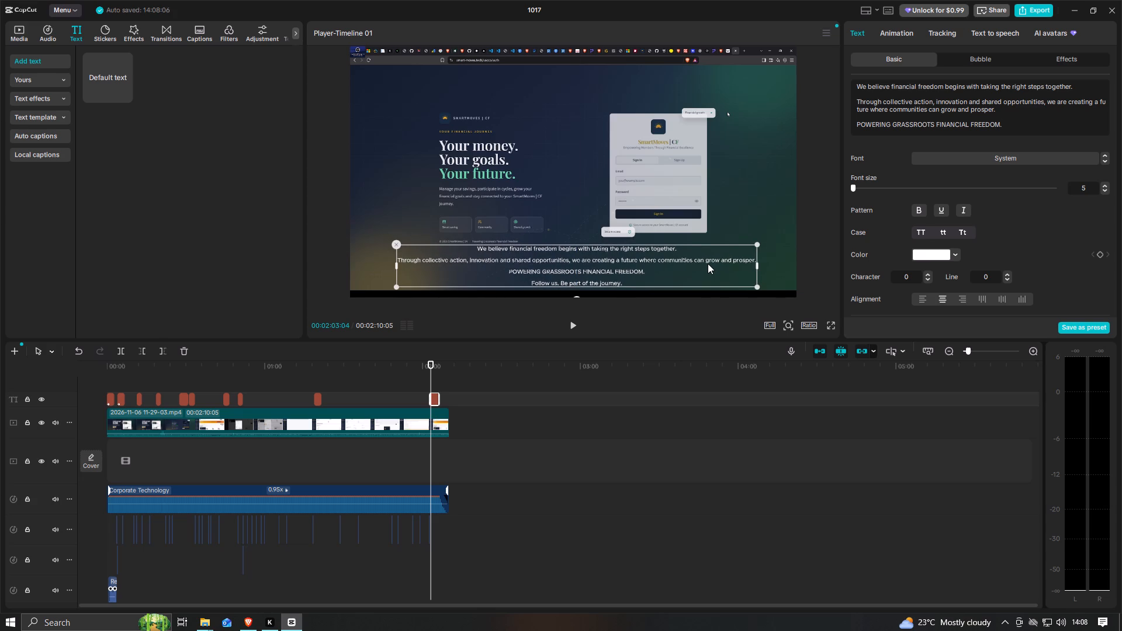
Make the closing caption's text bold.
{"action": "left_click", "coordinate": [920, 212]}
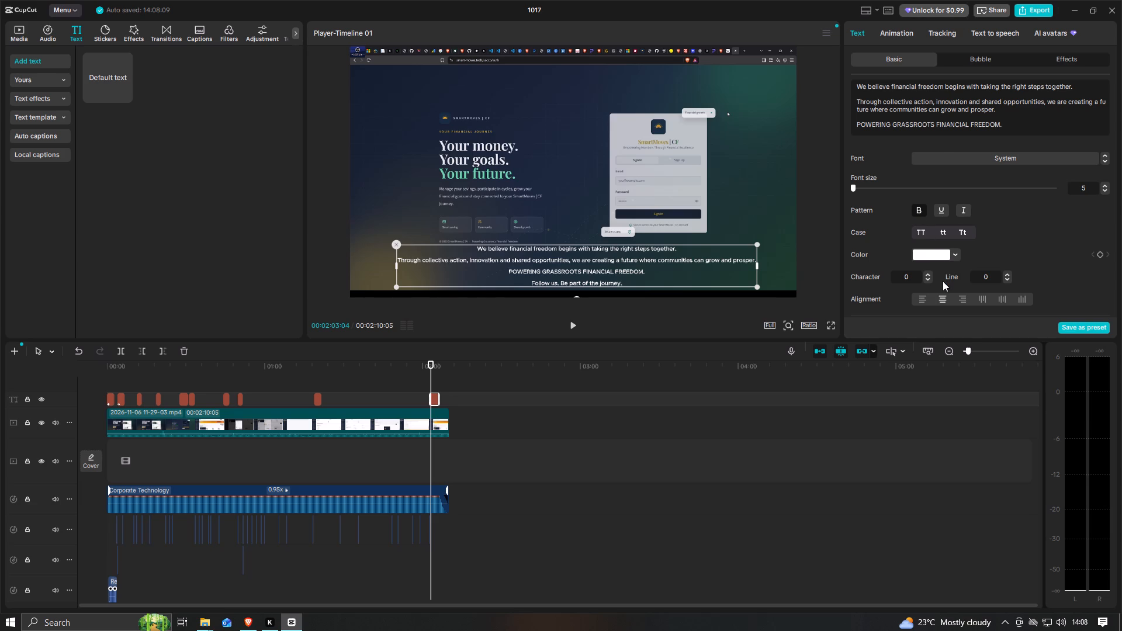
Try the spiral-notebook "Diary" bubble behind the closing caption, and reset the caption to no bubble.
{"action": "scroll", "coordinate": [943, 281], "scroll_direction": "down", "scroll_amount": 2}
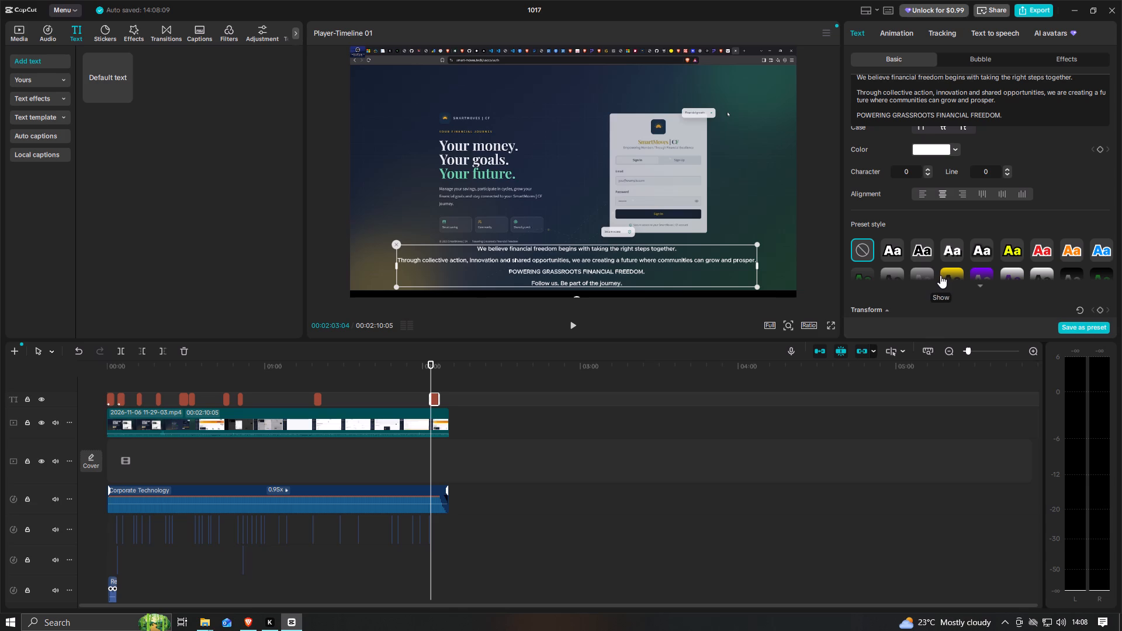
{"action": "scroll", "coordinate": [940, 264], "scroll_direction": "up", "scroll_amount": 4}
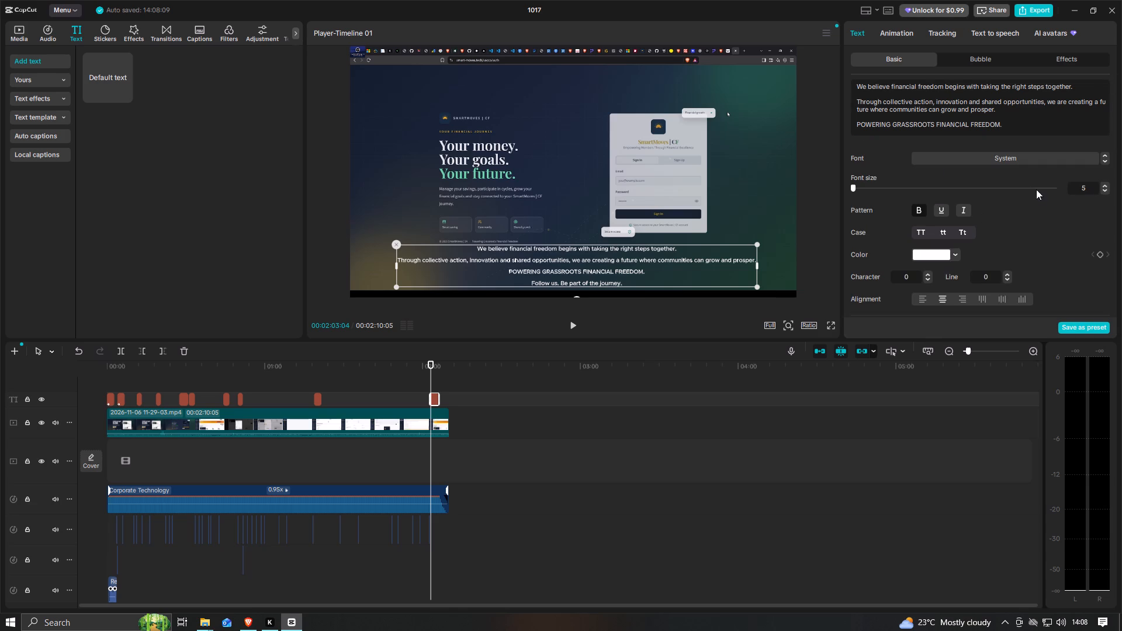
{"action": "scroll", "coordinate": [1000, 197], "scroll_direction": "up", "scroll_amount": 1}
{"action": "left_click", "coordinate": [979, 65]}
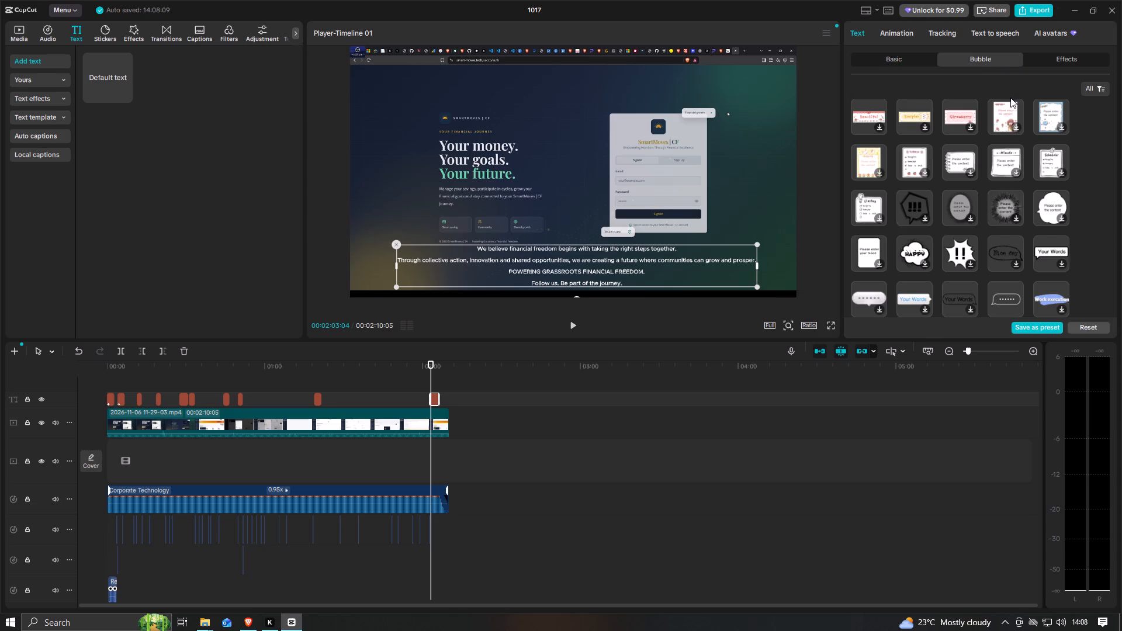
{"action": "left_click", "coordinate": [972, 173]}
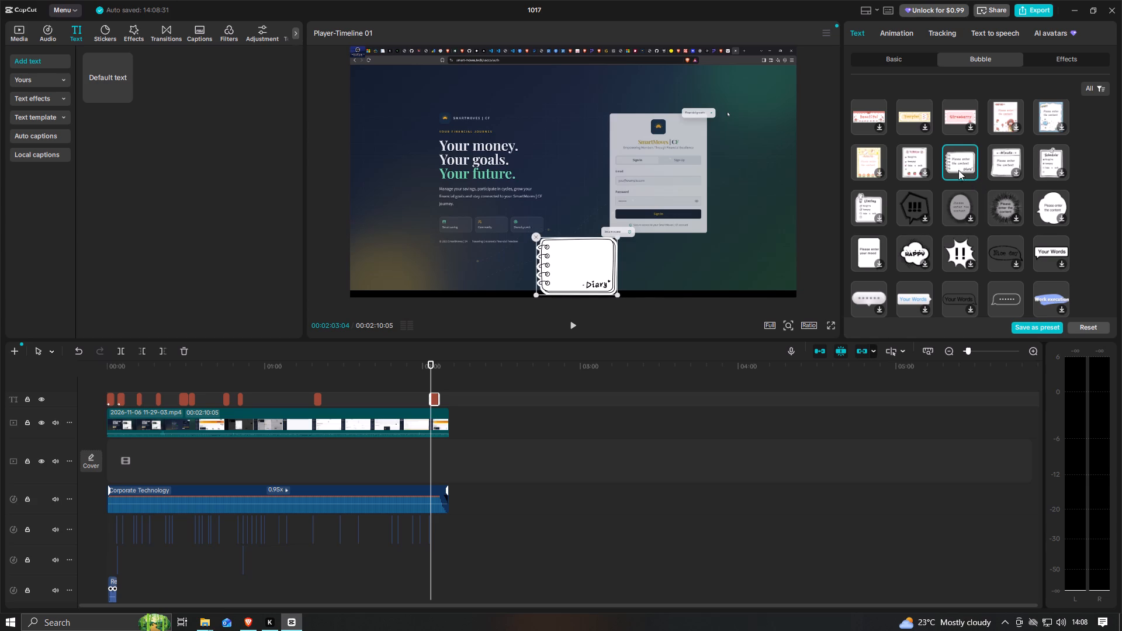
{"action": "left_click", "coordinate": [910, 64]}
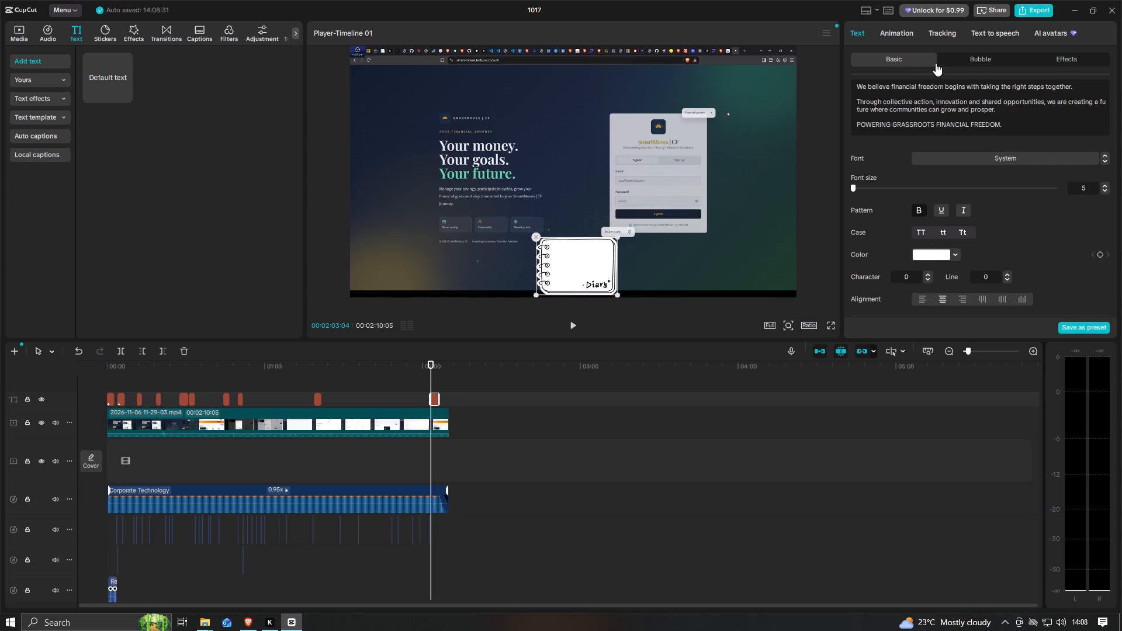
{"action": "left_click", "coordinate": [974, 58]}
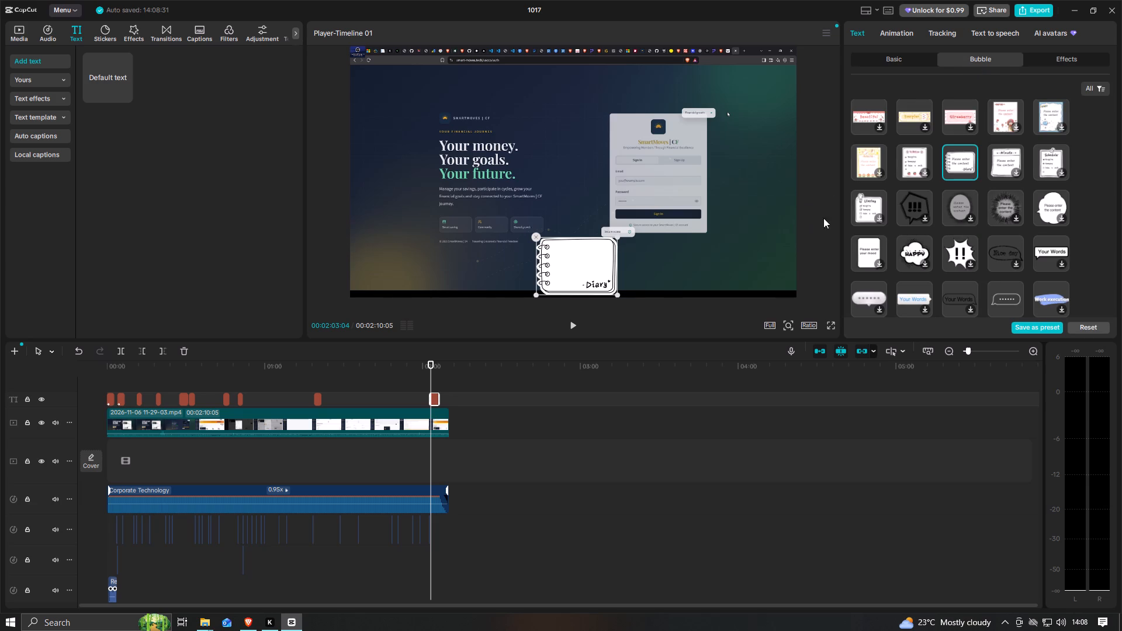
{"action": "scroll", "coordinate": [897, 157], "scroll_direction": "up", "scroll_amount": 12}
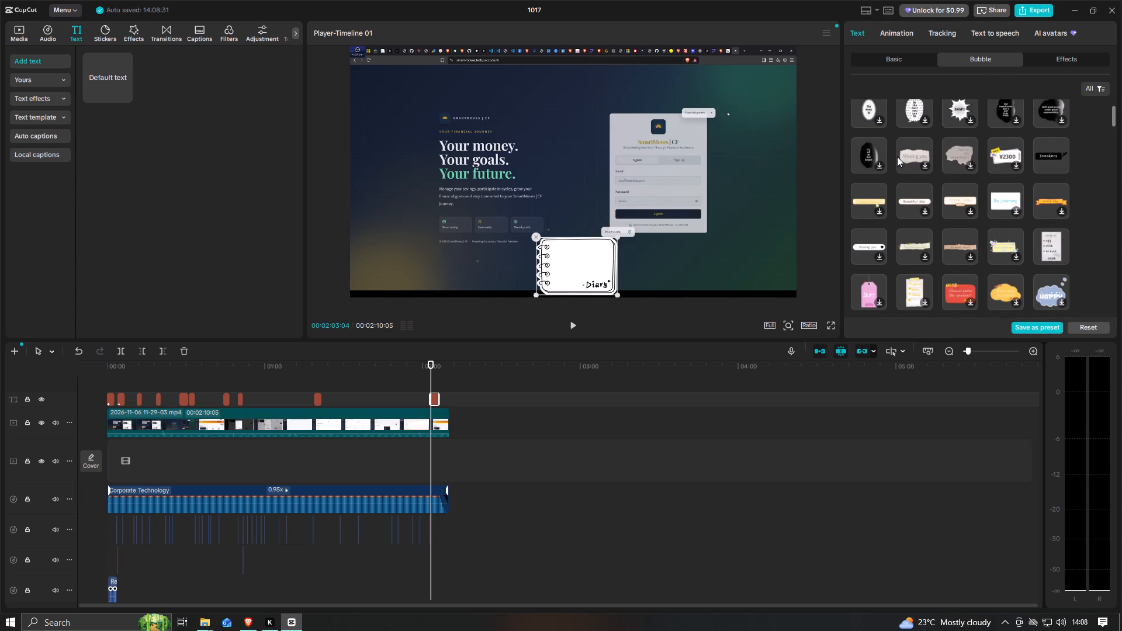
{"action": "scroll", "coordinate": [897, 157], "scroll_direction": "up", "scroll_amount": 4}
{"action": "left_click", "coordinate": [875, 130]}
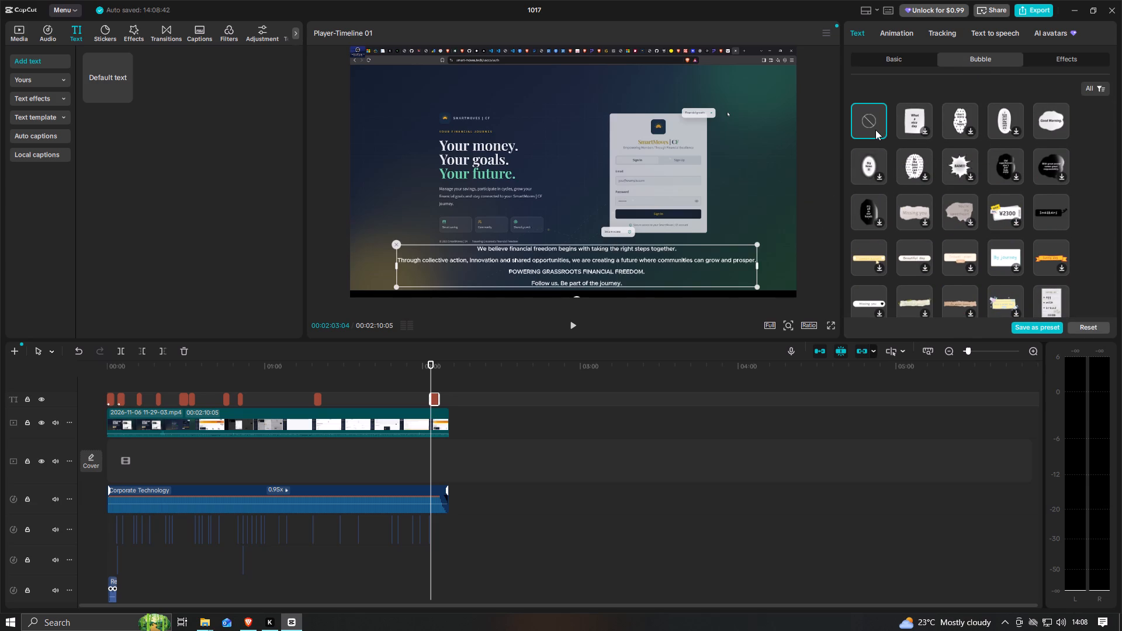
Apply the "Prism Buzz" entrance animation to the closing caption.
{"action": "left_click", "coordinate": [1048, 57]}
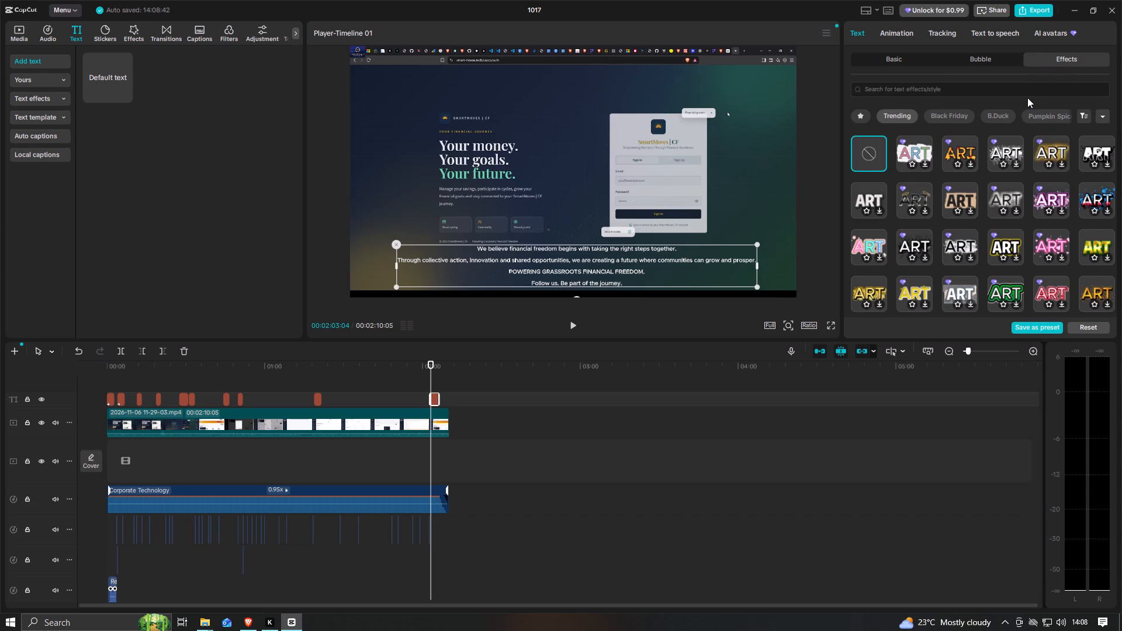
{"action": "left_click", "coordinate": [903, 32]}
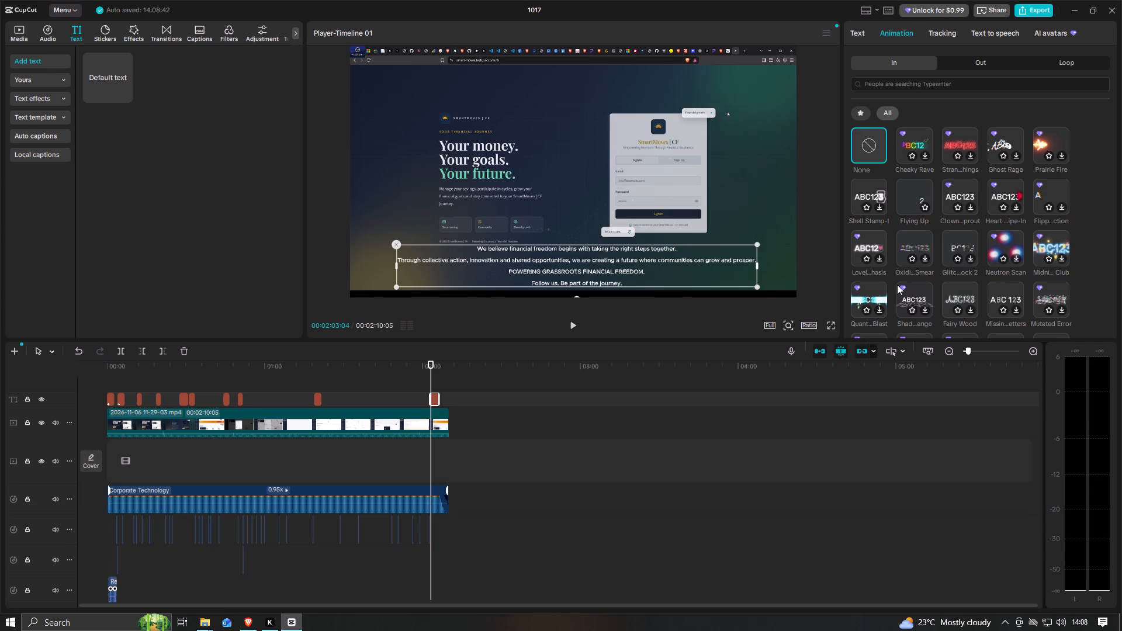
{"action": "scroll", "coordinate": [919, 266], "scroll_direction": "down", "scroll_amount": 1}
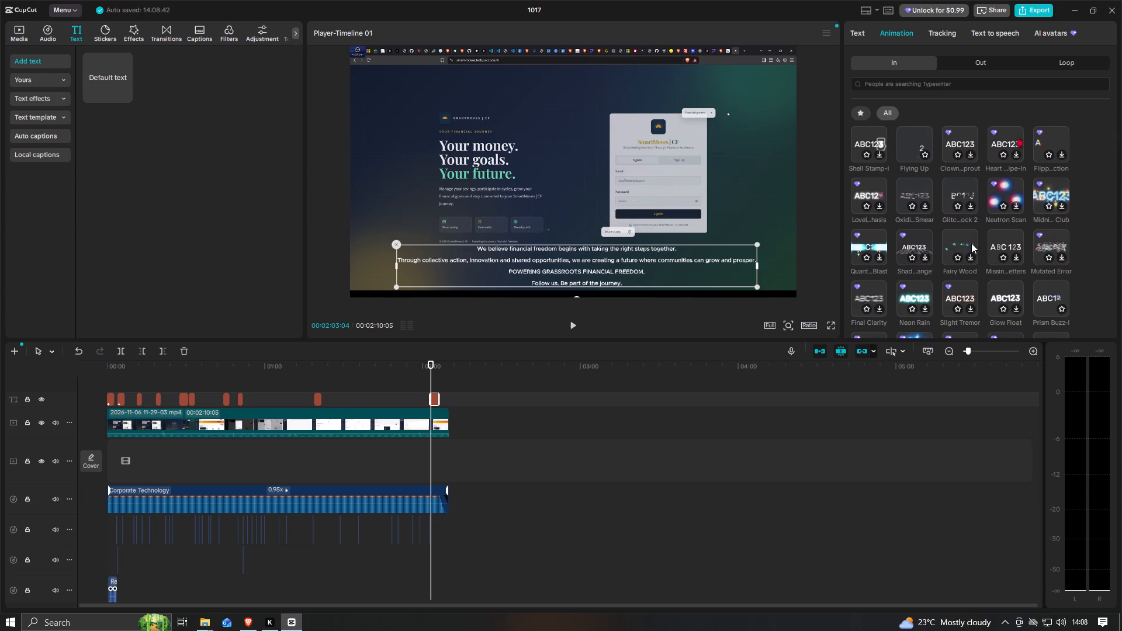
{"action": "left_click", "coordinate": [1054, 295]}
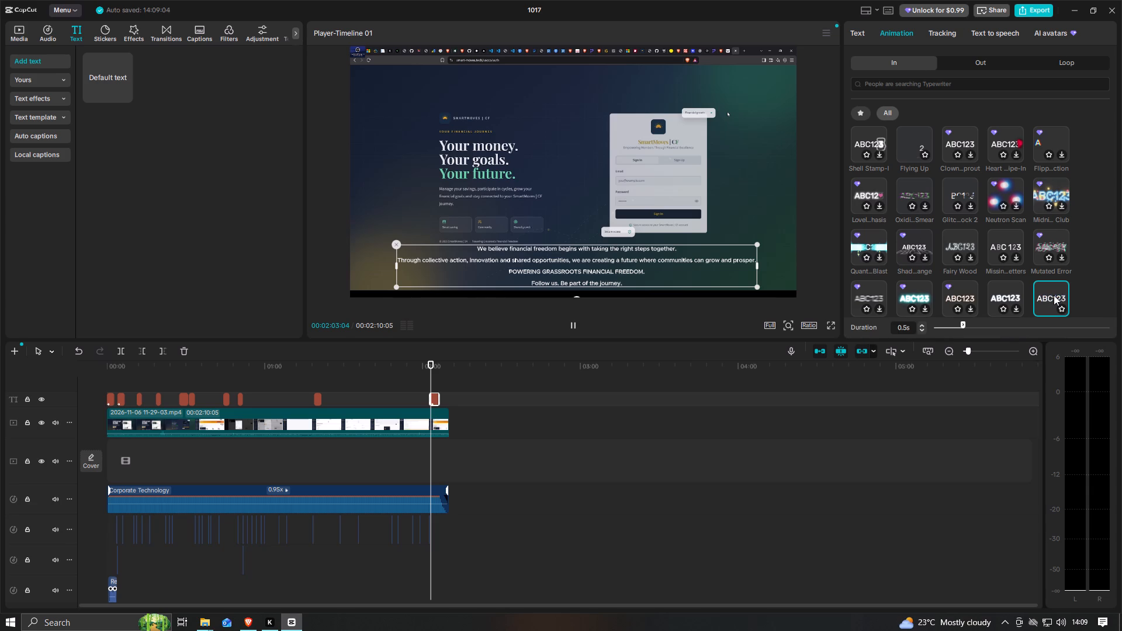
{"action": "left_click", "coordinate": [861, 34]}
Deselect the closing caption and return the playhead to the start of the timeline at 00:00:00:00.
{"action": "left_click", "coordinate": [785, 154]}
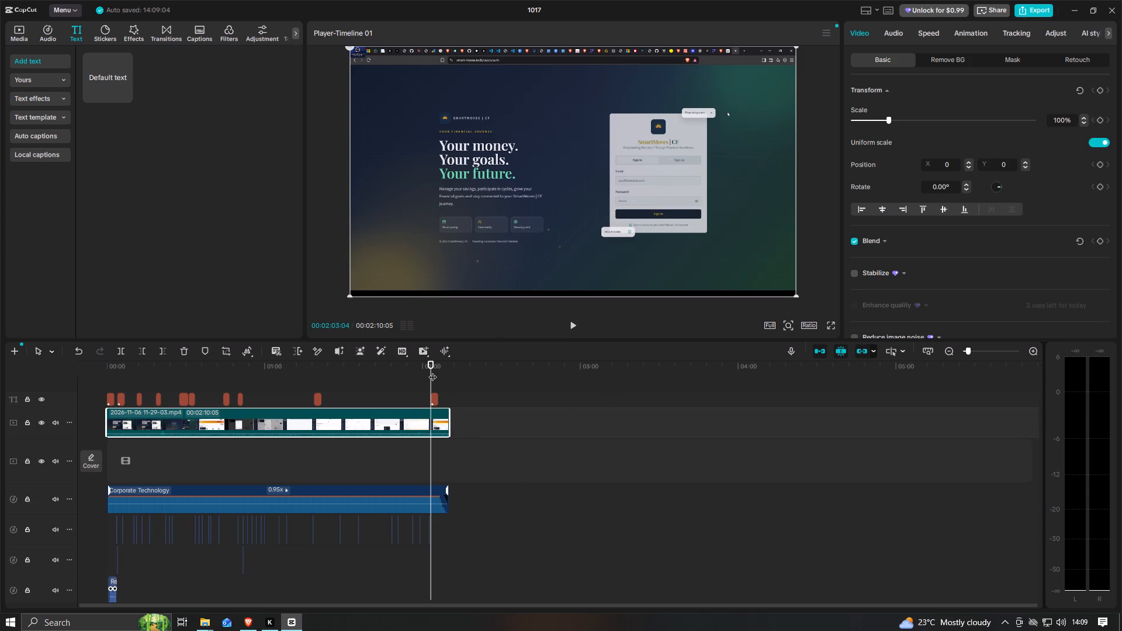
{"action": "left_click_drag", "start_coordinate": [430, 375], "coordinate": [339, 380]}
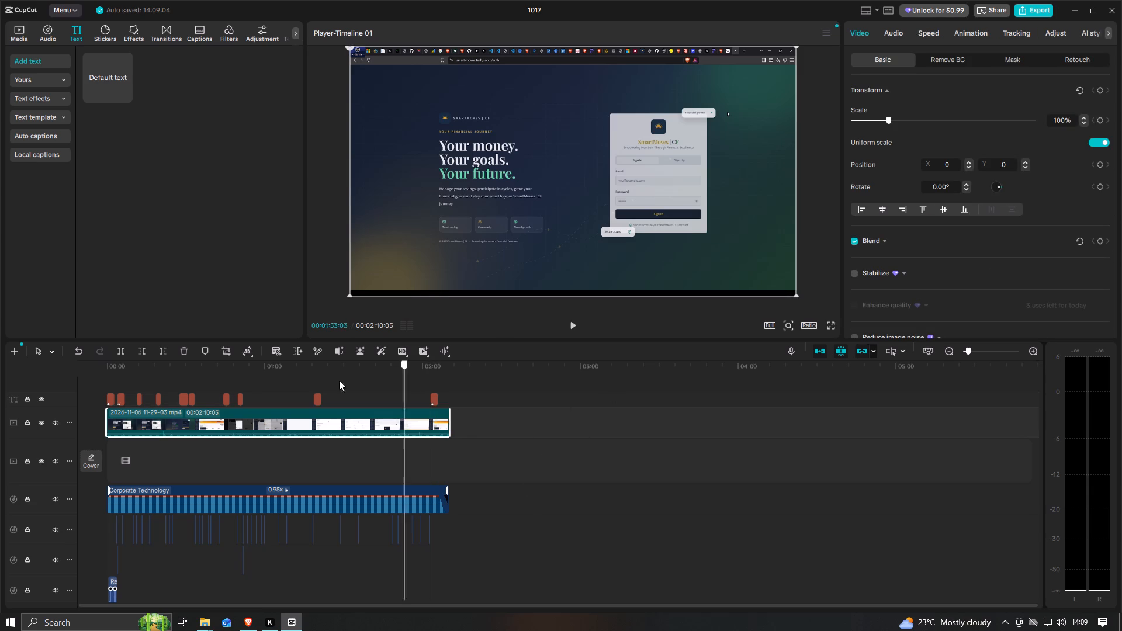
{"action": "left_click_drag", "start_coordinate": [339, 380], "coordinate": [26, 407]}
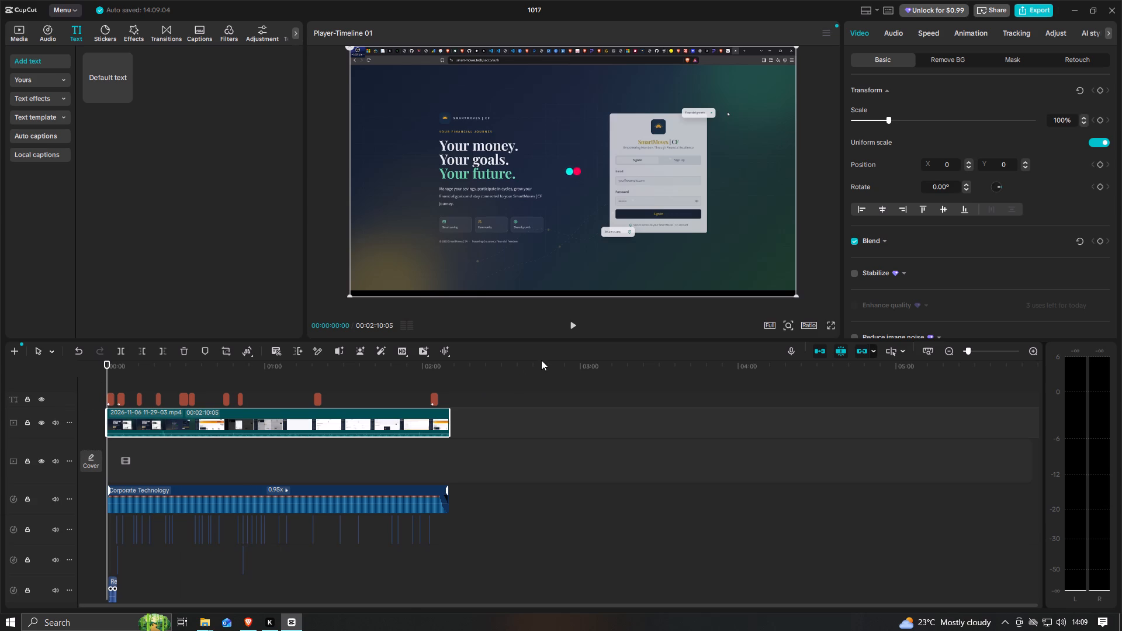
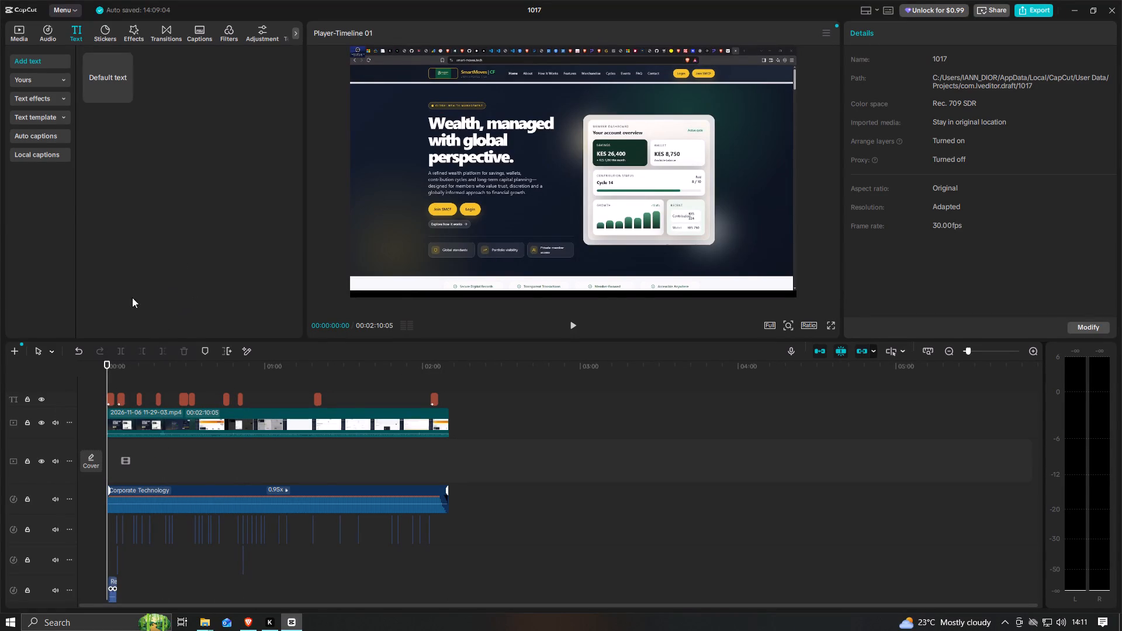
Play the edited video from the start to review the captions, music and click sounds, pausing at about 18 seconds and resuming.
{"action": "left_click", "coordinate": [574, 324]}
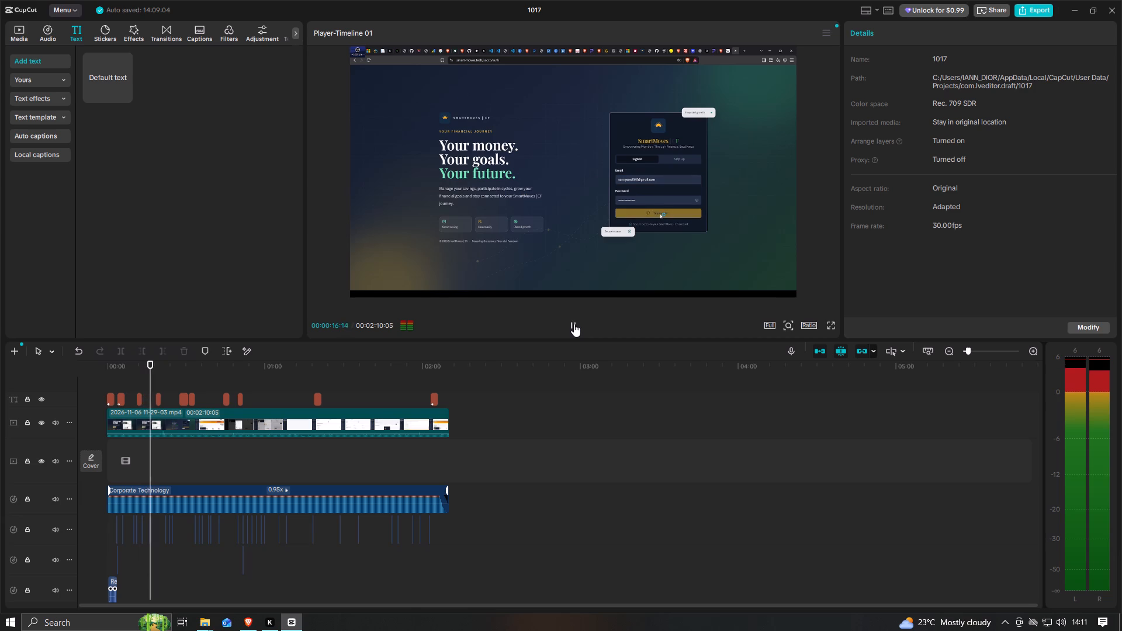
{"action": "left_click", "coordinate": [574, 324]}
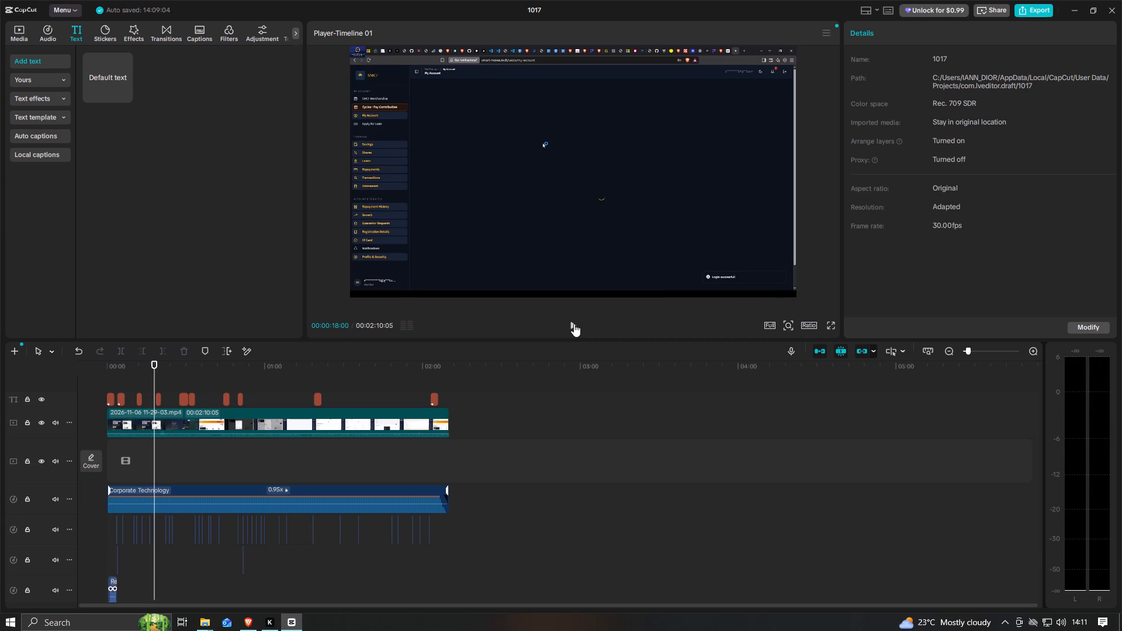
{"action": "left_click", "coordinate": [574, 324]}
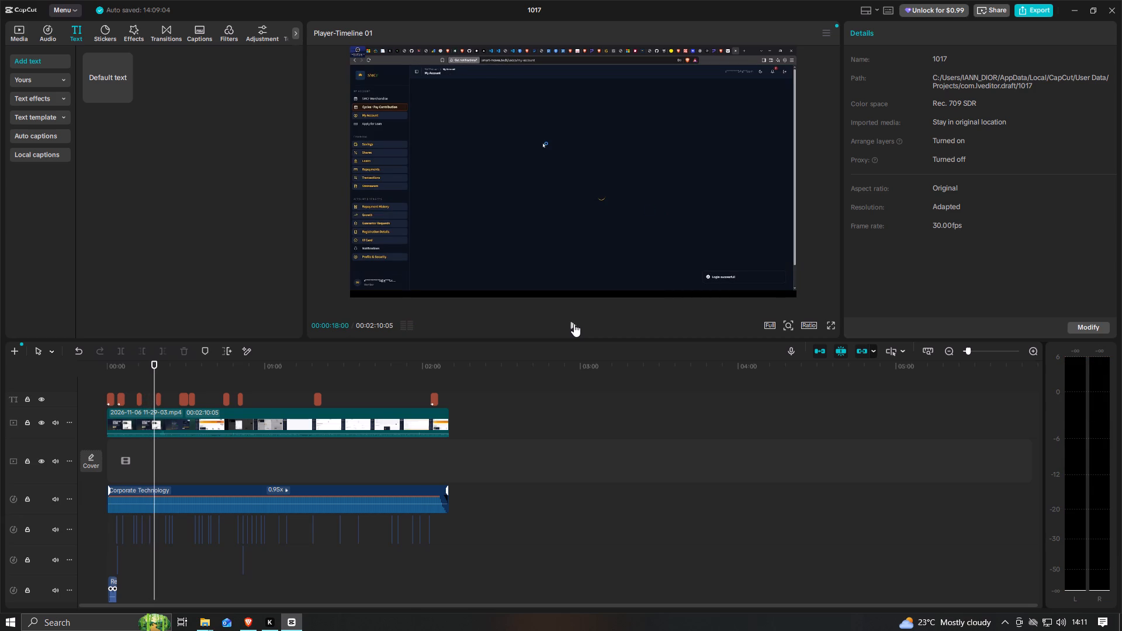
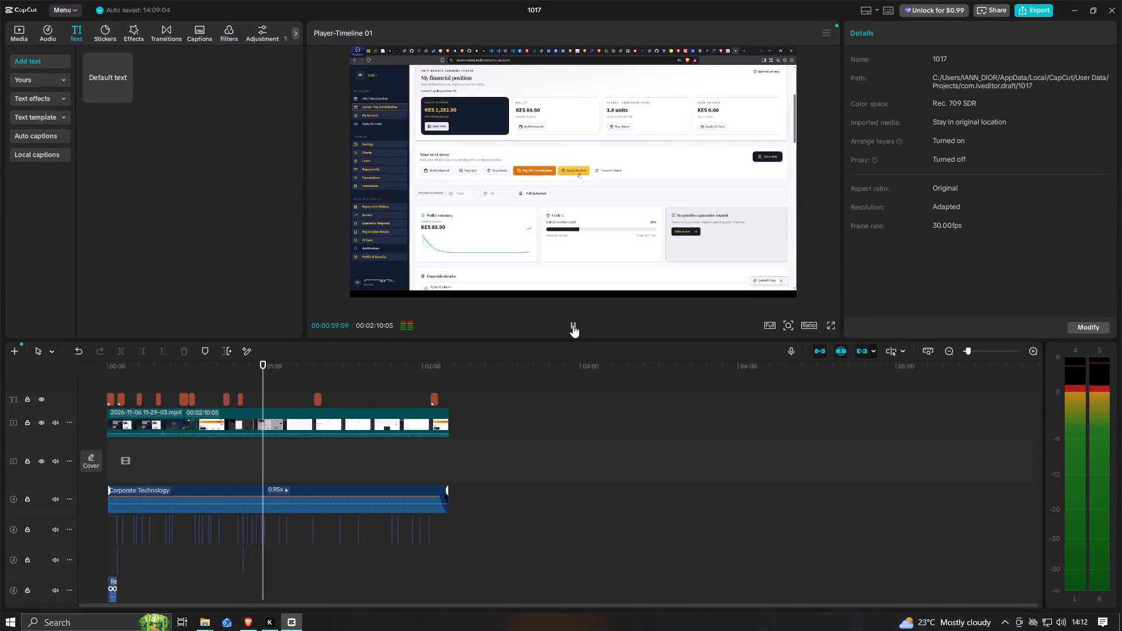
Continue reviewing the video from about 59 seconds to 1:23, pausing and resuming playback to check the 10X Asset Group caption and sounds.
{"action": "left_click", "coordinate": [573, 325]}
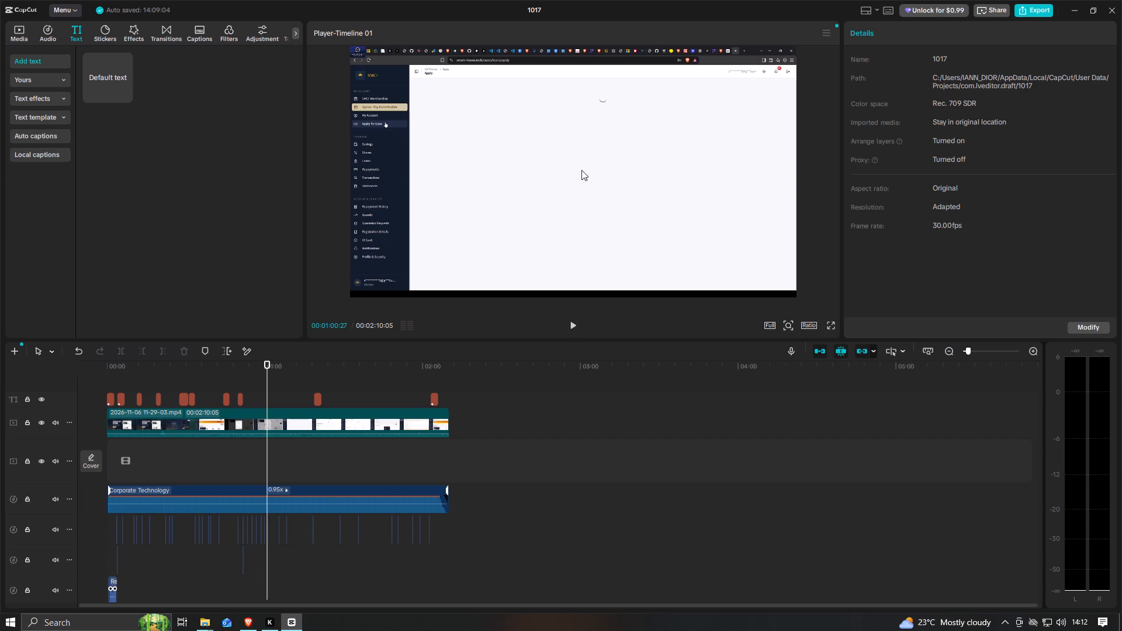
{"action": "left_click", "coordinate": [572, 324]}
{"action": "left_click", "coordinate": [572, 324]}
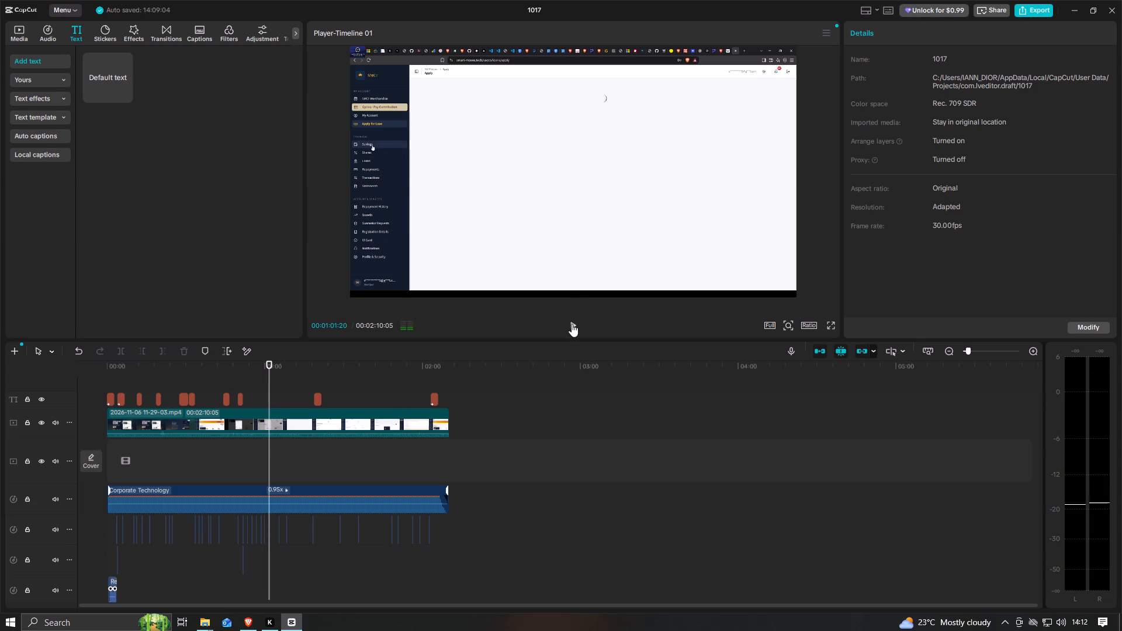
{"action": "left_click", "coordinate": [572, 324]}
{"action": "left_click", "coordinate": [572, 324]}
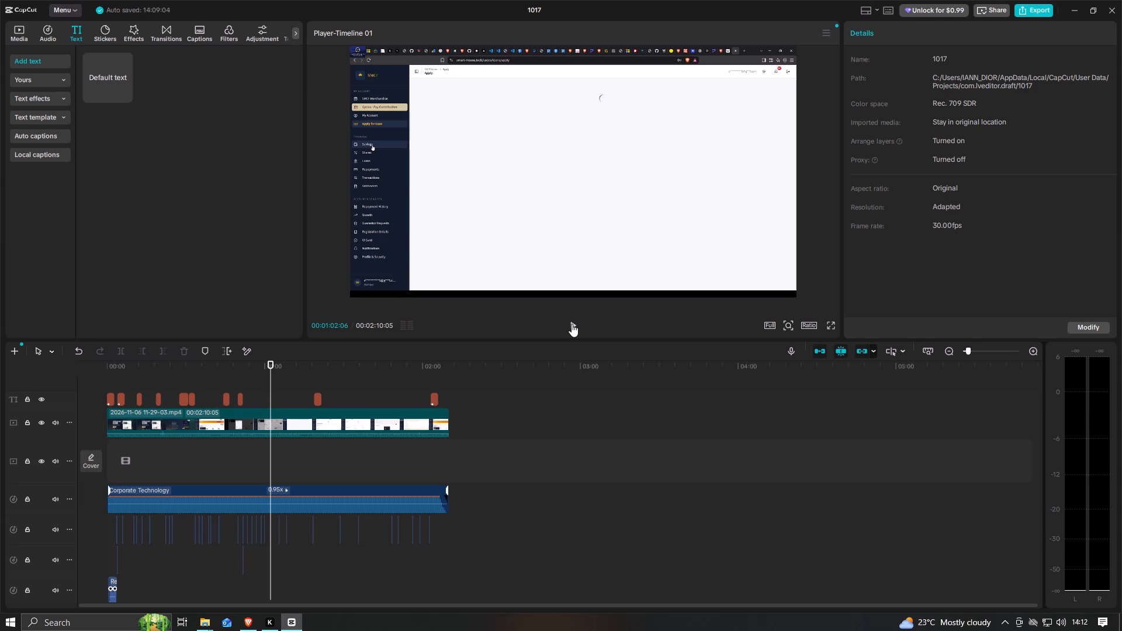
{"action": "left_click", "coordinate": [572, 324]}
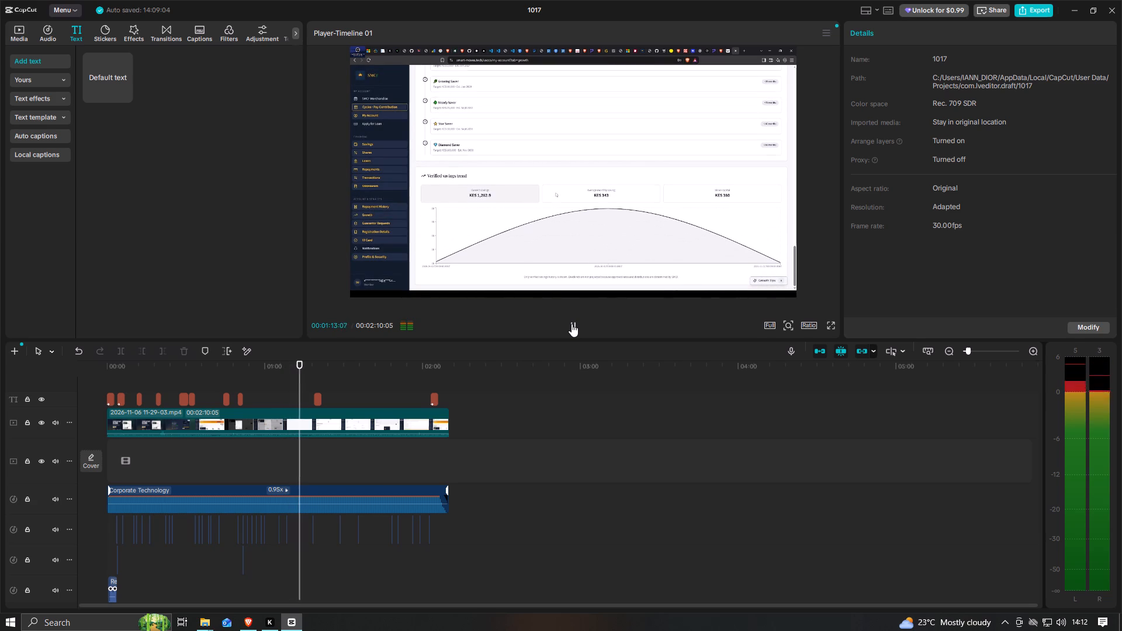
{"action": "left_click", "coordinate": [572, 324]}
{"action": "left_click", "coordinate": [572, 324]}
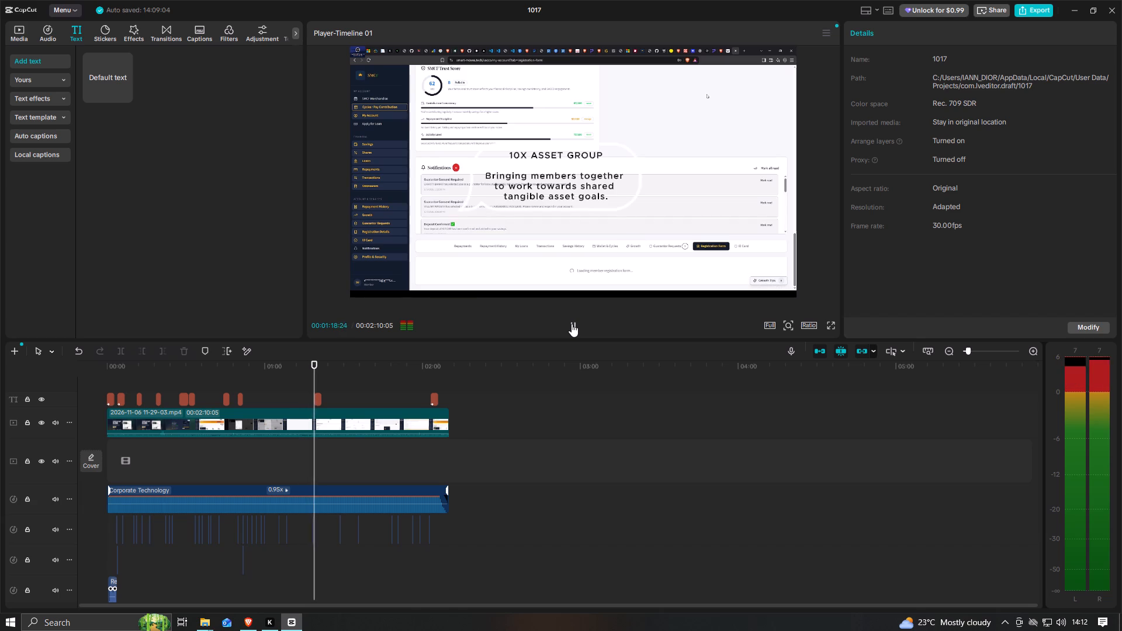
{"action": "left_click", "coordinate": [572, 324]}
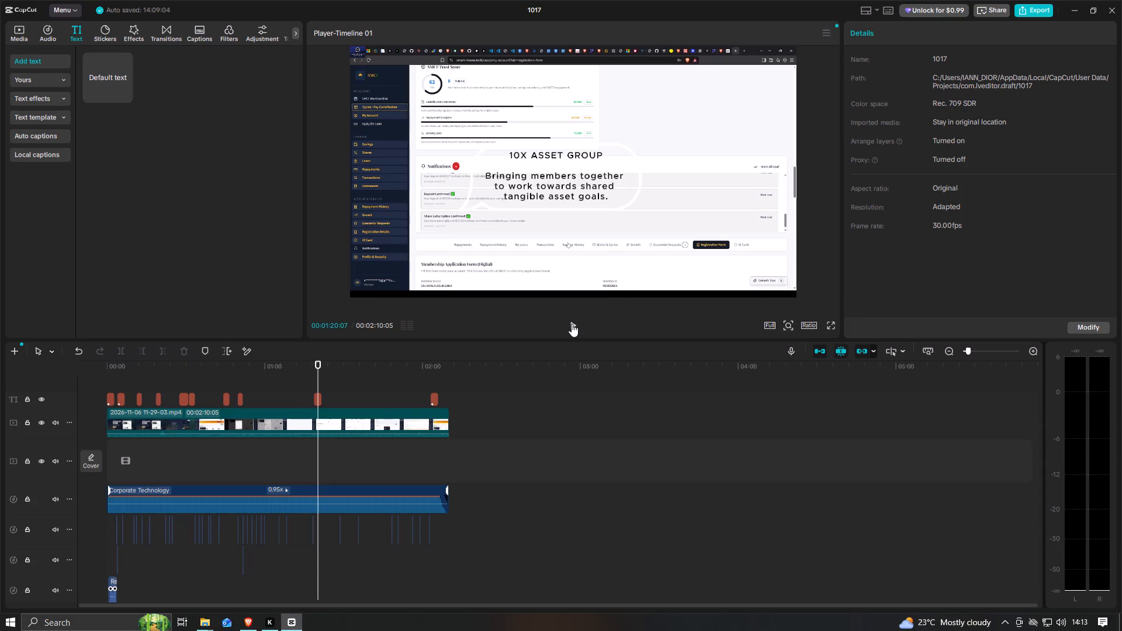
{"action": "left_click", "coordinate": [572, 324]}
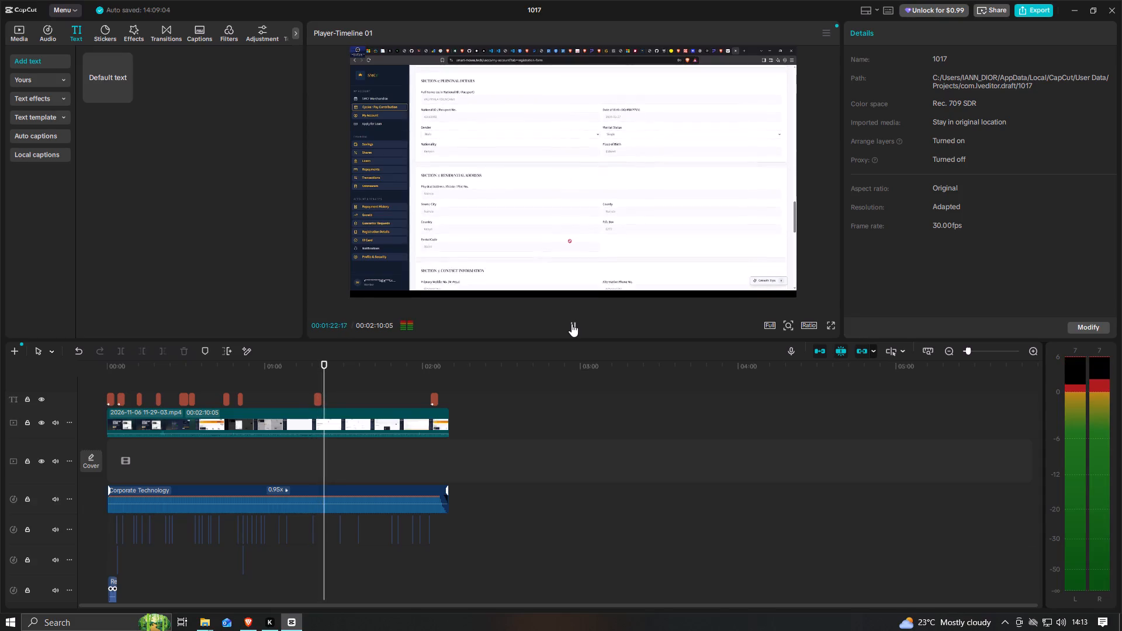
{"action": "left_click", "coordinate": [572, 324]}
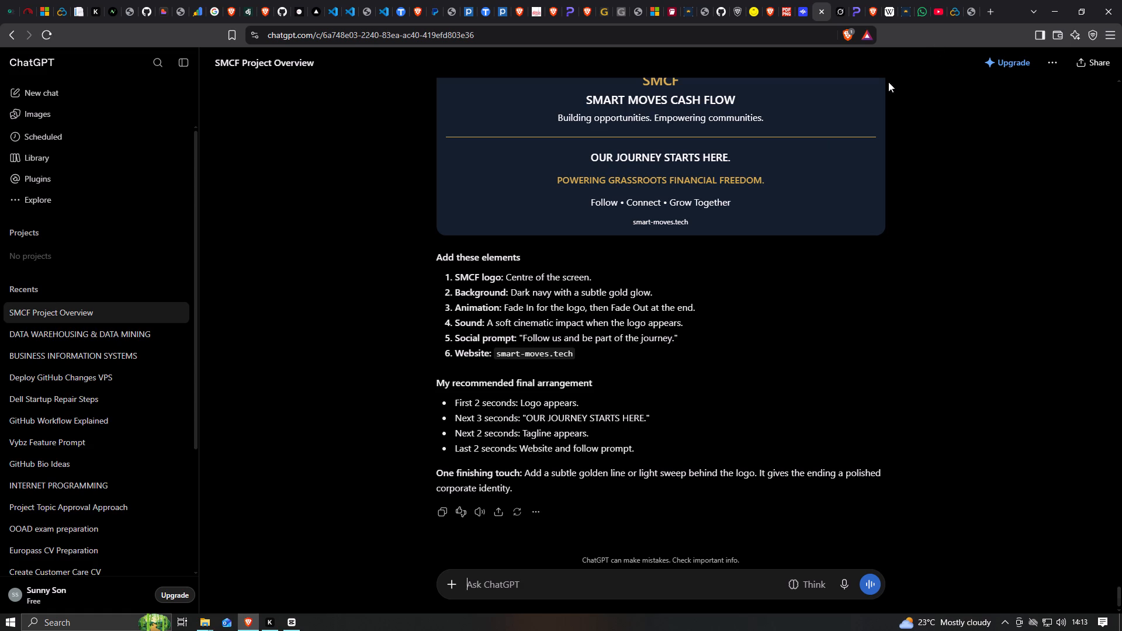
Switch back to CapCut and play the edited video again from the very beginning to review it.
{"action": "left_click", "coordinate": [288, 627]}
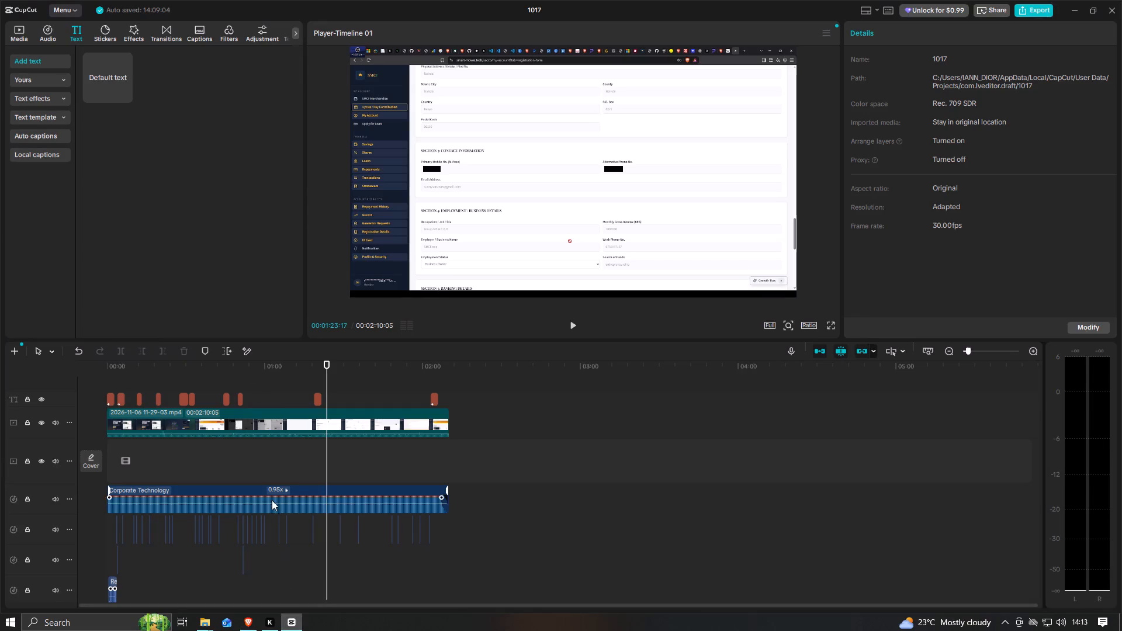
{"action": "left_click_drag", "start_coordinate": [328, 374], "coordinate": [93, 384]}
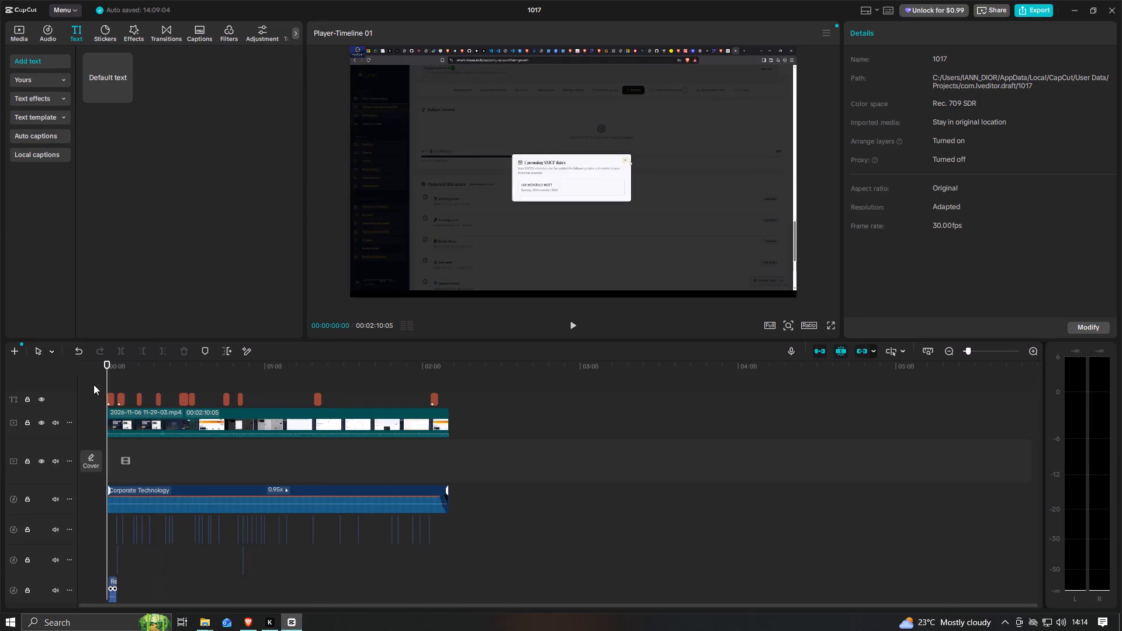
{"action": "left_click", "coordinate": [573, 328]}
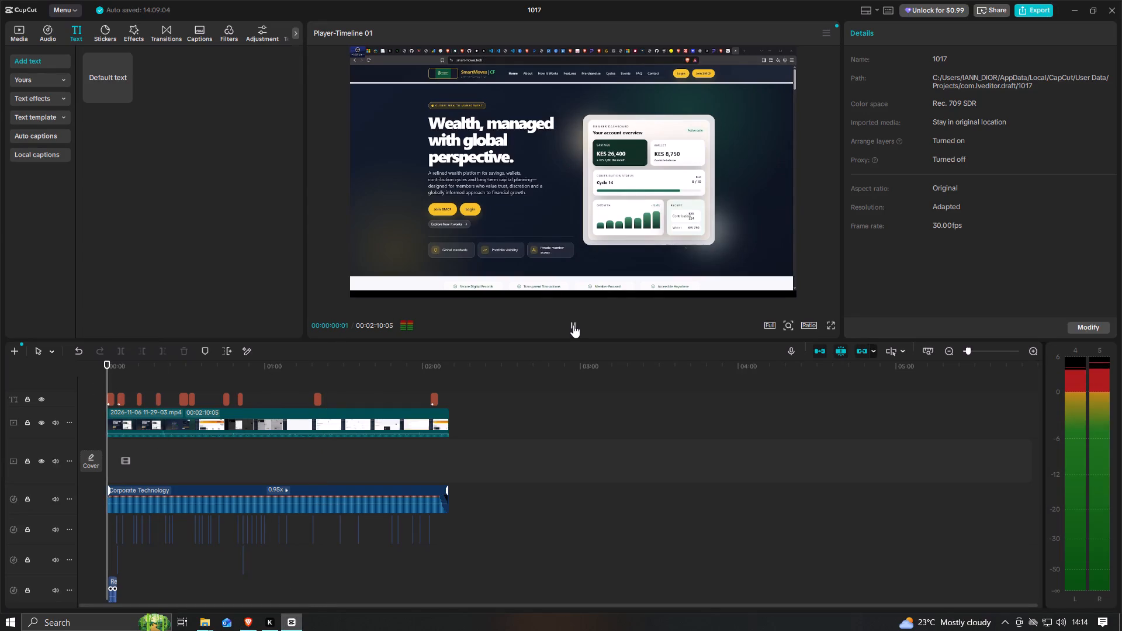
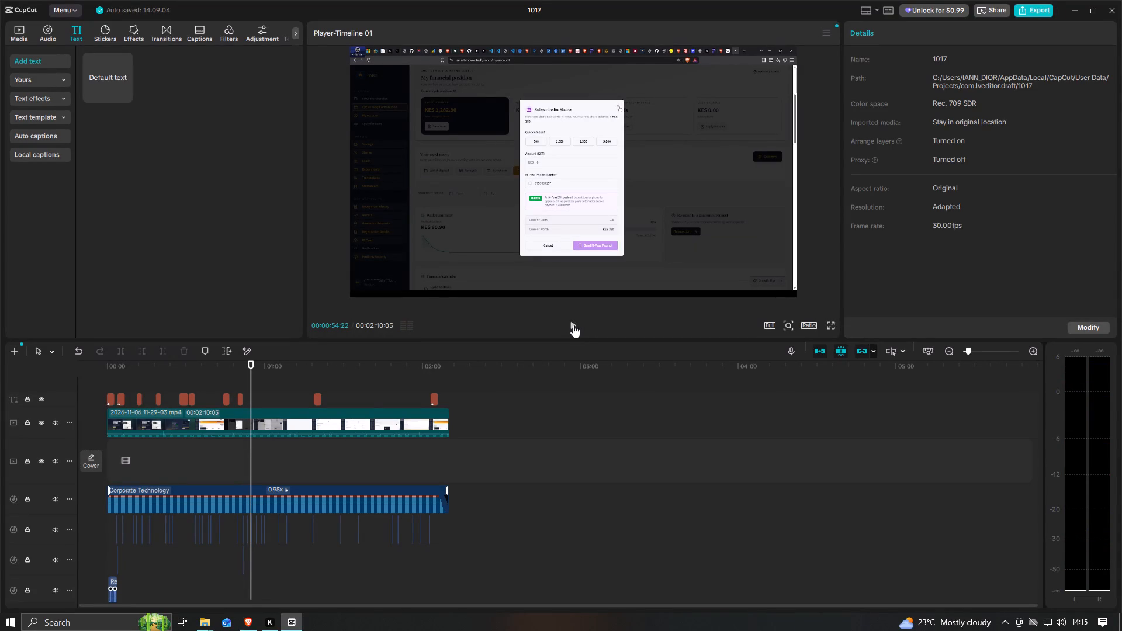
Continue reviewing the video from about 55 seconds to 1:14, pausing and resuming playback, and return the playhead to about 27 seconds.
{"action": "left_click", "coordinate": [573, 325]}
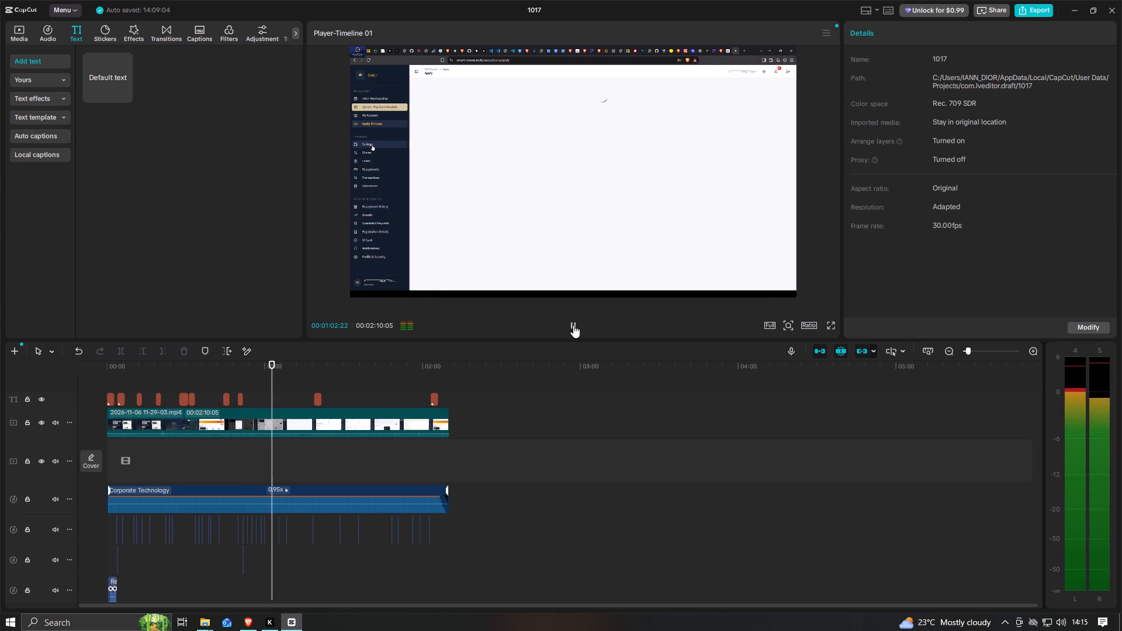
{"action": "left_click", "coordinate": [573, 325]}
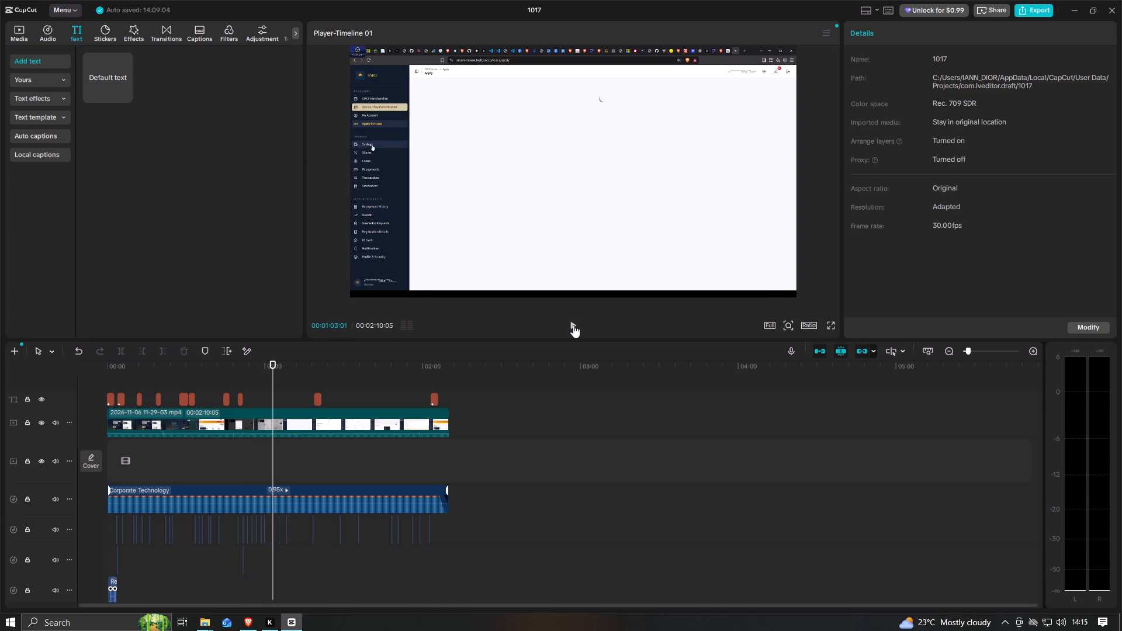
{"action": "left_click", "coordinate": [573, 325]}
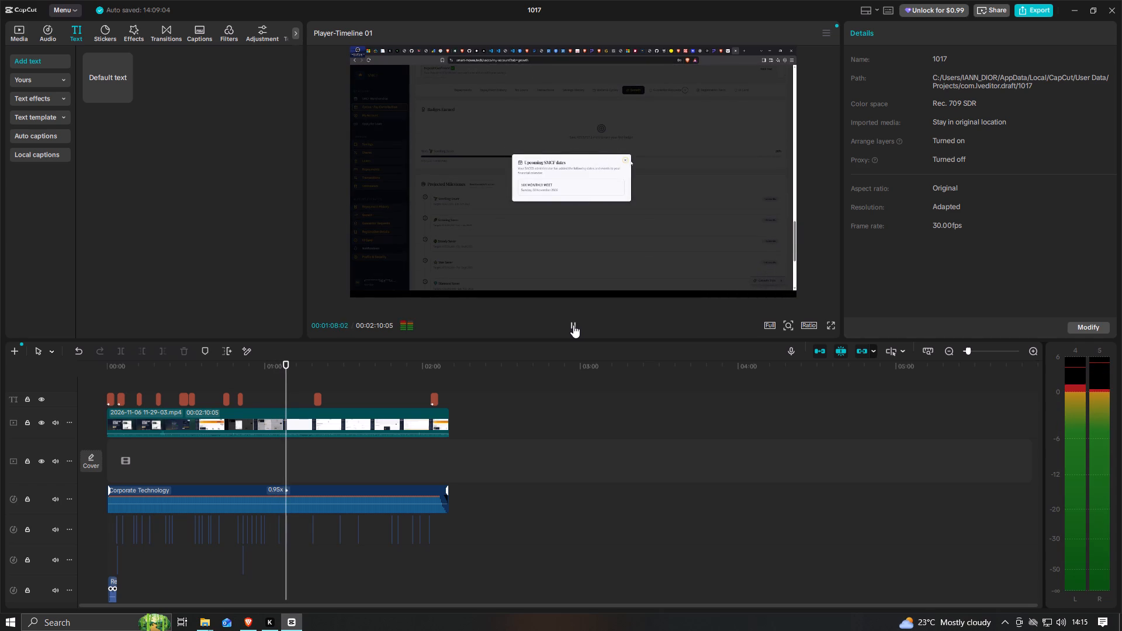
{"action": "left_click", "coordinate": [573, 325]}
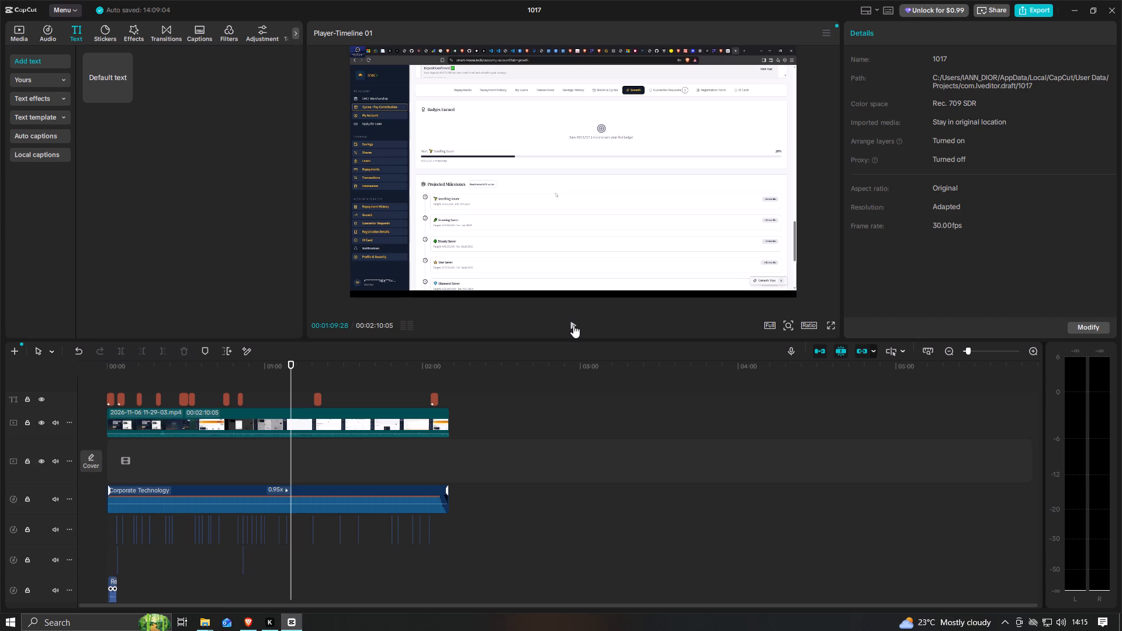
{"action": "left_click", "coordinate": [573, 325]}
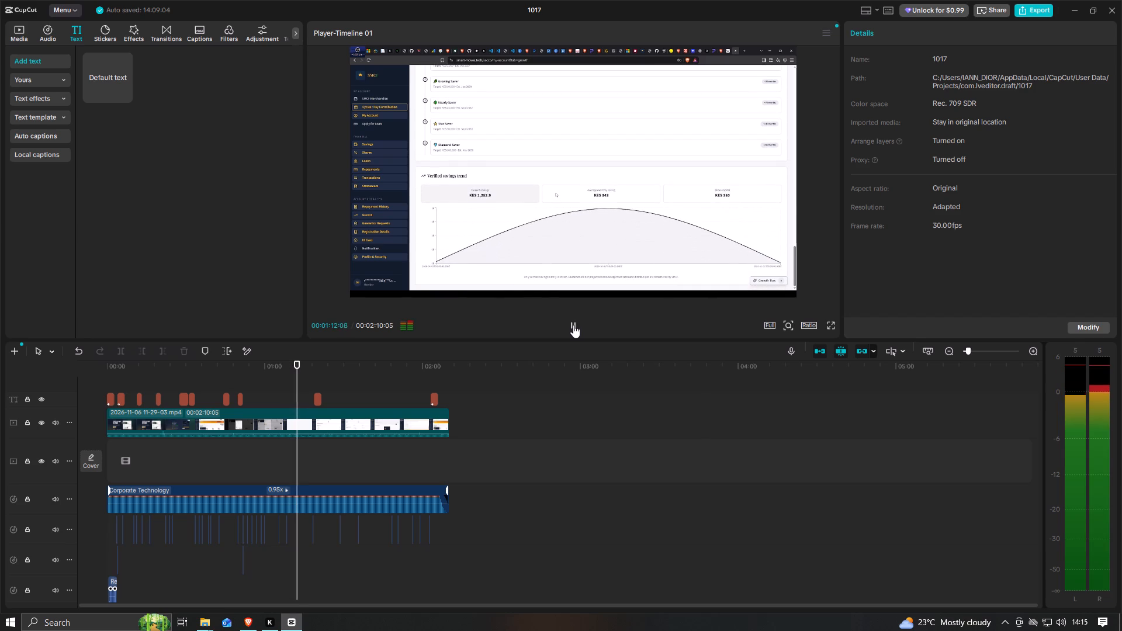
{"action": "left_click", "coordinate": [573, 325]}
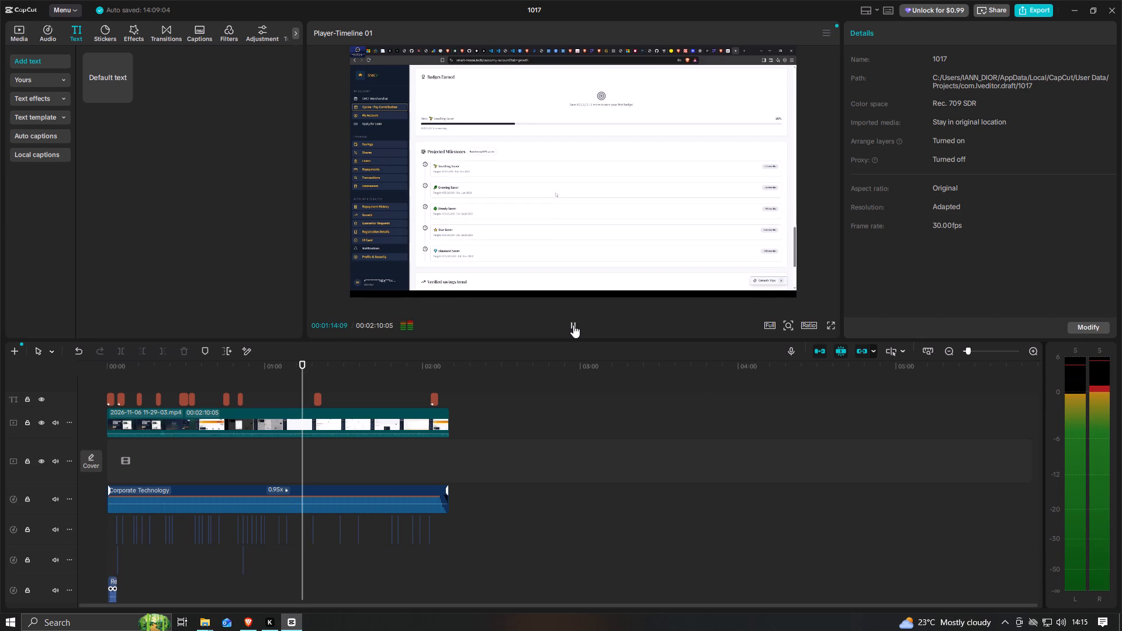
{"action": "left_click_drag", "start_coordinate": [302, 363], "coordinate": [178, 370]}
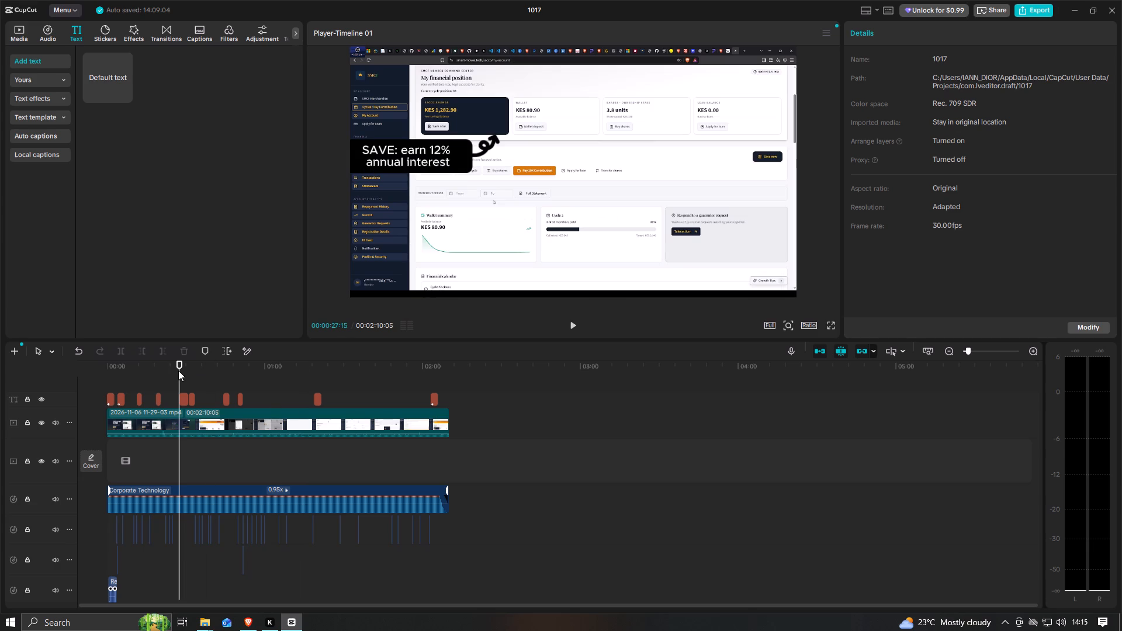
{"action": "left_click", "coordinate": [245, 622]}
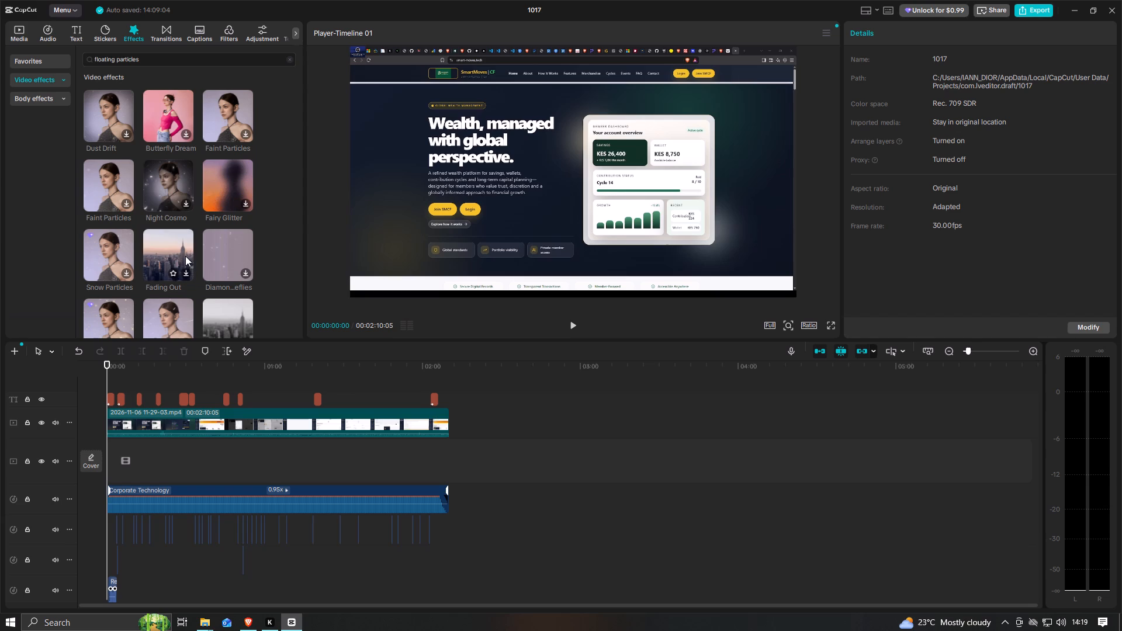
Examine the floating particles search results and their previews for effects that suit the promo video.
{"action": "scroll", "coordinate": [185, 256], "scroll_direction": "down", "scroll_amount": 1}
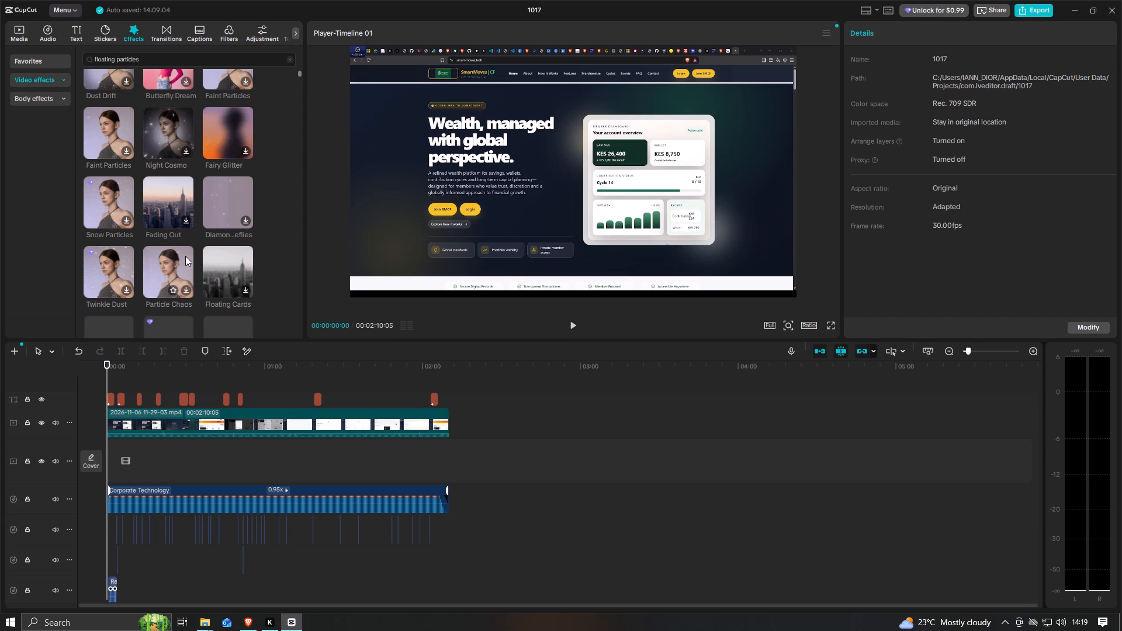
{"action": "scroll", "coordinate": [185, 256], "scroll_direction": "down", "scroll_amount": 1}
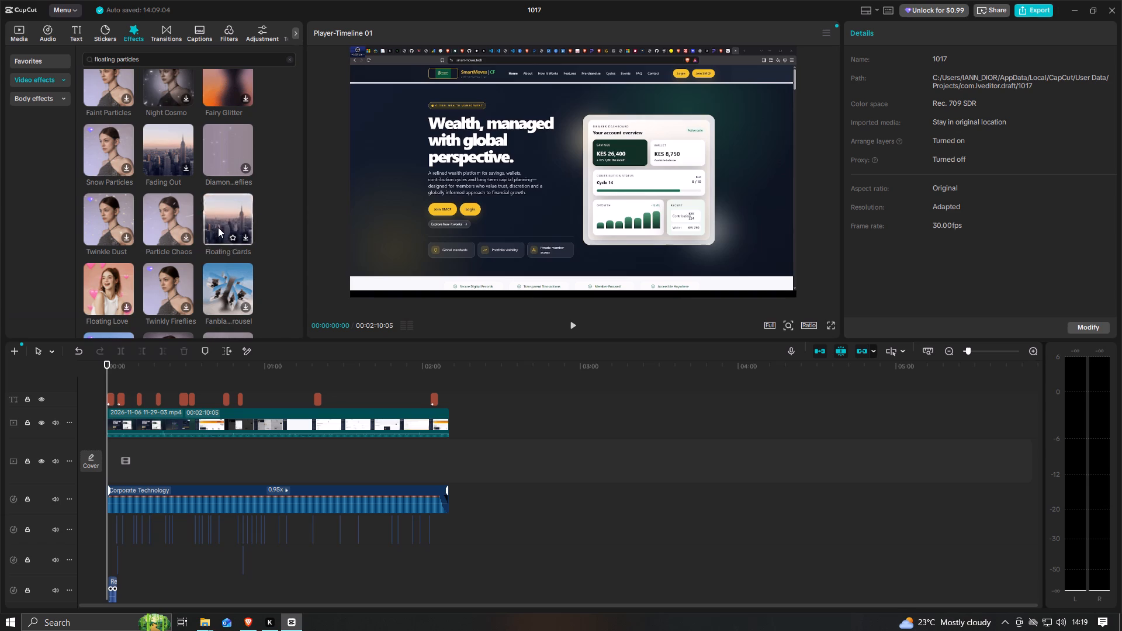
{"action": "scroll", "coordinate": [217, 227], "scroll_direction": "up", "scroll_amount": 4}
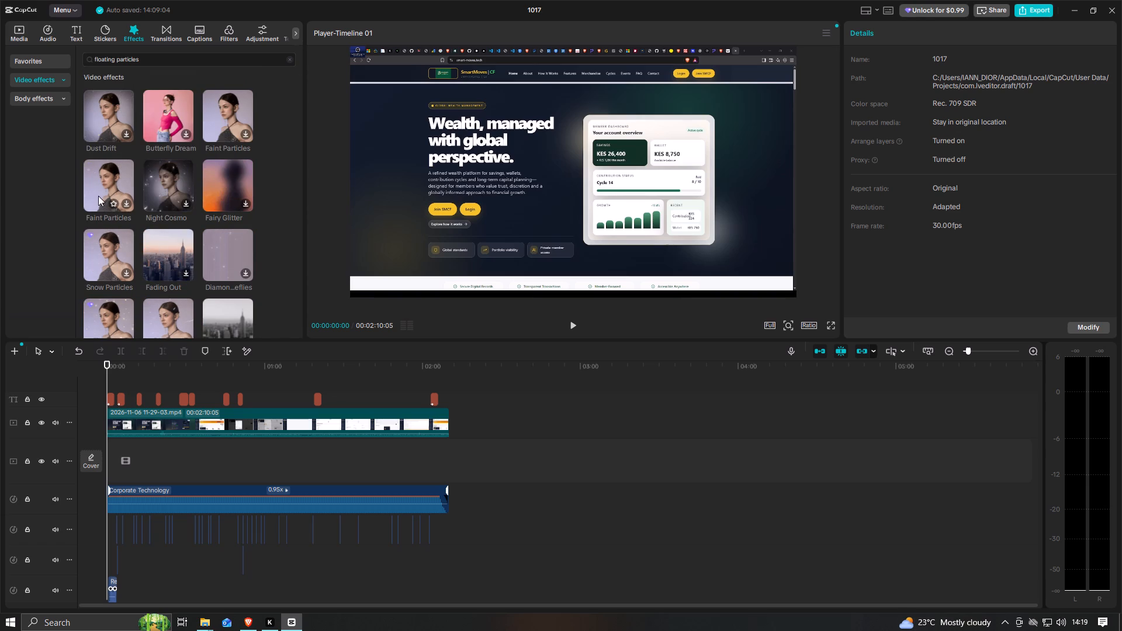
{"action": "scroll", "coordinate": [133, 249], "scroll_direction": "up", "scroll_amount": 1}
{"action": "scroll", "coordinate": [134, 251], "scroll_direction": "down", "scroll_amount": 2}
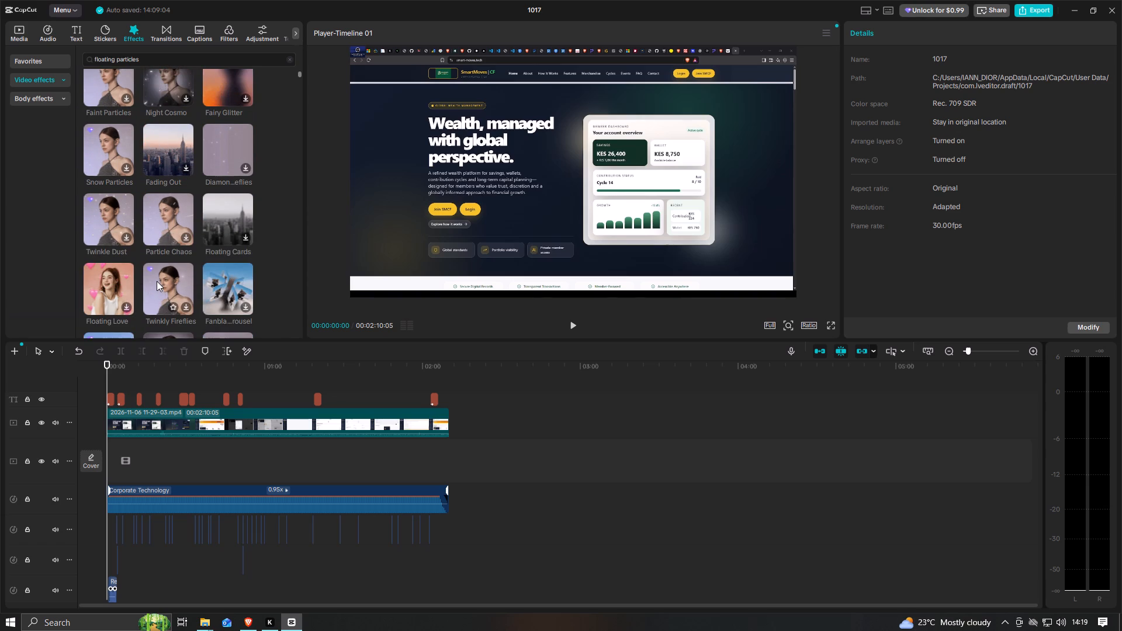
{"action": "scroll", "coordinate": [157, 281], "scroll_direction": "down", "scroll_amount": 3}
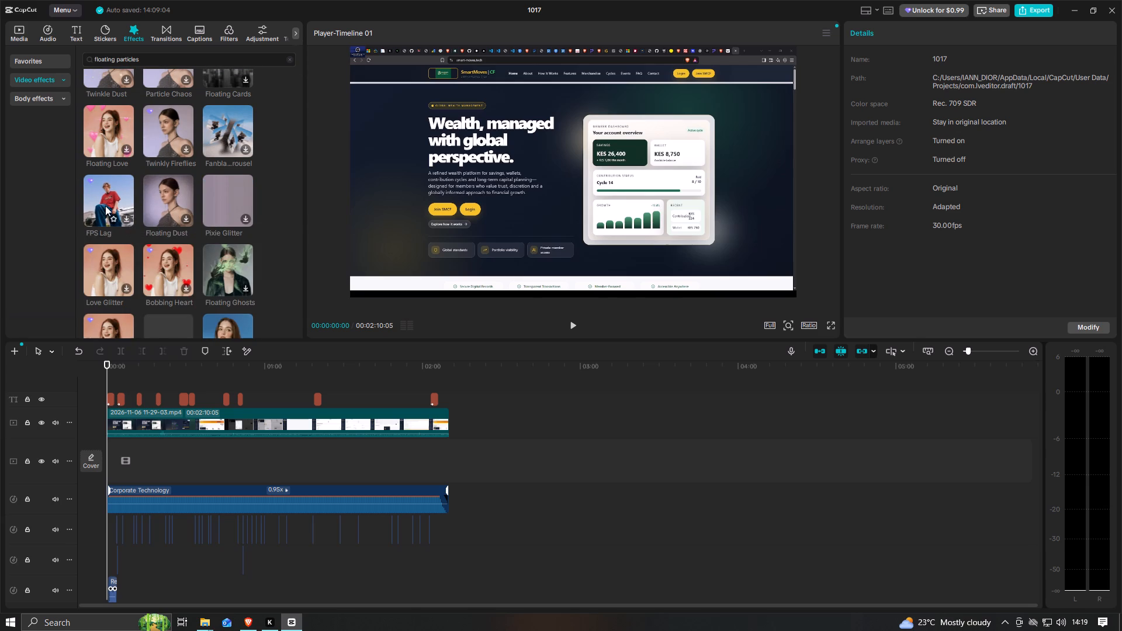
{"action": "scroll", "coordinate": [181, 287], "scroll_direction": "down", "scroll_amount": 1}
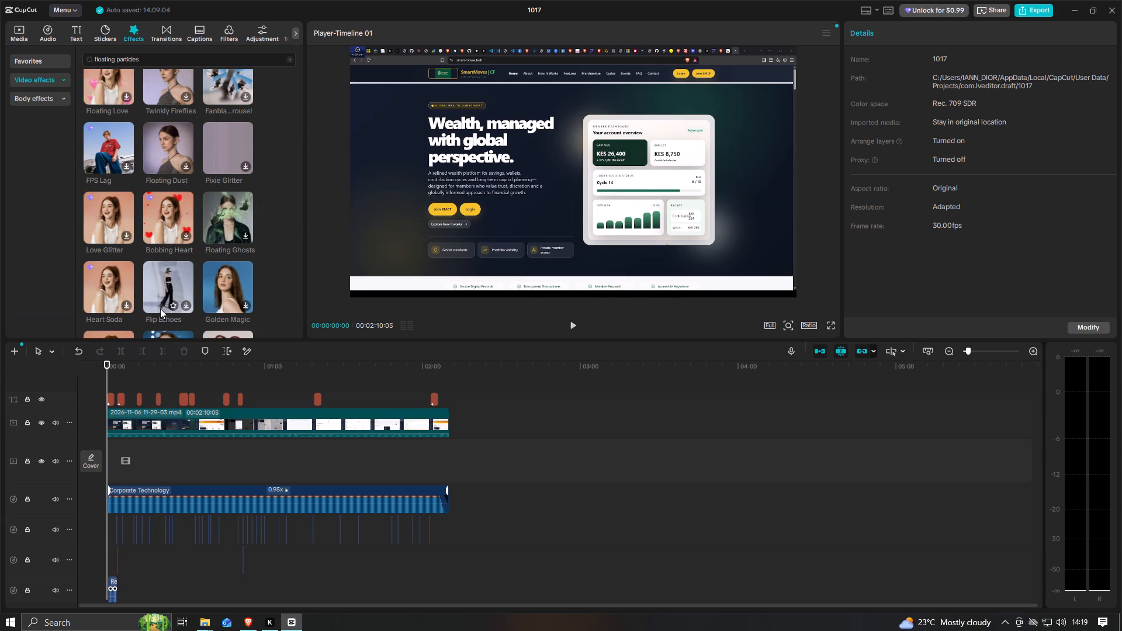
{"action": "scroll", "coordinate": [181, 301], "scroll_direction": "down", "scroll_amount": 3}
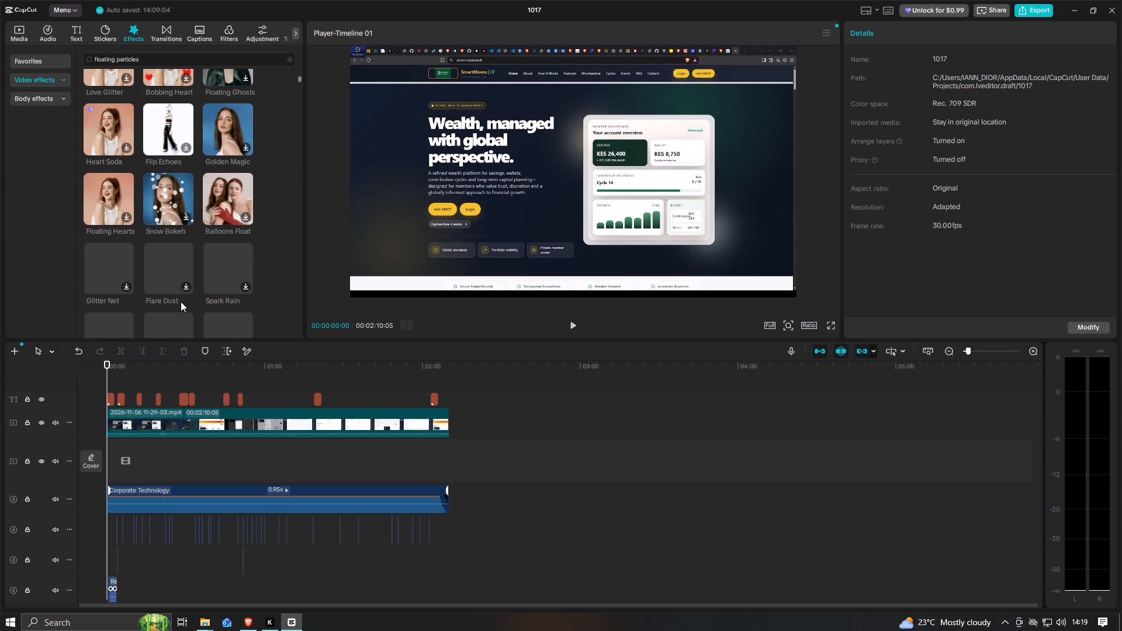
{"action": "scroll", "coordinate": [189, 259], "scroll_direction": "down", "scroll_amount": 2}
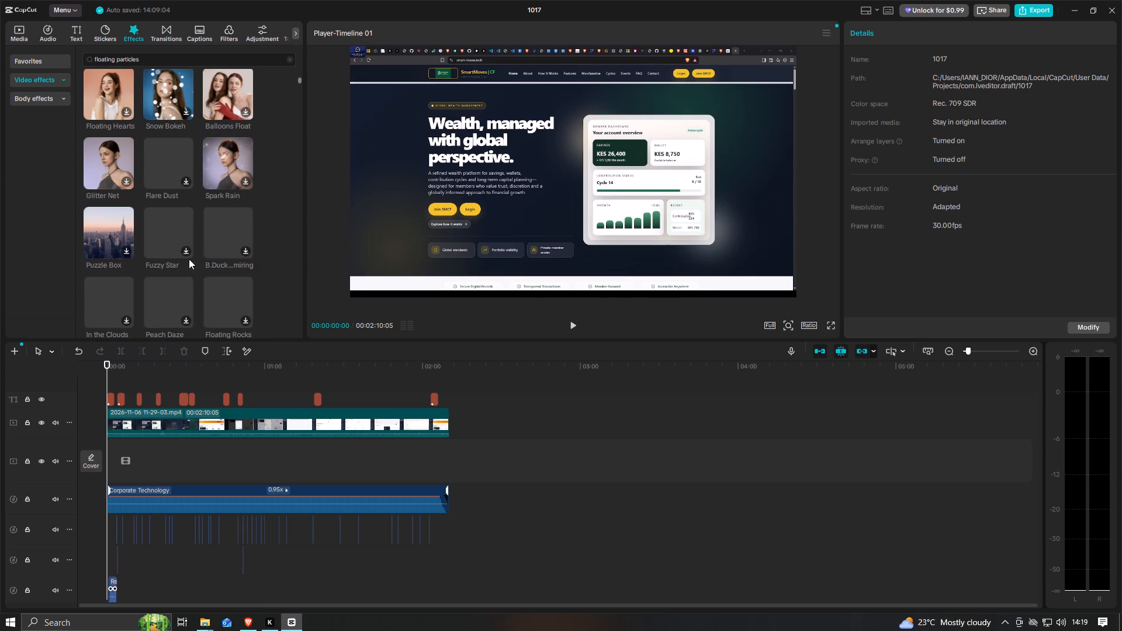
{"action": "scroll", "coordinate": [189, 259], "scroll_direction": "down", "scroll_amount": 1}
{"action": "scroll", "coordinate": [189, 259], "scroll_direction": "up", "scroll_amount": 2}
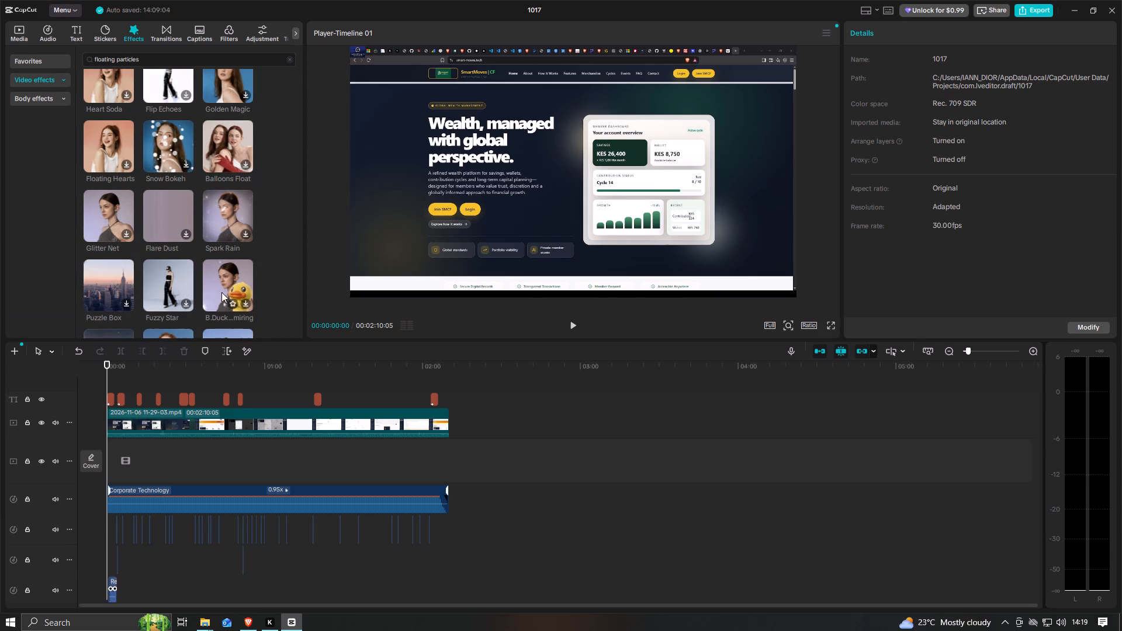
{"action": "scroll", "coordinate": [221, 292], "scroll_direction": "down", "scroll_amount": 1}
{"action": "scroll", "coordinate": [238, 239], "scroll_direction": "down", "scroll_amount": 4}
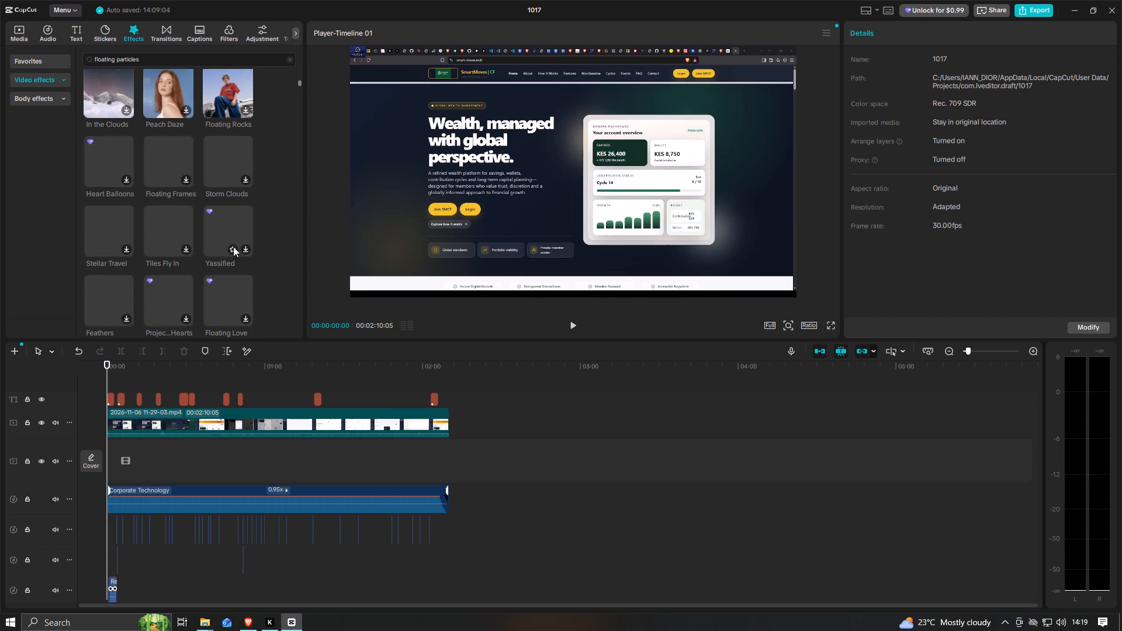
{"action": "scroll", "coordinate": [162, 238], "scroll_direction": "down", "scroll_amount": 2}
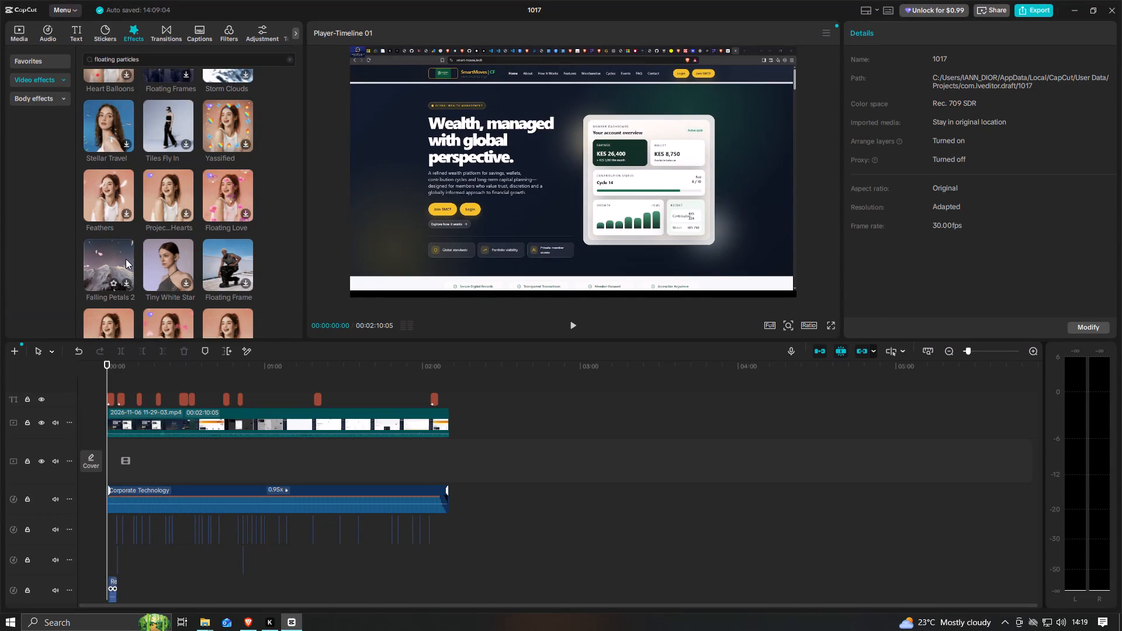
{"action": "scroll", "coordinate": [126, 259], "scroll_direction": "down", "scroll_amount": 3}
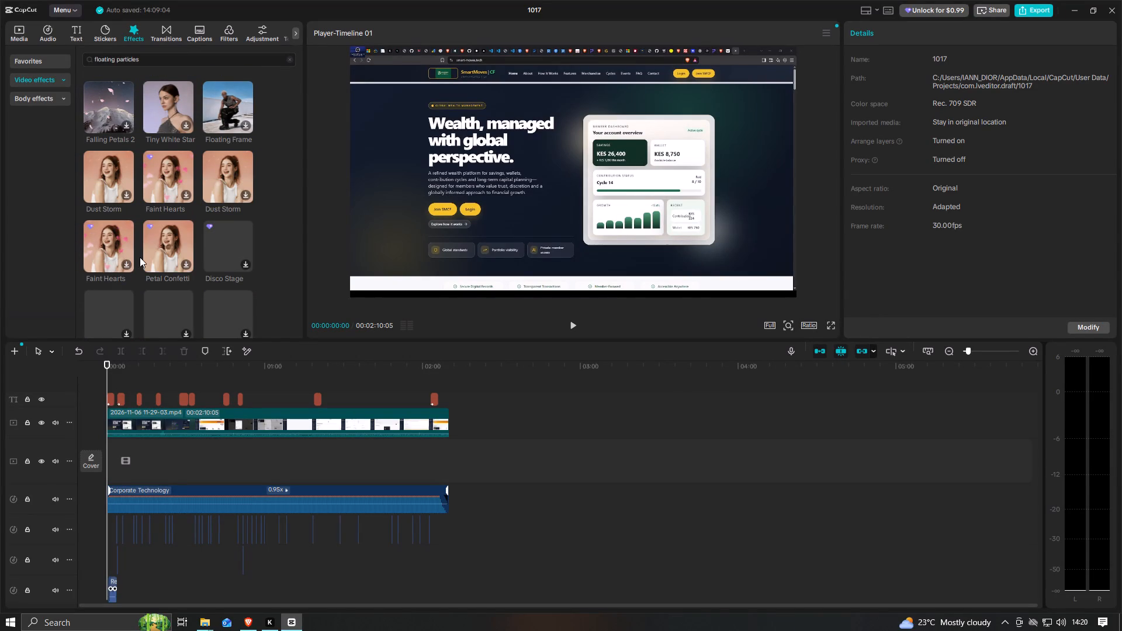
{"action": "scroll", "coordinate": [140, 257], "scroll_direction": "down", "scroll_amount": 1}
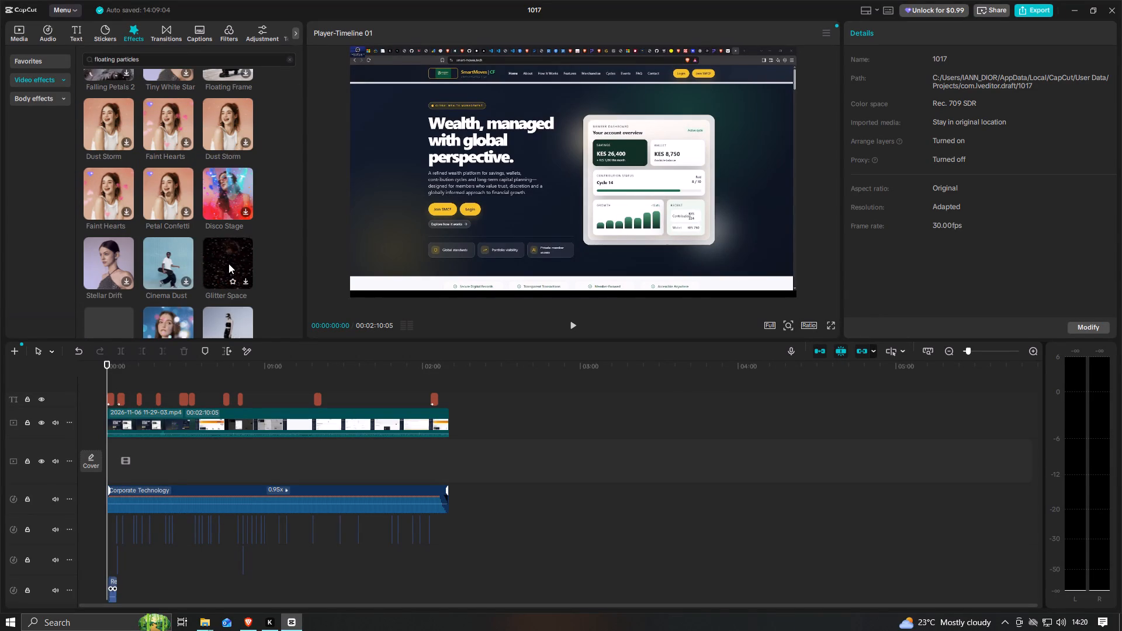
{"action": "scroll", "coordinate": [200, 290], "scroll_direction": "down", "scroll_amount": 1}
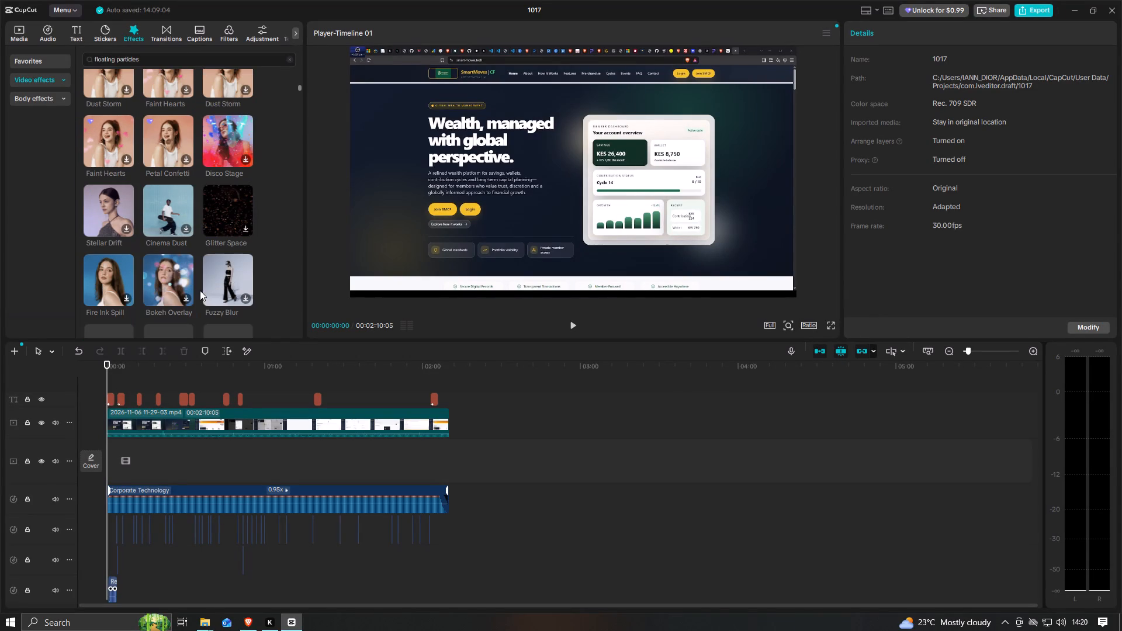
{"action": "scroll", "coordinate": [188, 300], "scroll_direction": "down", "scroll_amount": 1}
{"action": "scroll", "coordinate": [188, 300], "scroll_direction": "up", "scroll_amount": 1}
{"action": "scroll", "coordinate": [188, 300], "scroll_direction": "down", "scroll_amount": 1}
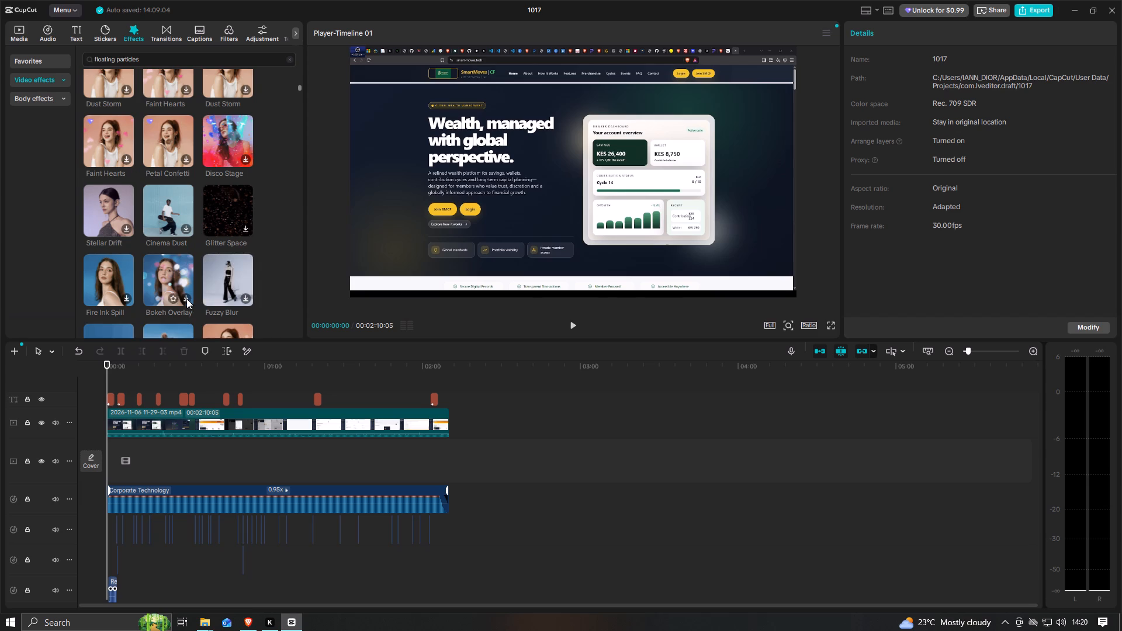
{"action": "scroll", "coordinate": [179, 287], "scroll_direction": "down", "scroll_amount": 4}
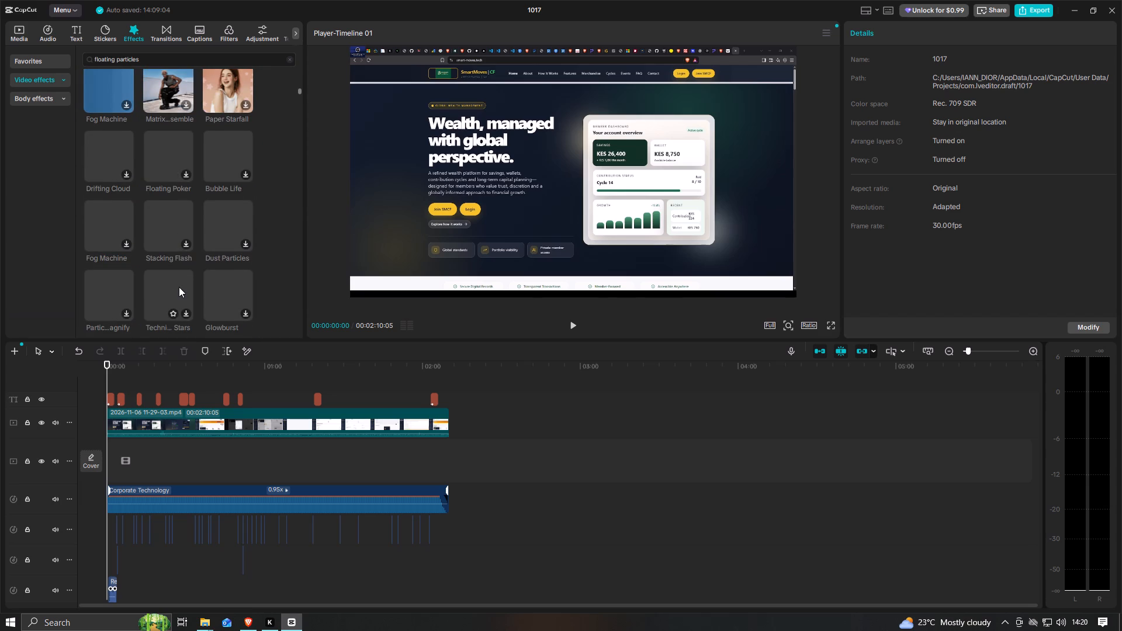
{"action": "scroll", "coordinate": [179, 287], "scroll_direction": "down", "scroll_amount": 2}
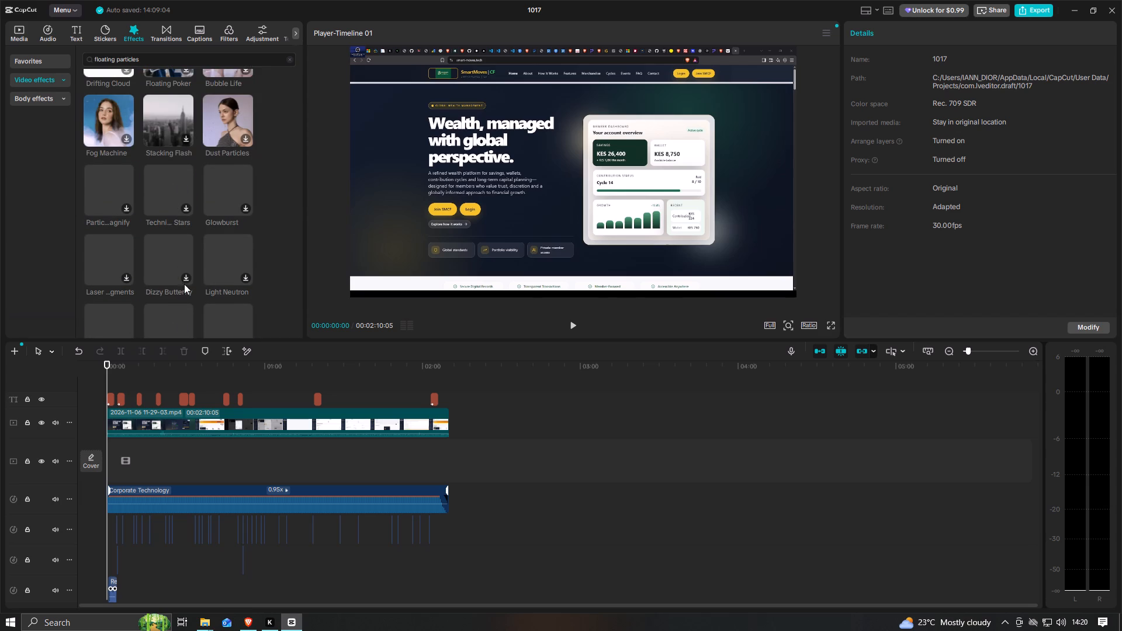
{"action": "scroll", "coordinate": [214, 240], "scroll_direction": "up", "scroll_amount": 7}
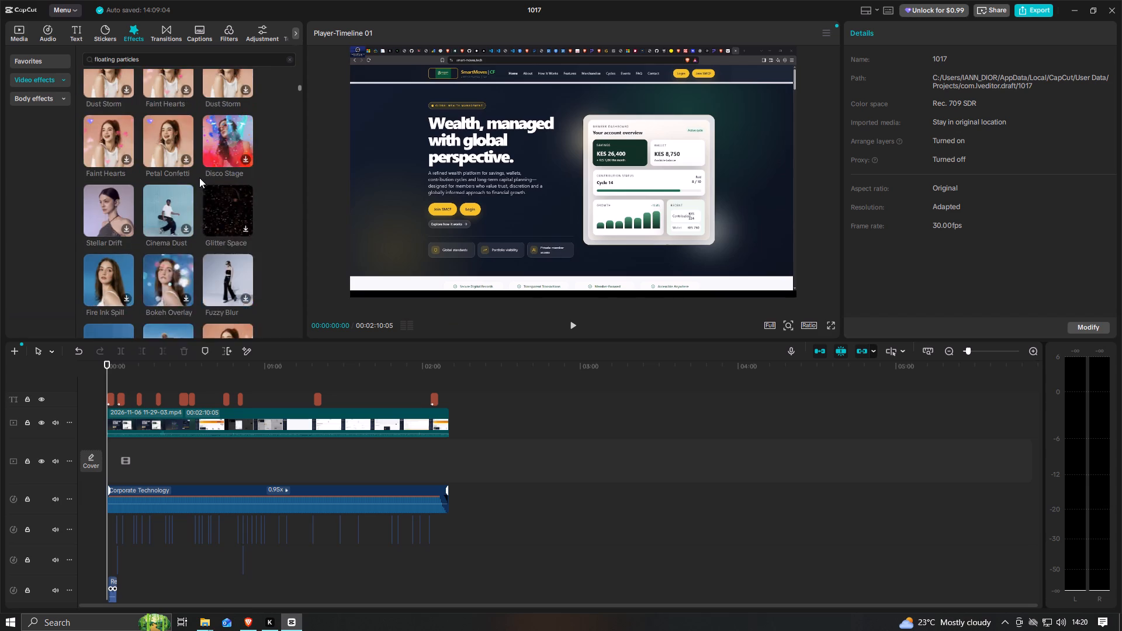
{"action": "scroll", "coordinate": [199, 178], "scroll_direction": "down", "scroll_amount": 1}
{"action": "scroll", "coordinate": [199, 178], "scroll_direction": "up", "scroll_amount": 20}
{"action": "scroll", "coordinate": [199, 178], "scroll_direction": "up", "scroll_amount": 3}
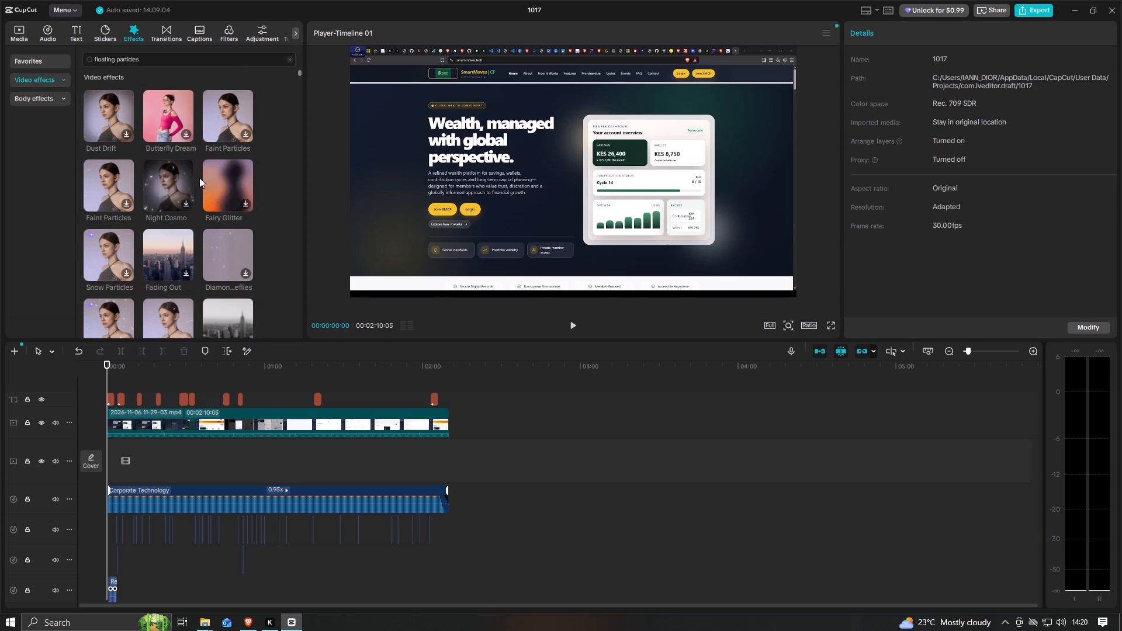
{"action": "scroll", "coordinate": [199, 178], "scroll_direction": "up", "scroll_amount": 2}
Download the Fading Out effect and add it near the end of the video at 00:02:08:06.
{"action": "left_click_drag", "start_coordinate": [106, 372], "coordinate": [445, 417]}
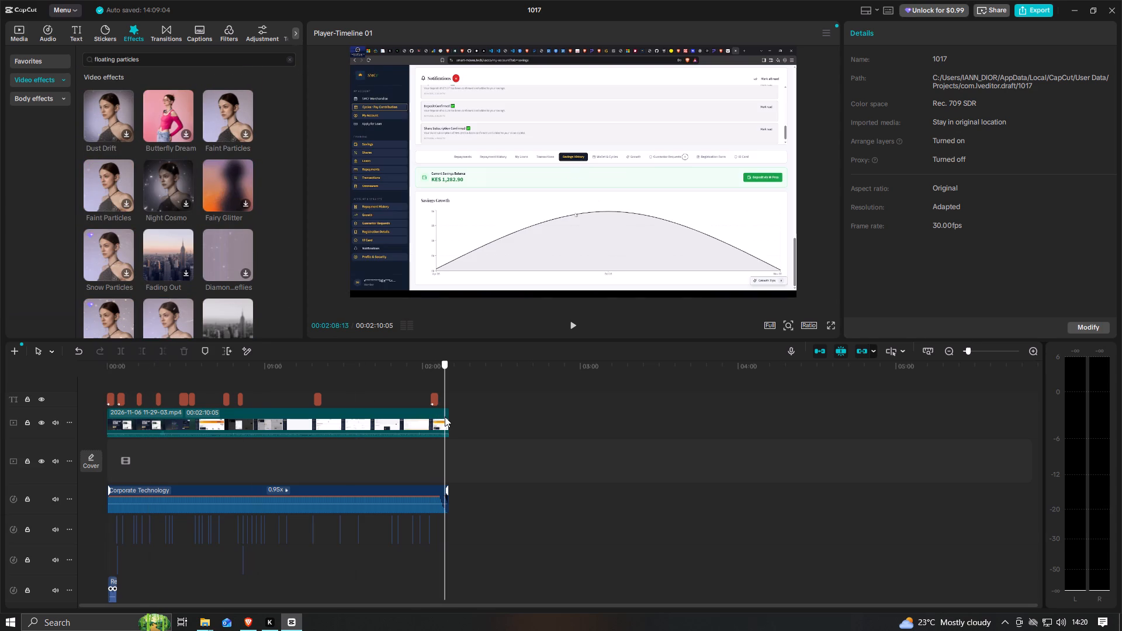
{"action": "left_click_drag", "start_coordinate": [445, 417], "coordinate": [446, 417]}
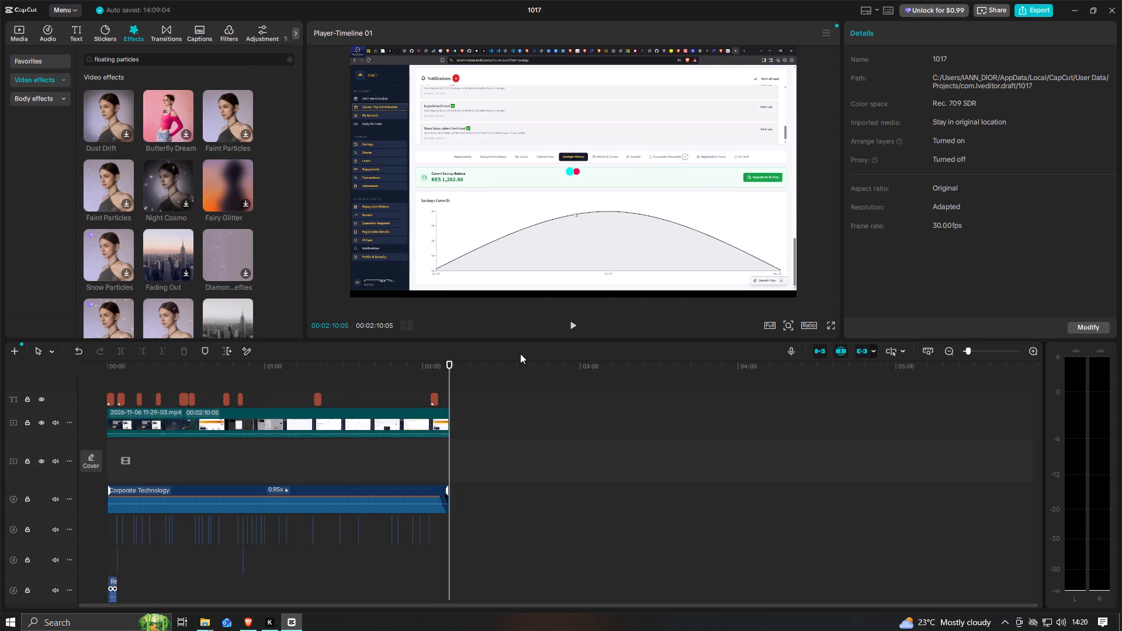
{"action": "left_click_drag", "start_coordinate": [451, 372], "coordinate": [444, 374]}
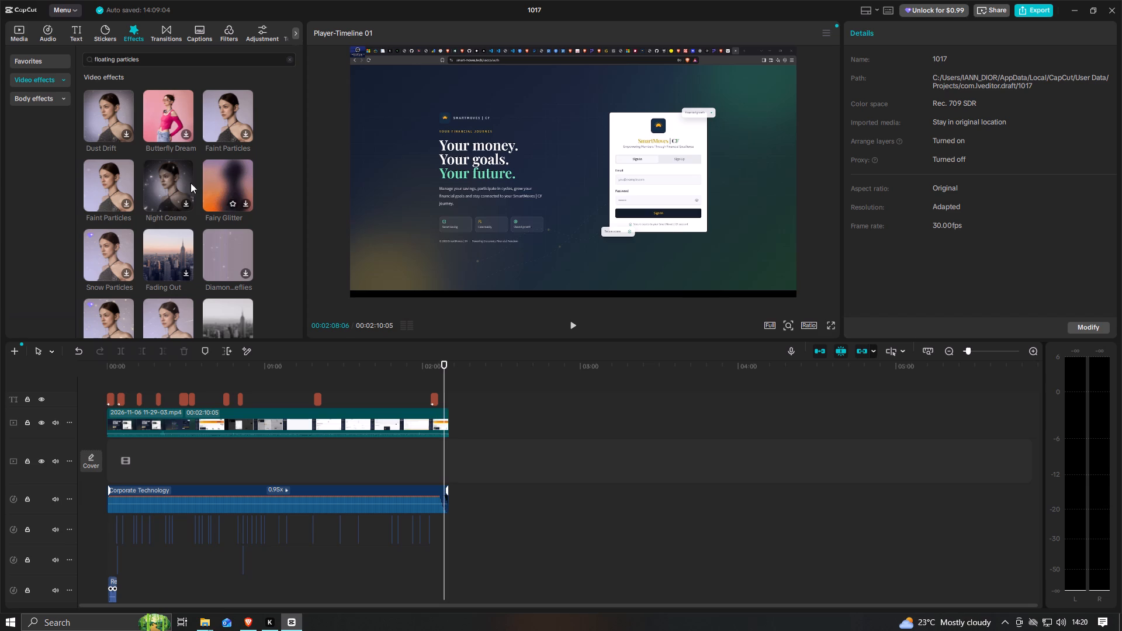
{"action": "left_click", "coordinate": [186, 273]}
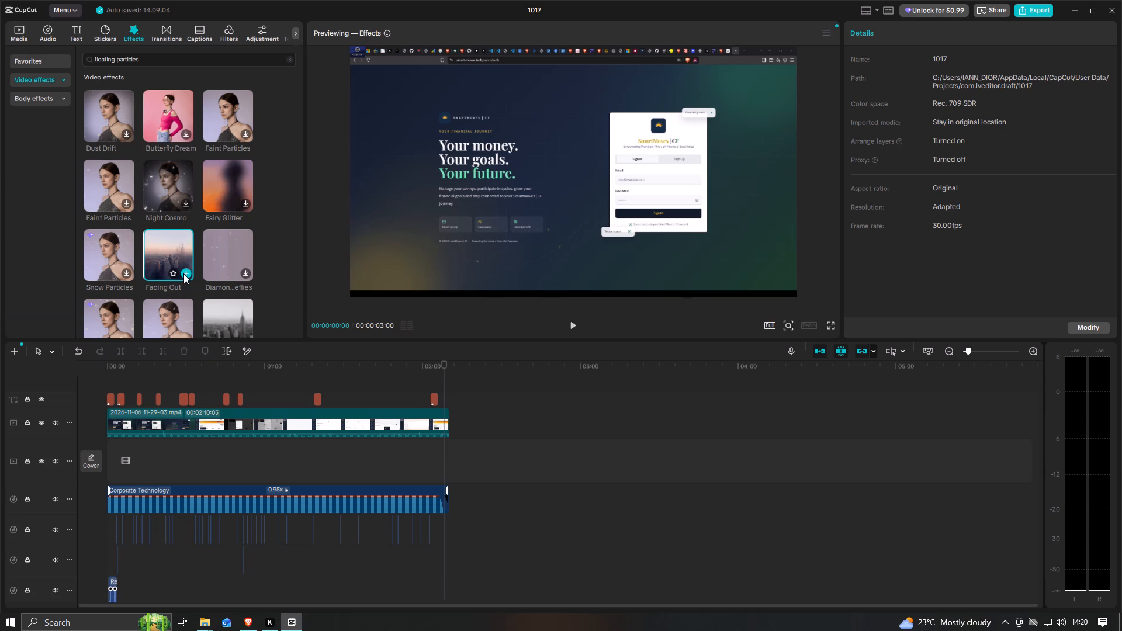
{"action": "left_click", "coordinate": [183, 273]}
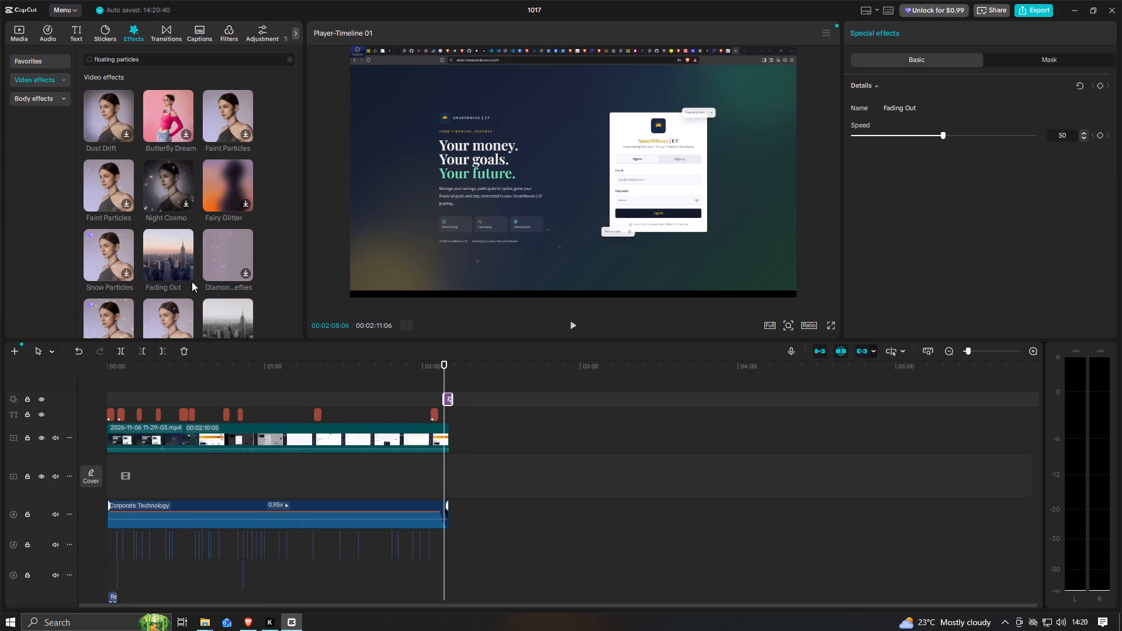
Return the playhead to 00:00:00:00 and examine more floating particles effects for one that suits the video's opening.
{"action": "scroll", "coordinate": [187, 276], "scroll_direction": "down", "scroll_amount": 1}
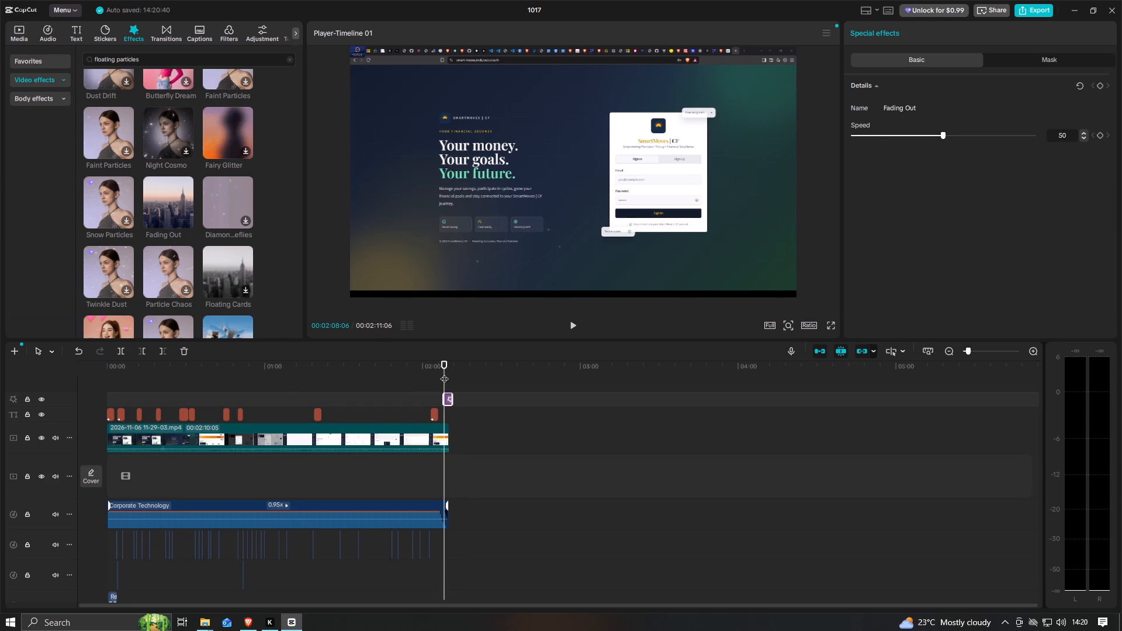
{"action": "left_click_drag", "start_coordinate": [444, 373], "coordinate": [0, 353]}
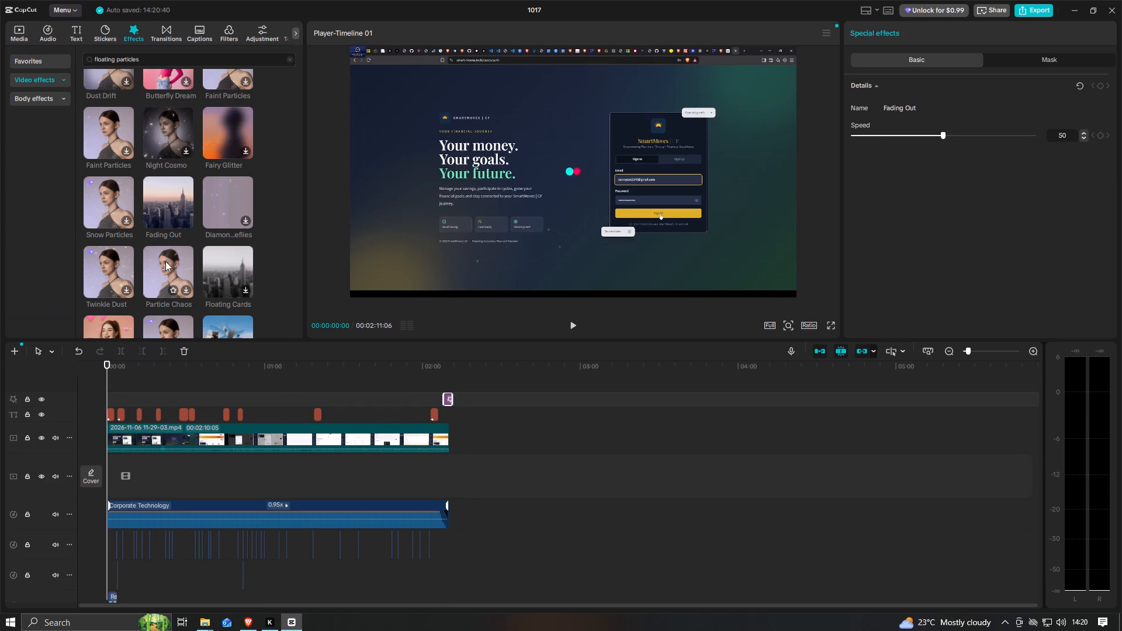
{"action": "scroll", "coordinate": [165, 261], "scroll_direction": "down", "scroll_amount": 1}
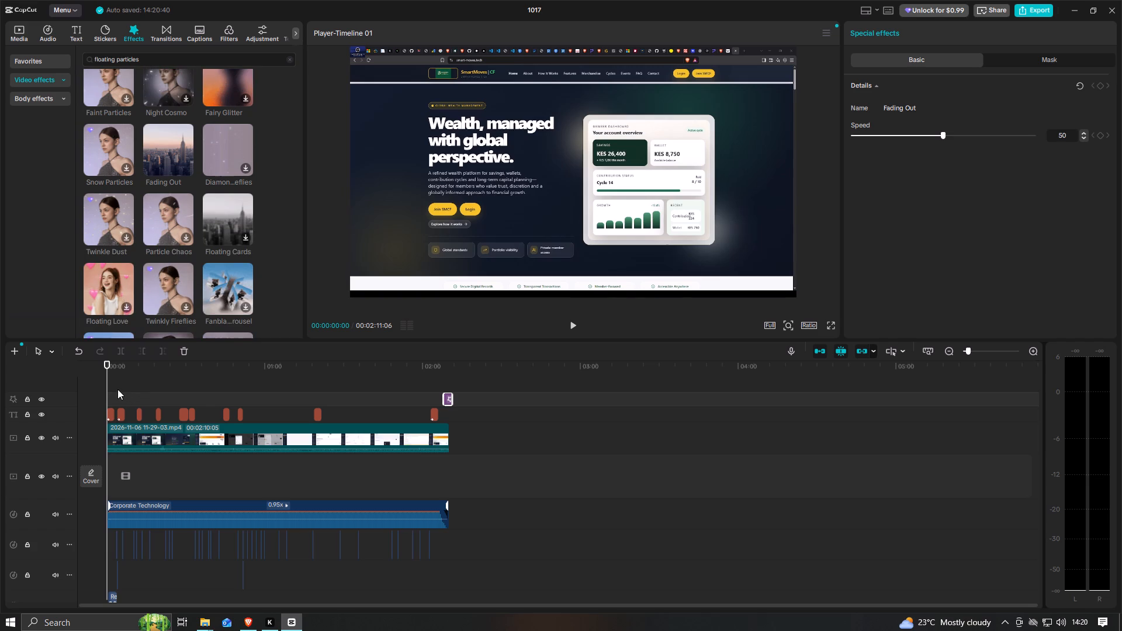
{"action": "left_click", "coordinate": [109, 379]}
{"action": "scroll", "coordinate": [159, 261], "scroll_direction": "down", "scroll_amount": 1}
{"action": "scroll", "coordinate": [159, 261], "scroll_direction": "up", "scroll_amount": 1}
{"action": "scroll", "coordinate": [159, 261], "scroll_direction": "down", "scroll_amount": 1}
{"action": "scroll", "coordinate": [159, 261], "scroll_direction": "up", "scroll_amount": 1}
{"action": "scroll", "coordinate": [159, 261], "scroll_direction": "down", "scroll_amount": 5}
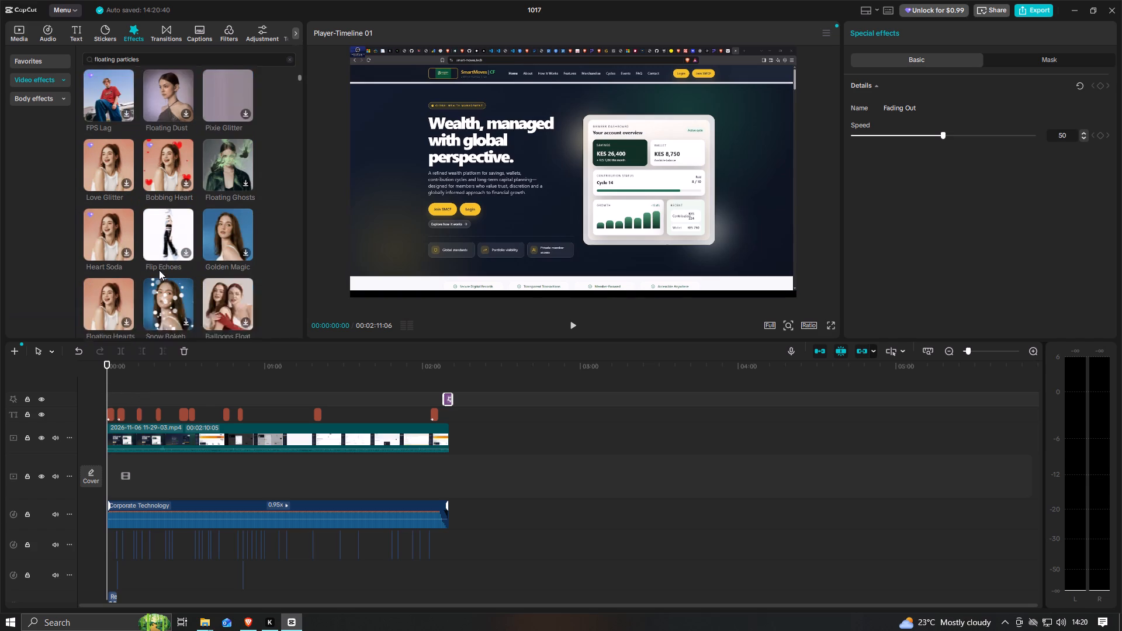
{"action": "scroll", "coordinate": [159, 270], "scroll_direction": "down", "scroll_amount": 2}
{"action": "scroll", "coordinate": [159, 270], "scroll_direction": "up", "scroll_amount": 2}
{"action": "scroll", "coordinate": [159, 270], "scroll_direction": "down", "scroll_amount": 7}
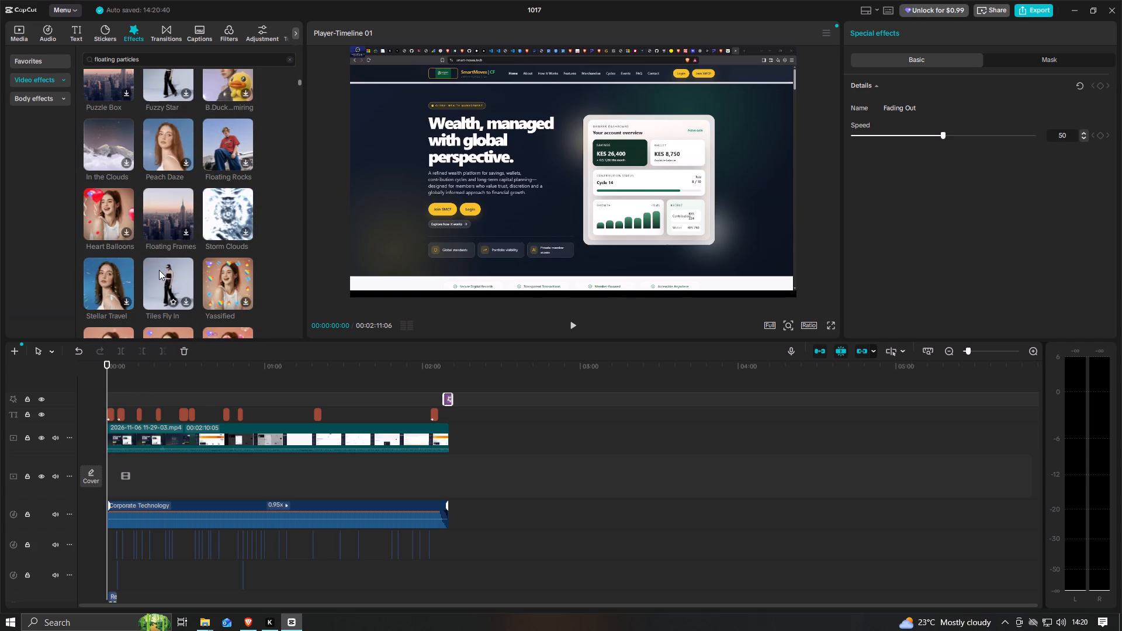
{"action": "scroll", "coordinate": [159, 270], "scroll_direction": "down", "scroll_amount": 1}
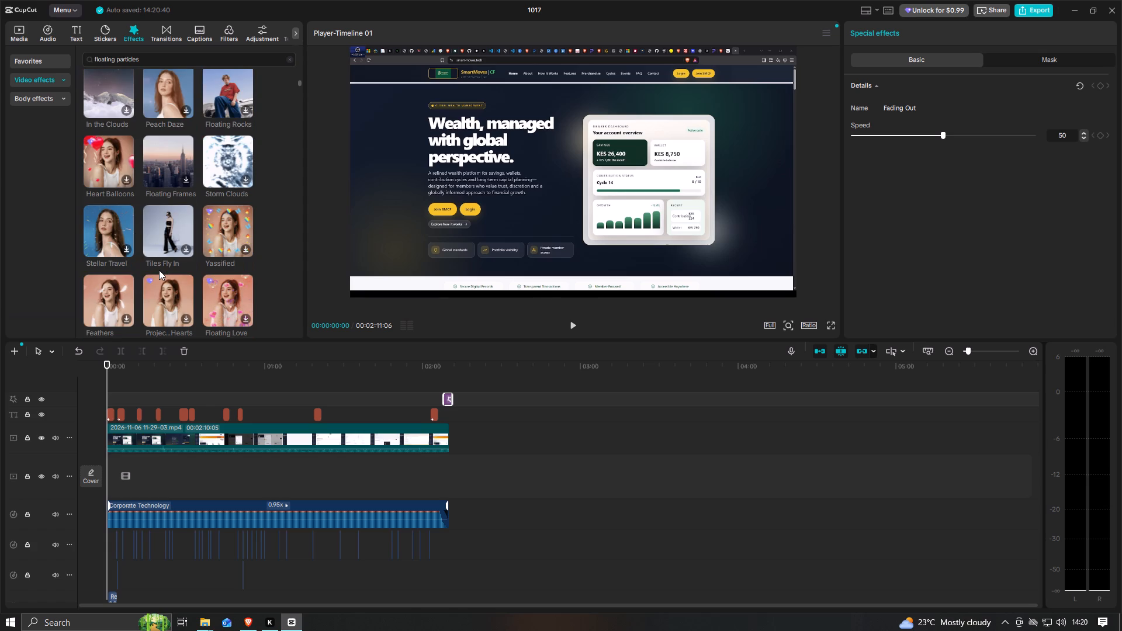
{"action": "scroll", "coordinate": [159, 270], "scroll_direction": "down", "scroll_amount": 2}
{"action": "scroll", "coordinate": [171, 220], "scroll_direction": "down", "scroll_amount": 1}
{"action": "scroll", "coordinate": [171, 220], "scroll_direction": "up", "scroll_amount": 2}
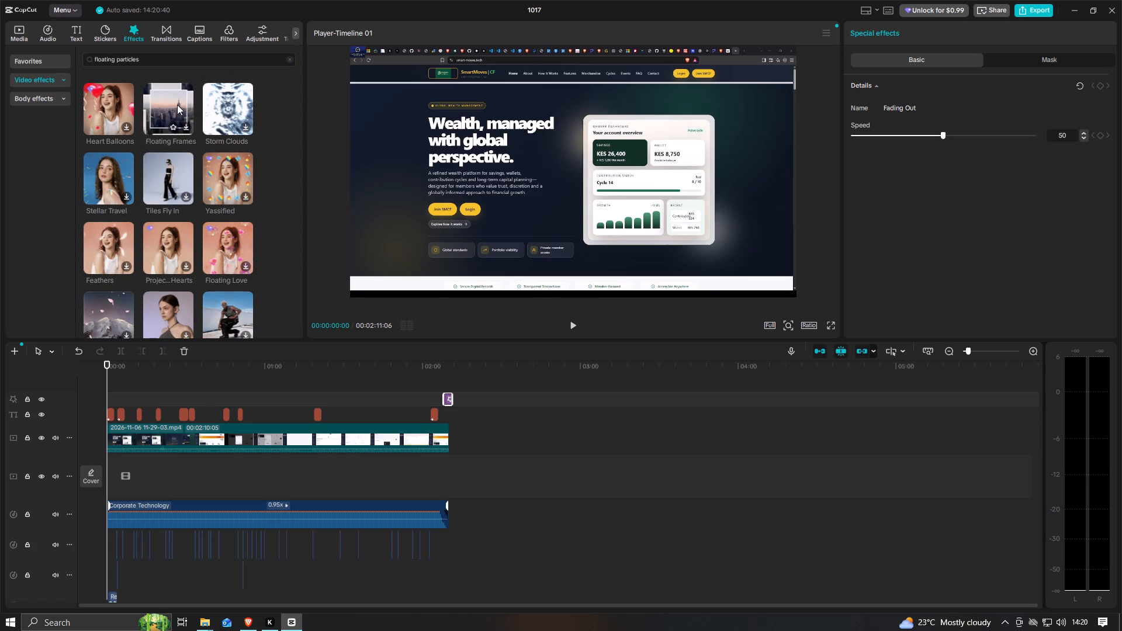
{"action": "scroll", "coordinate": [181, 306], "scroll_direction": "down", "scroll_amount": 1}
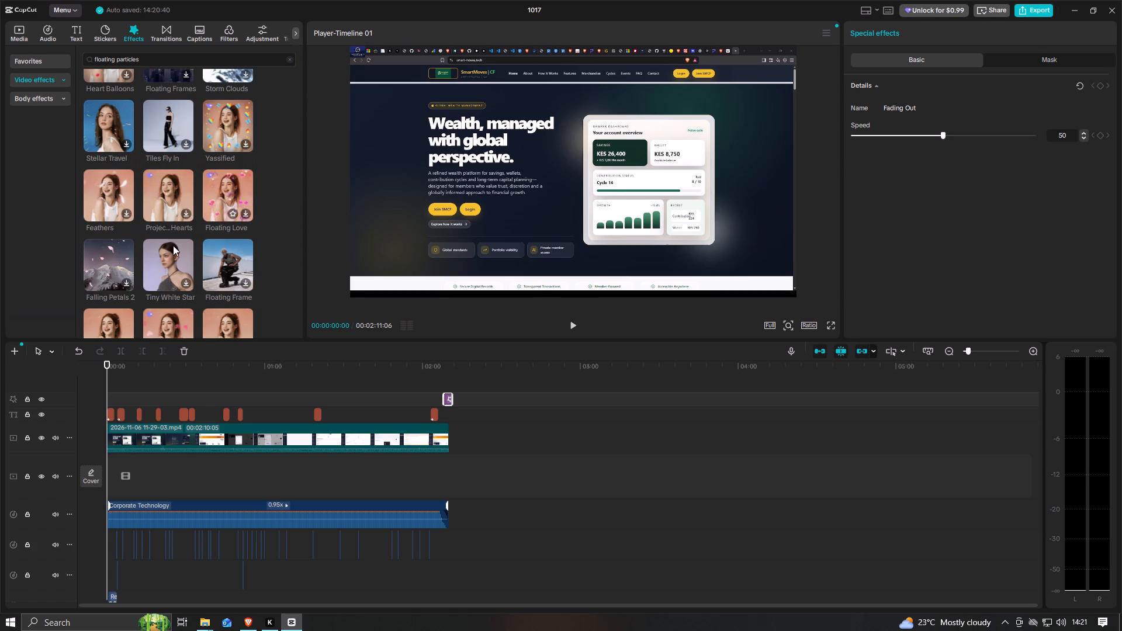
{"action": "scroll", "coordinate": [169, 256], "scroll_direction": "down", "scroll_amount": 3}
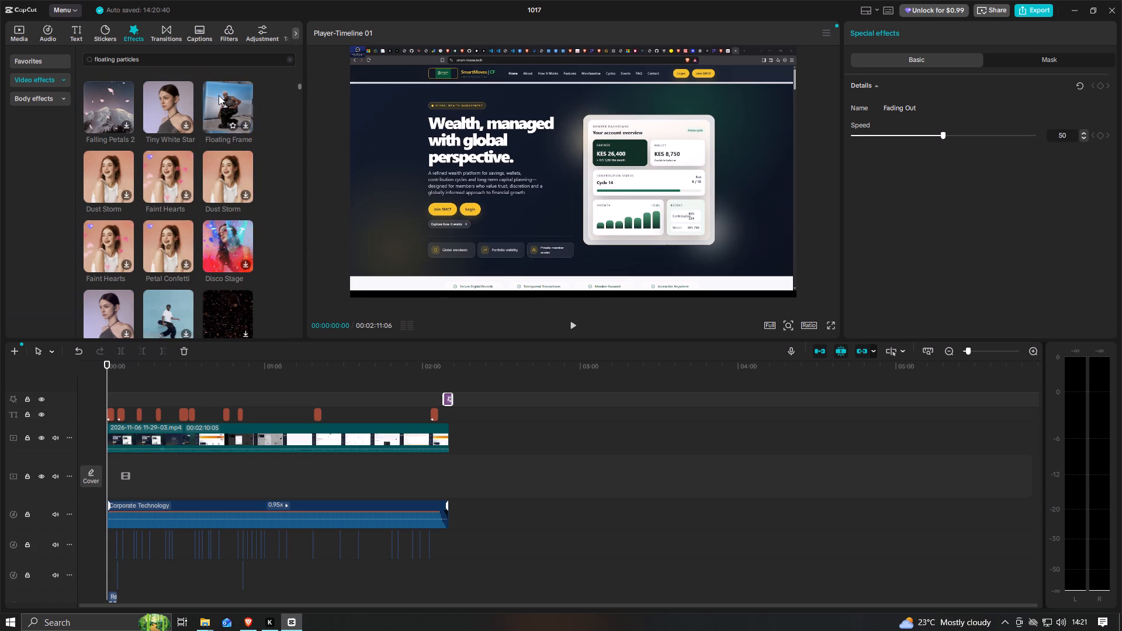
{"action": "scroll", "coordinate": [168, 211], "scroll_direction": "down", "scroll_amount": 1}
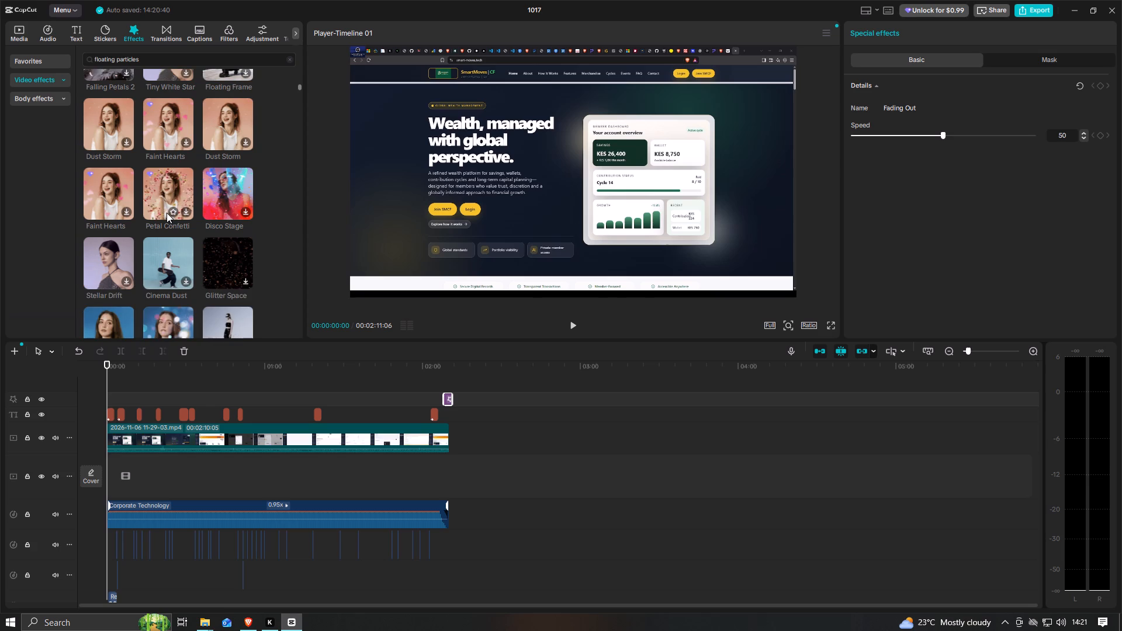
{"action": "scroll", "coordinate": [167, 213], "scroll_direction": "down", "scroll_amount": 1}
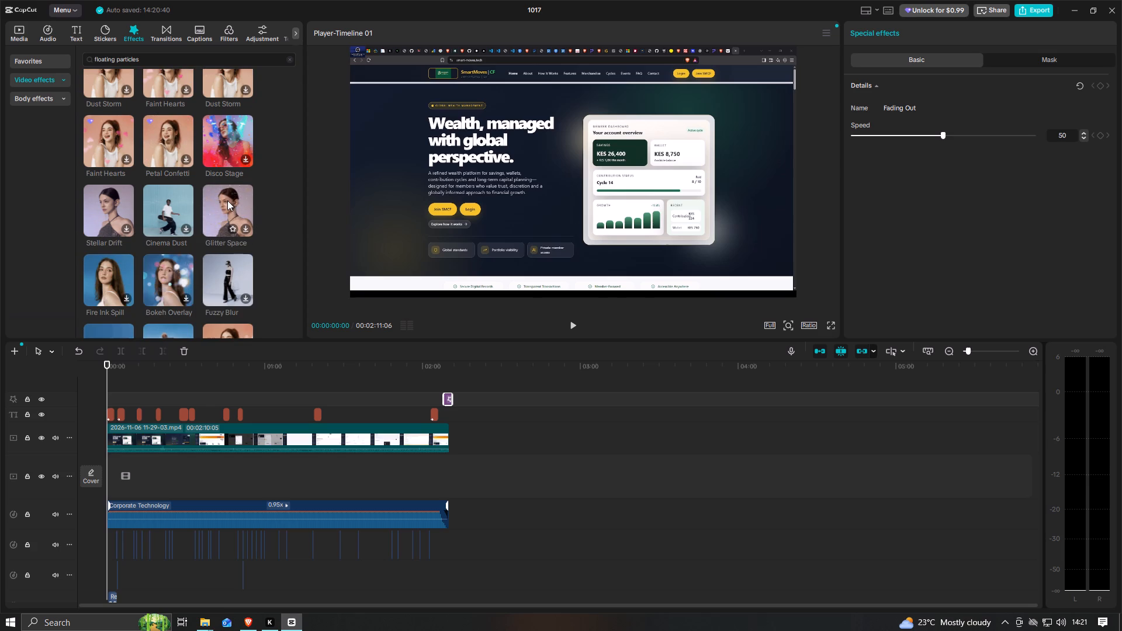
{"action": "scroll", "coordinate": [227, 200], "scroll_direction": "down", "scroll_amount": 3}
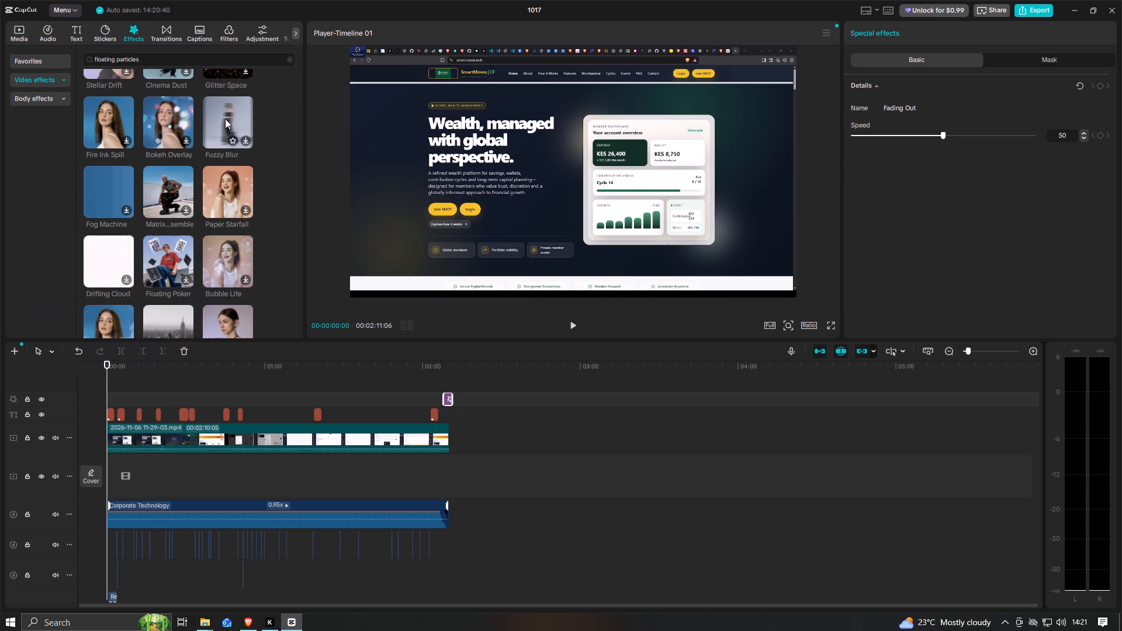
{"action": "scroll", "coordinate": [225, 119], "scroll_direction": "up", "scroll_amount": 4}
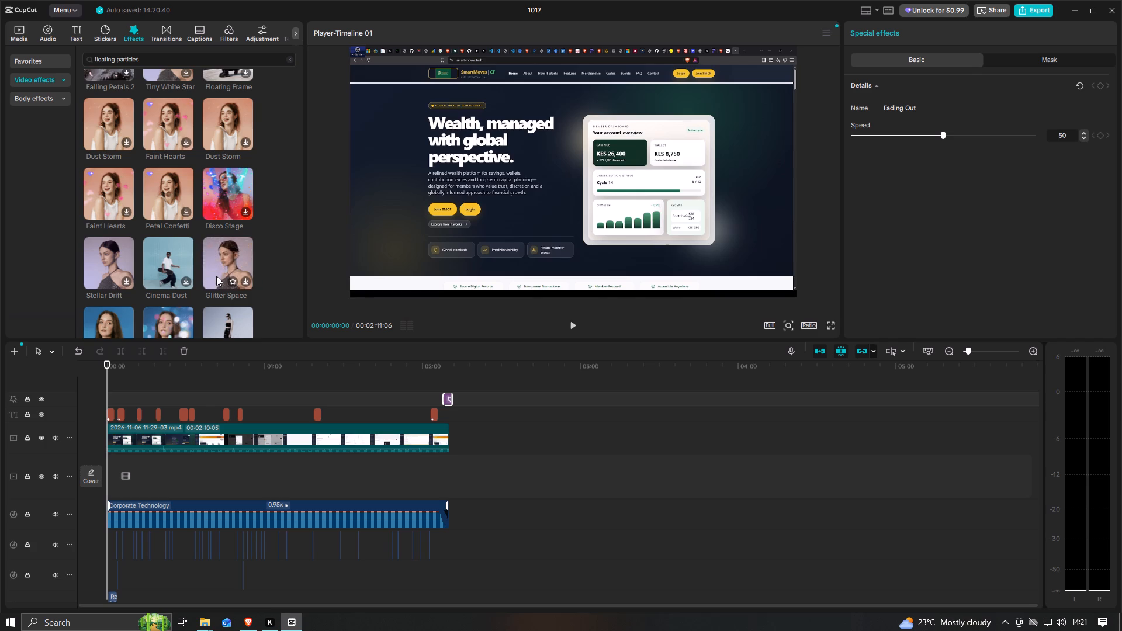
Download the Glitter Space effect and add it at the very start of the video.
{"action": "left_click", "coordinate": [248, 281]}
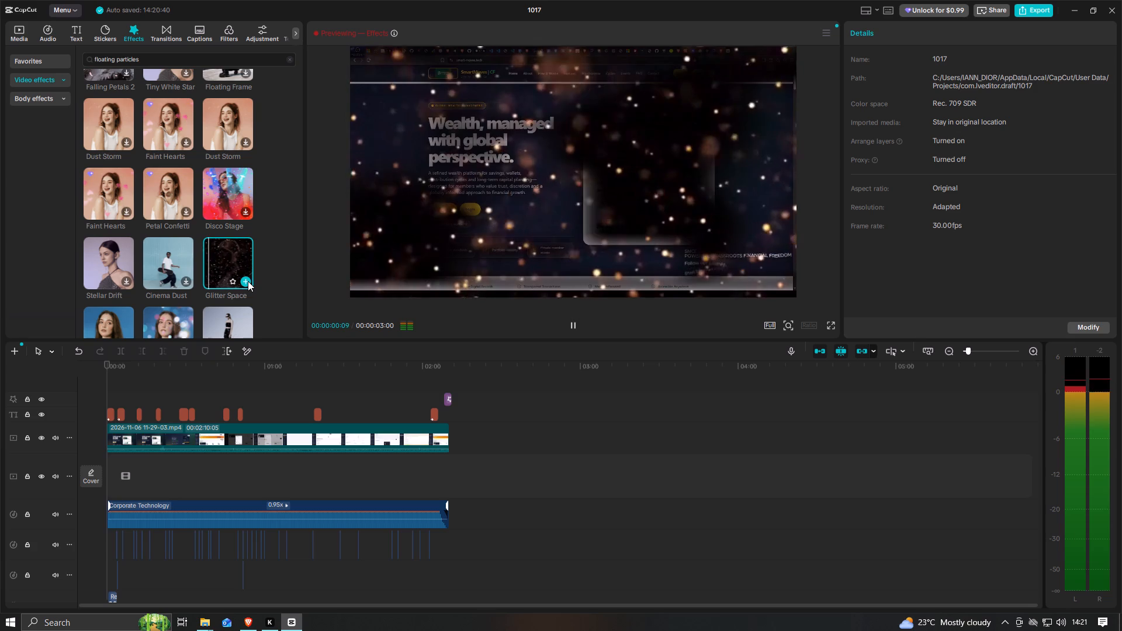
{"action": "left_click", "coordinate": [248, 281]}
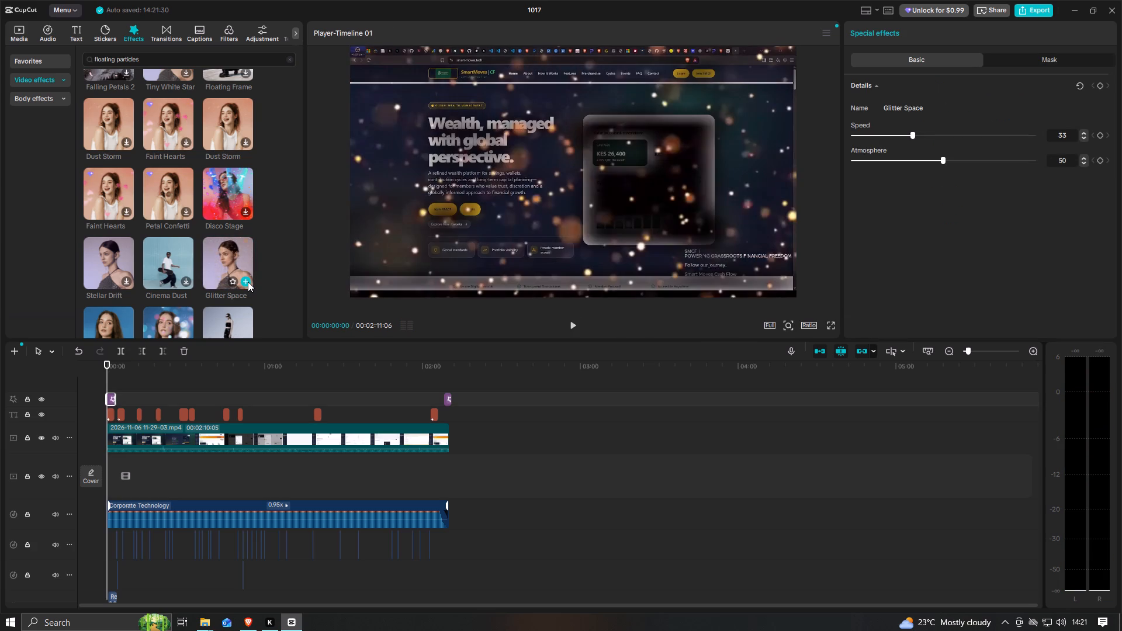
Add a default text at the video's start and replace its content with the copied text from "OUR JOURNEY STARTS HERE." through "smart-moves.tech".
{"action": "left_click", "coordinate": [75, 39]}
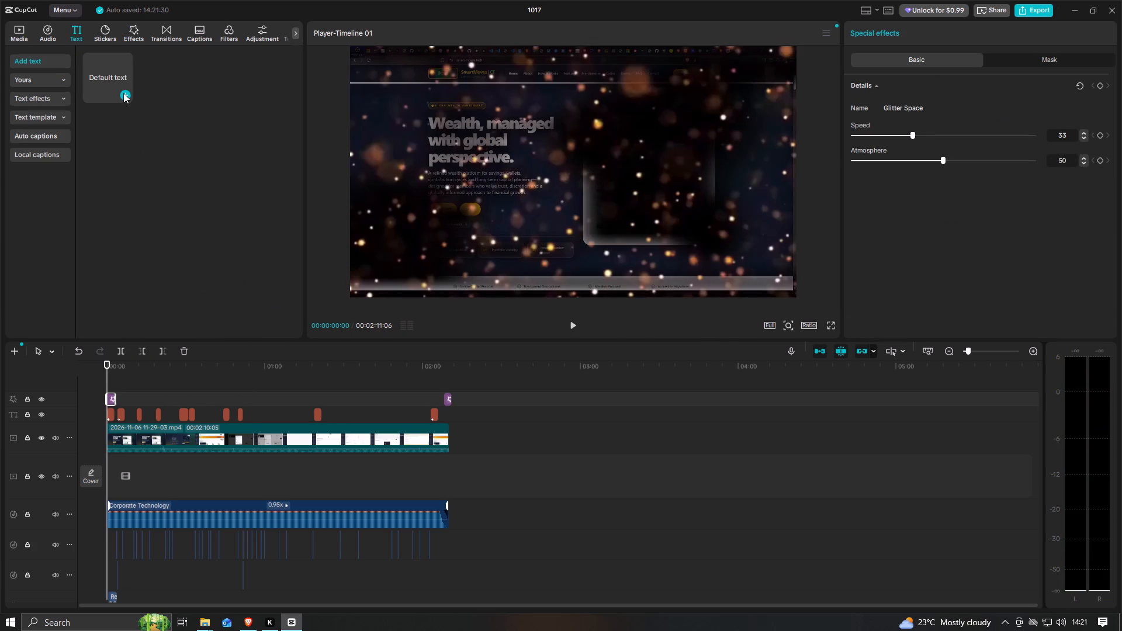
{"action": "left_click", "coordinate": [123, 93]}
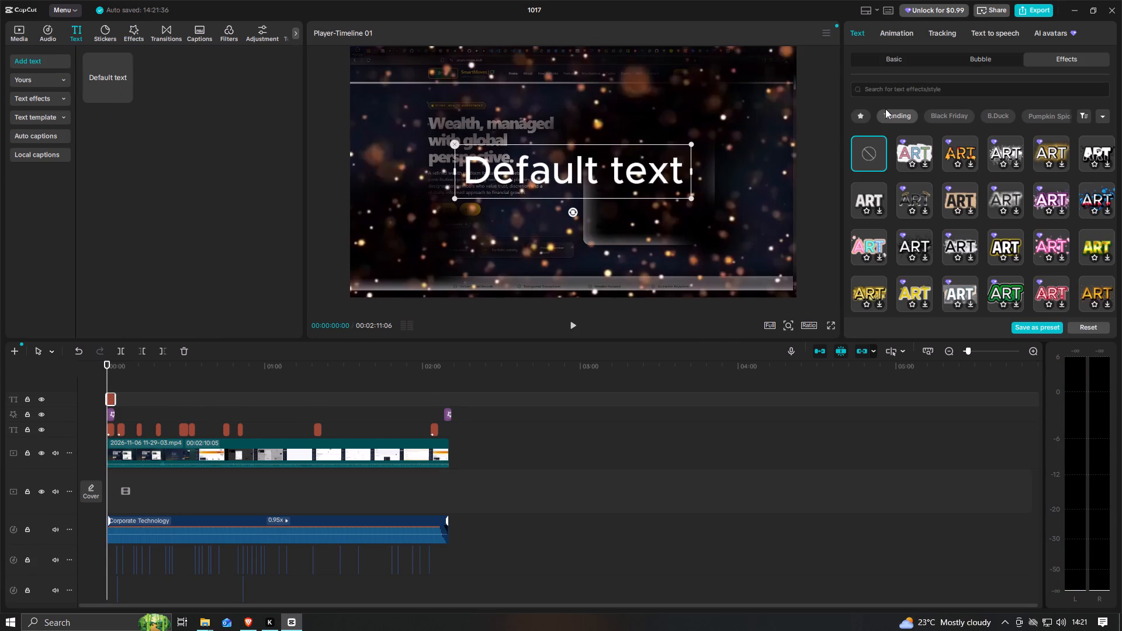
{"action": "left_click", "coordinate": [892, 60]}
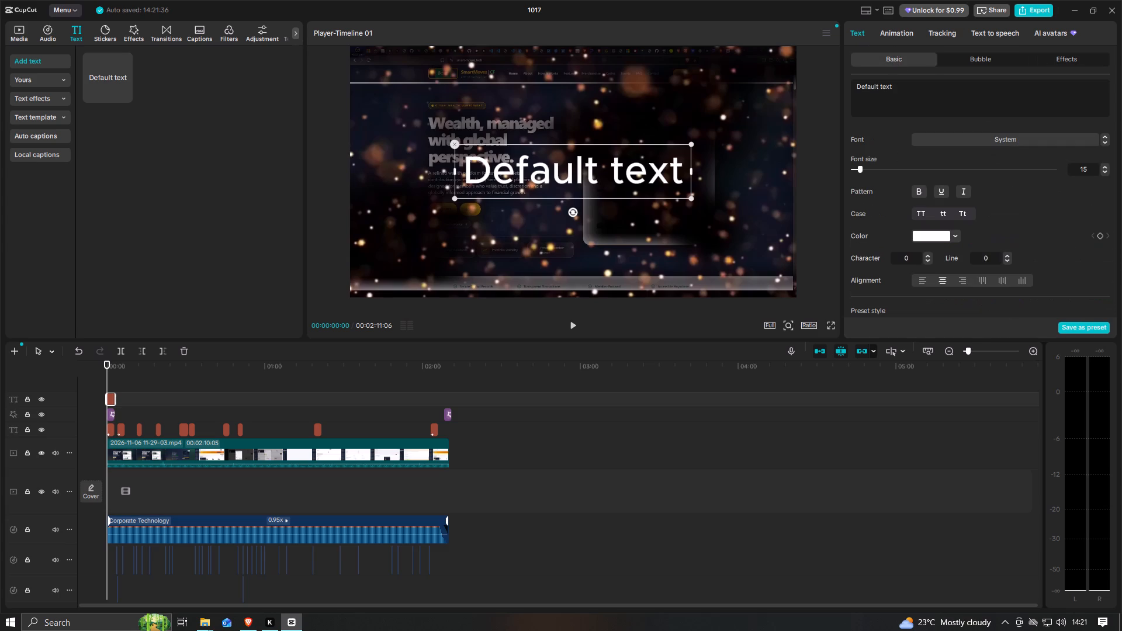
{"action": "left_click_drag", "start_coordinate": [902, 82], "coordinate": [674, 90]}
{"action": "left_click_drag", "start_coordinate": [895, 86], "coordinate": [784, 90]}
{"action": "key", "text": "ctrl+v"}
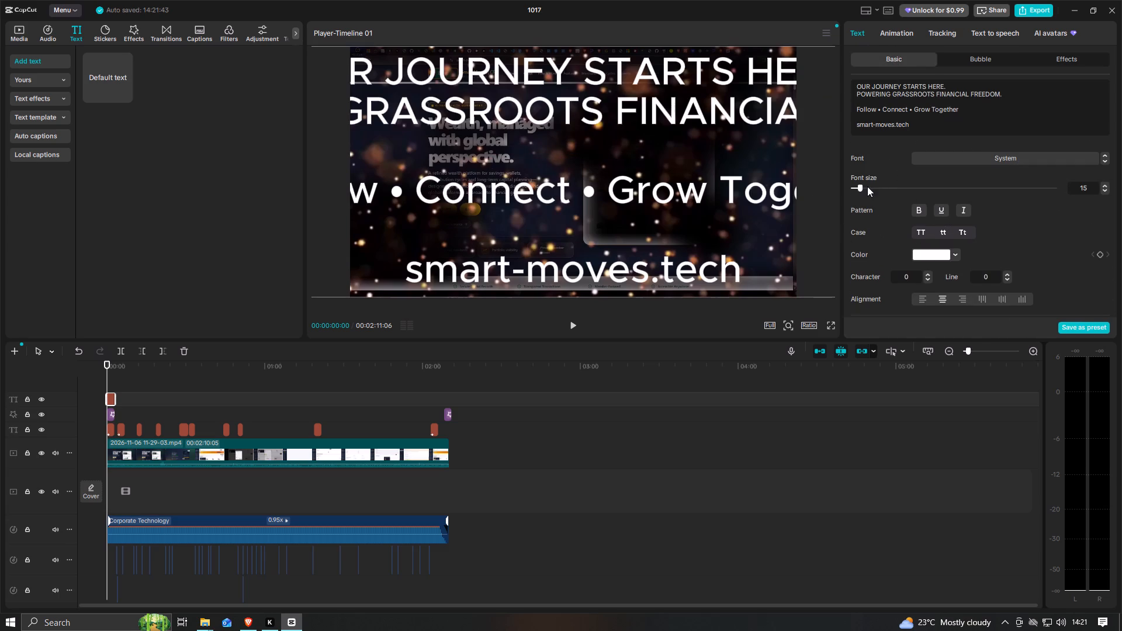
Set the new opening text's font size to 5 and make it bold.
{"action": "left_click_drag", "start_coordinate": [859, 187], "coordinate": [799, 188]}
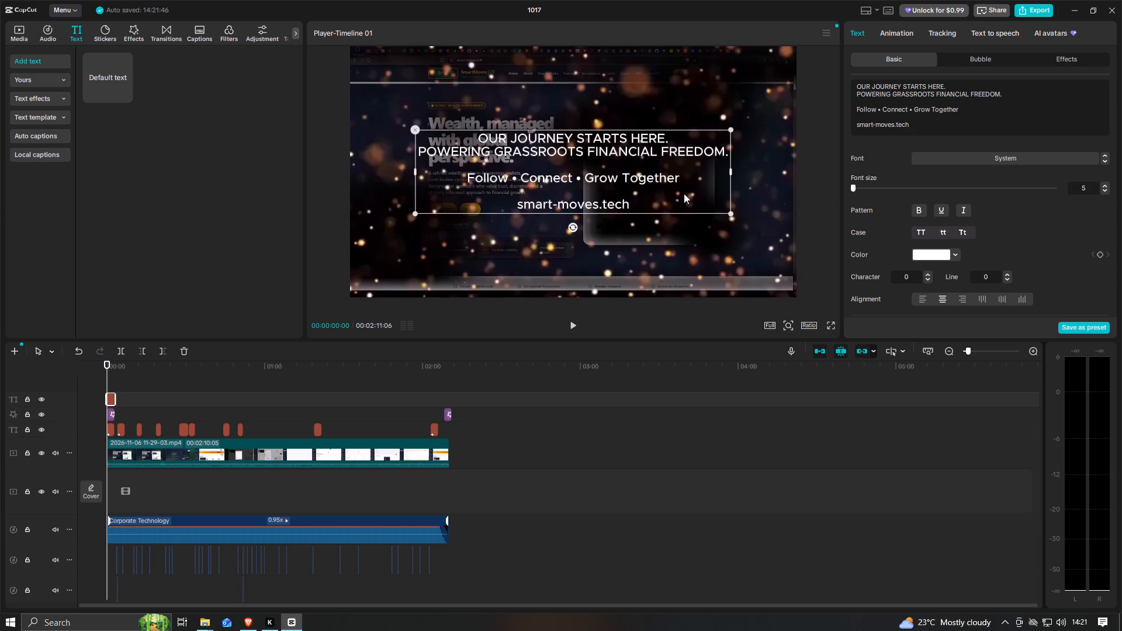
{"action": "left_click", "coordinate": [916, 208]}
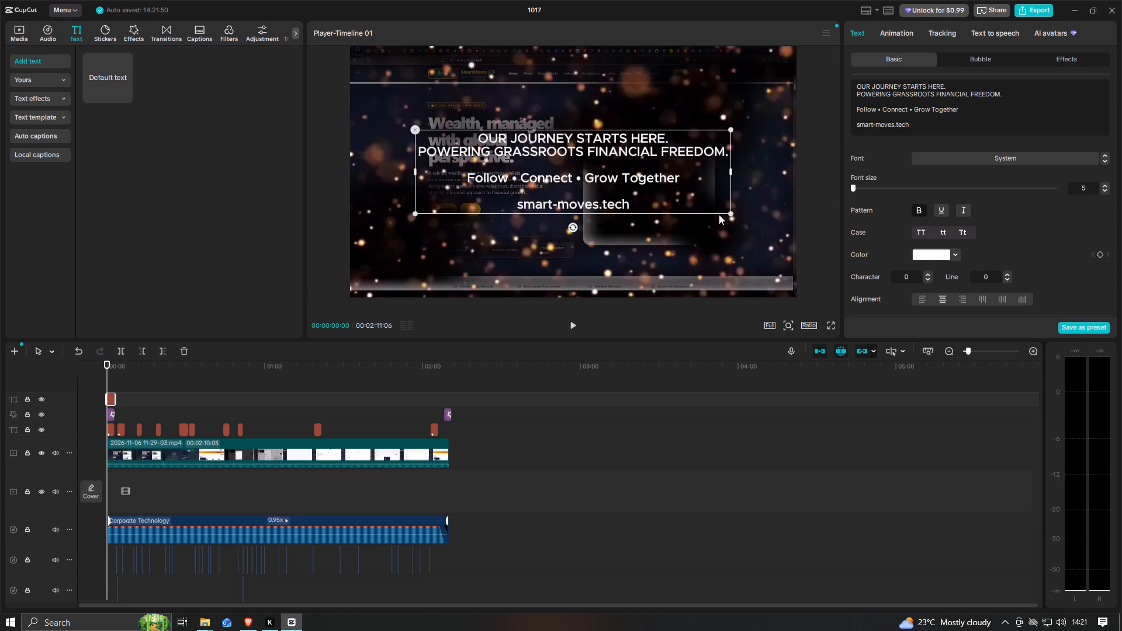
Set the opening text's character spacing to 2 and its line spacing to 1.
{"action": "double_click", "coordinate": [926, 273]}
{"action": "triple_click", "coordinate": [1005, 274]}
{"action": "double_click", "coordinate": [1005, 274]}
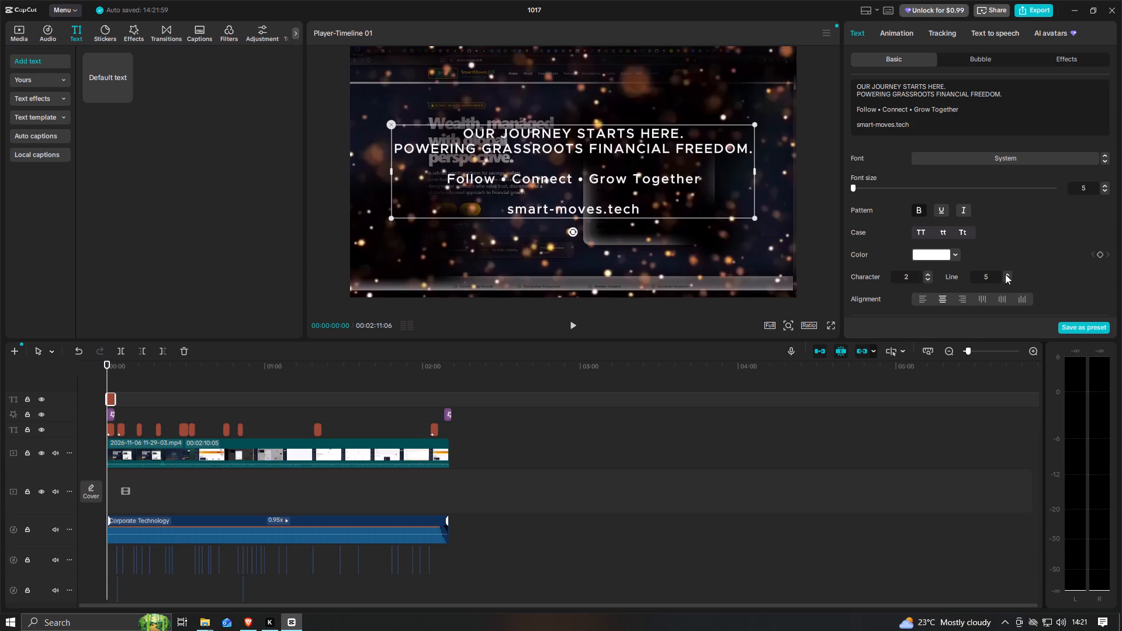
{"action": "left_click", "coordinate": [1005, 274]}
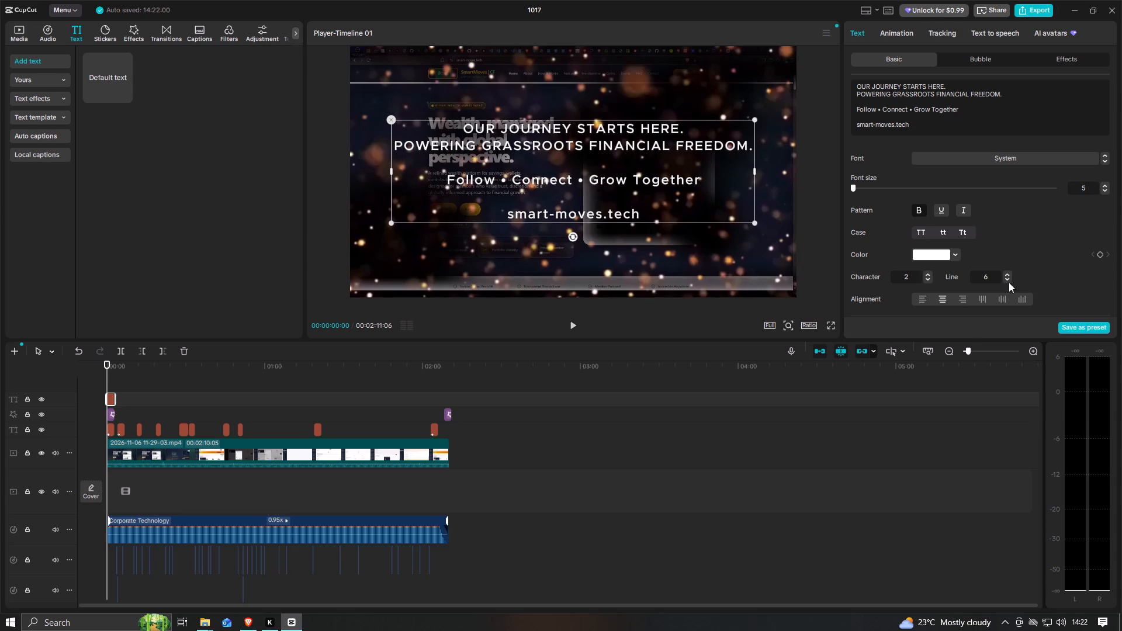
{"action": "triple_click", "coordinate": [1006, 279]}
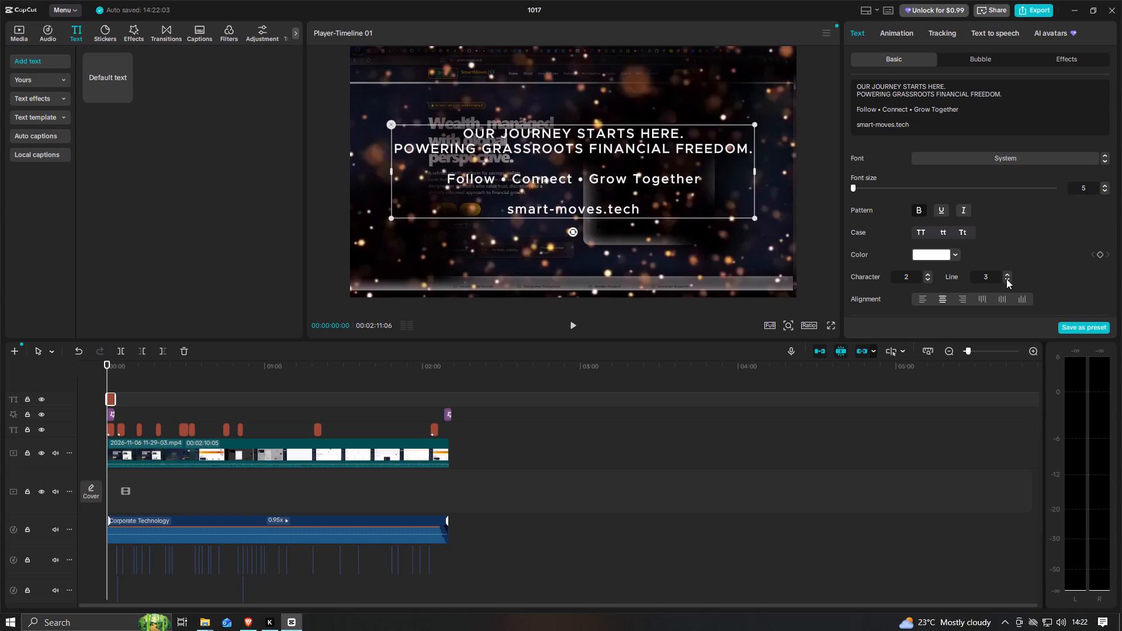
{"action": "left_click", "coordinate": [1006, 279]}
{"action": "left_click", "coordinate": [1006, 279]}
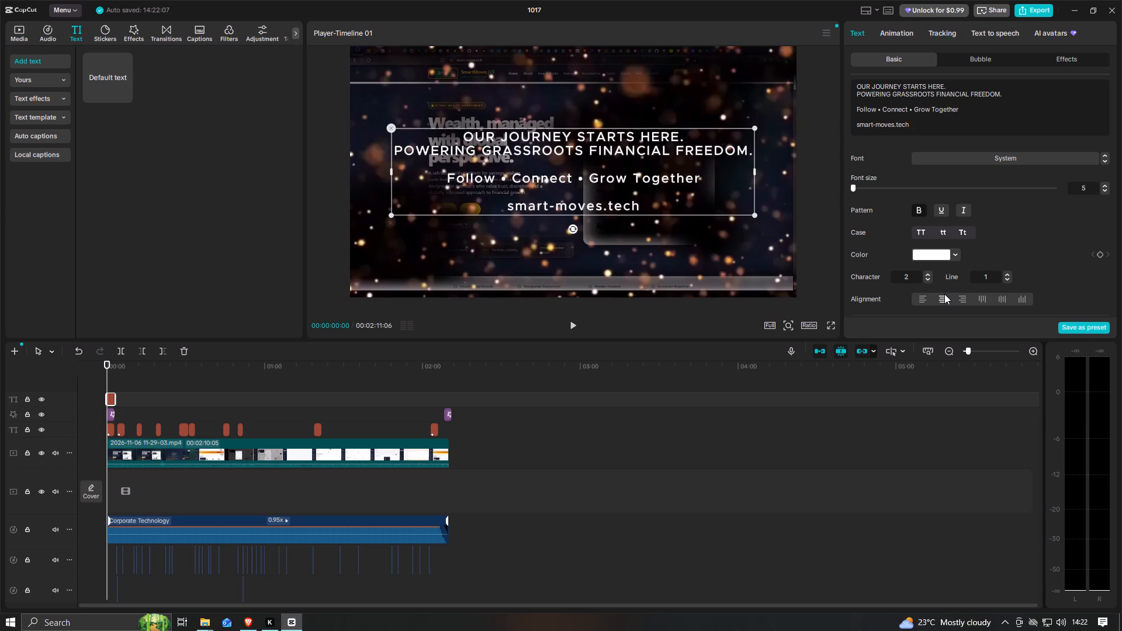
Try the first outlined white preset style on the opening text, and apply the fourth style in the row, with white lettering, instead.
{"action": "scroll", "coordinate": [926, 293], "scroll_direction": "down", "scroll_amount": 1}
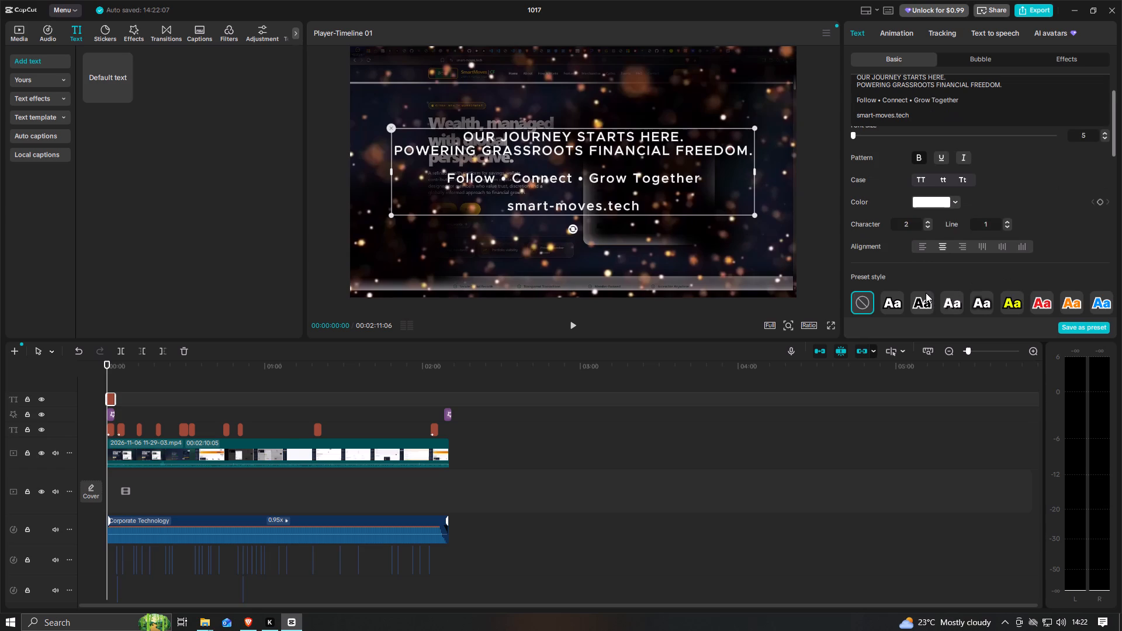
{"action": "scroll", "coordinate": [926, 293], "scroll_direction": "down", "scroll_amount": 1}
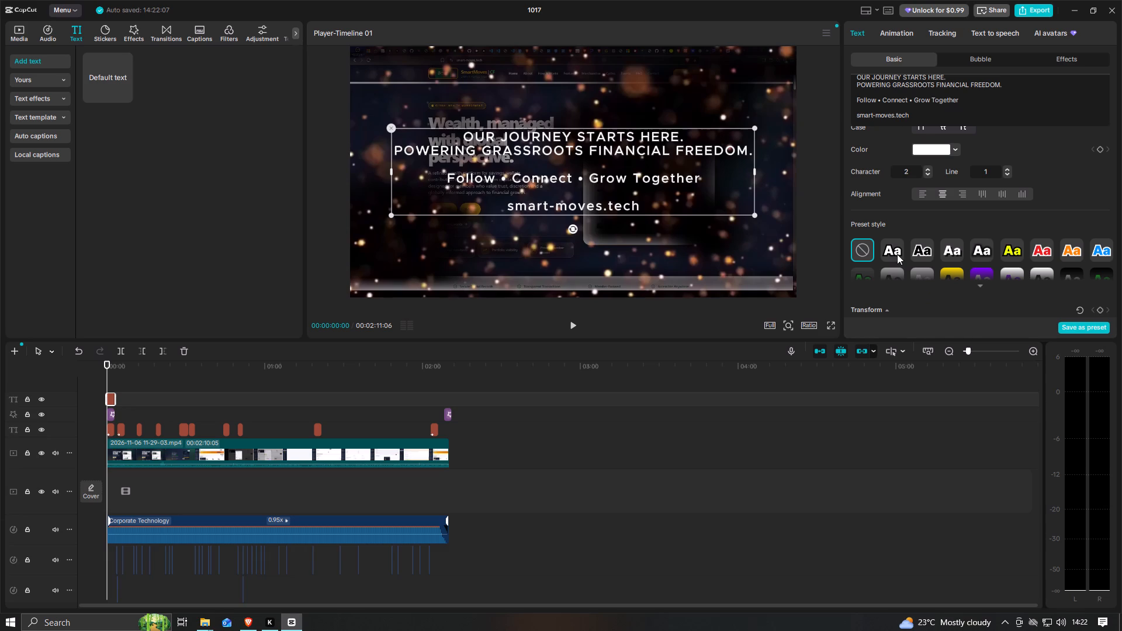
{"action": "left_click", "coordinate": [897, 254]}
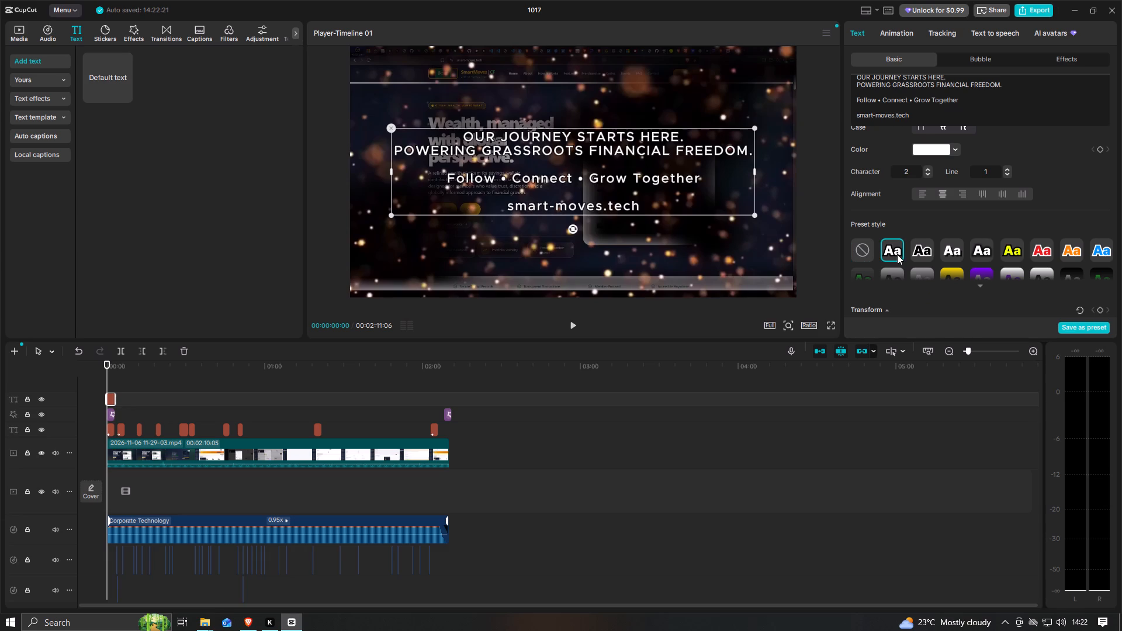
{"action": "left_click", "coordinate": [958, 253]}
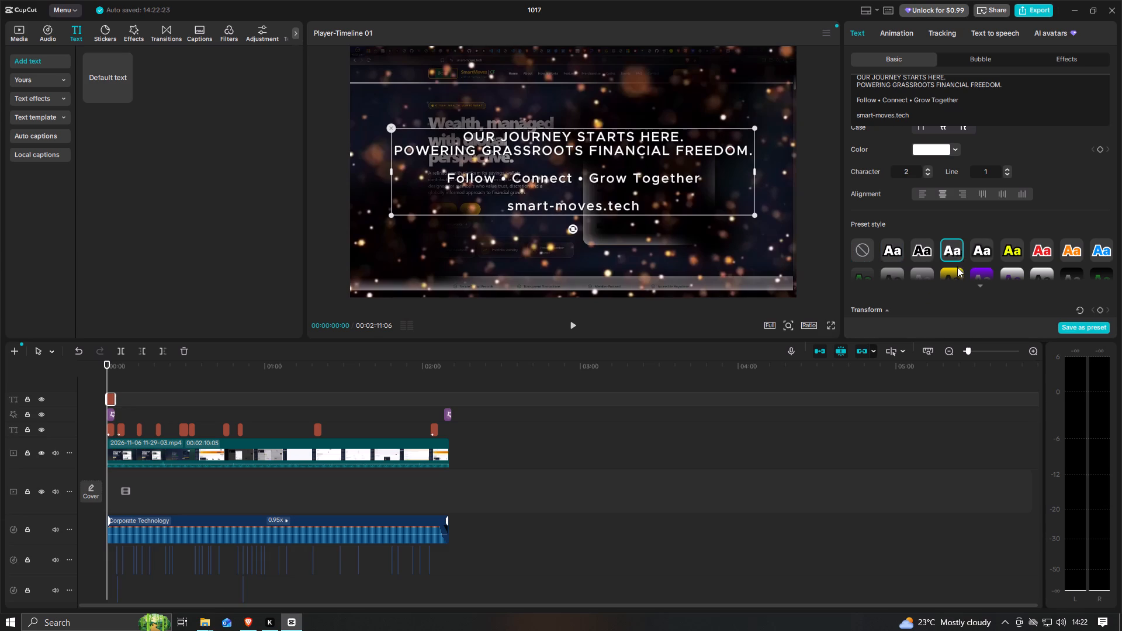
{"action": "scroll", "coordinate": [957, 267], "scroll_direction": "down", "scroll_amount": 4}
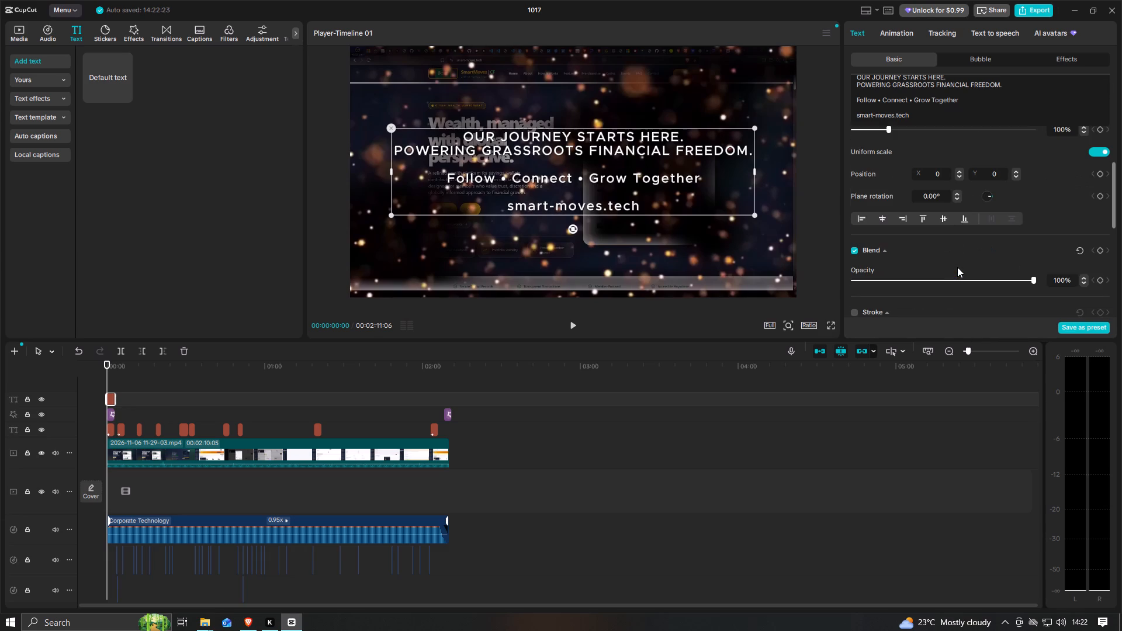
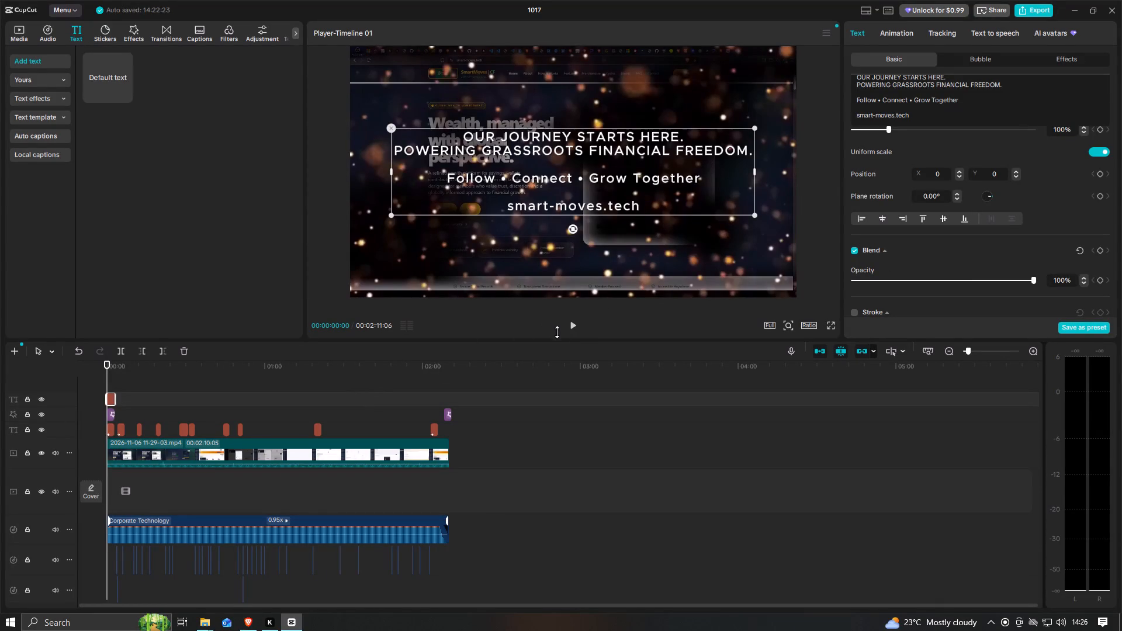
{"action": "left_click", "coordinate": [575, 325]}
{"action": "left_click", "coordinate": [575, 325]}
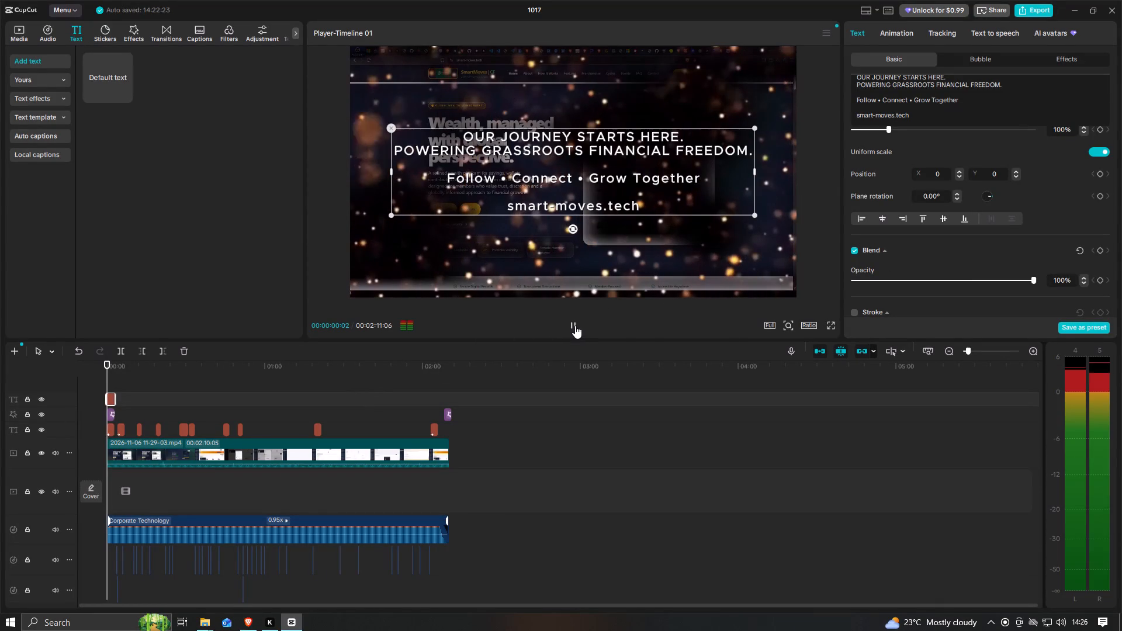
{"action": "left_click", "coordinate": [575, 325]}
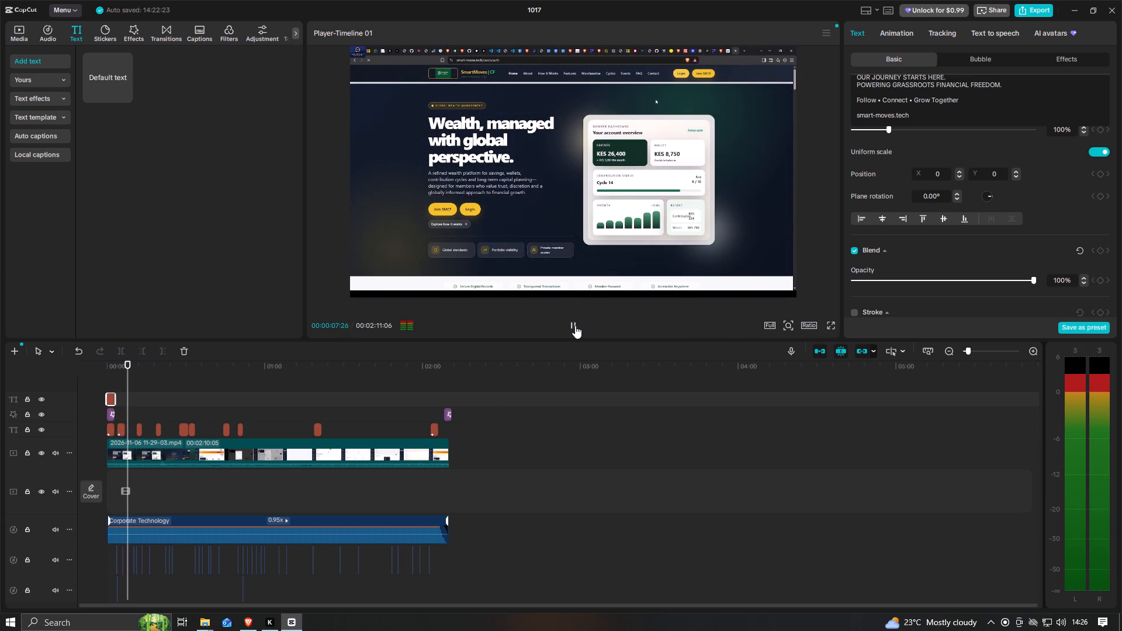
{"action": "left_click_drag", "start_coordinate": [132, 370], "coordinate": [126, 370]}
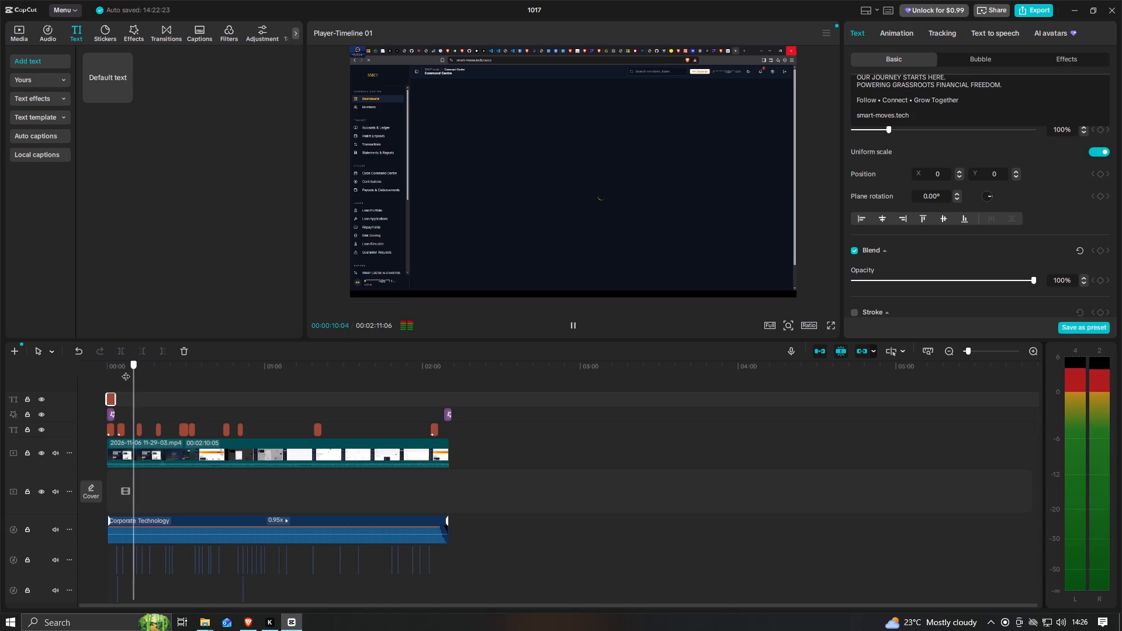
{"action": "left_click_drag", "start_coordinate": [126, 370], "coordinate": [36, 378]}
{"action": "left_click", "coordinate": [574, 327]}
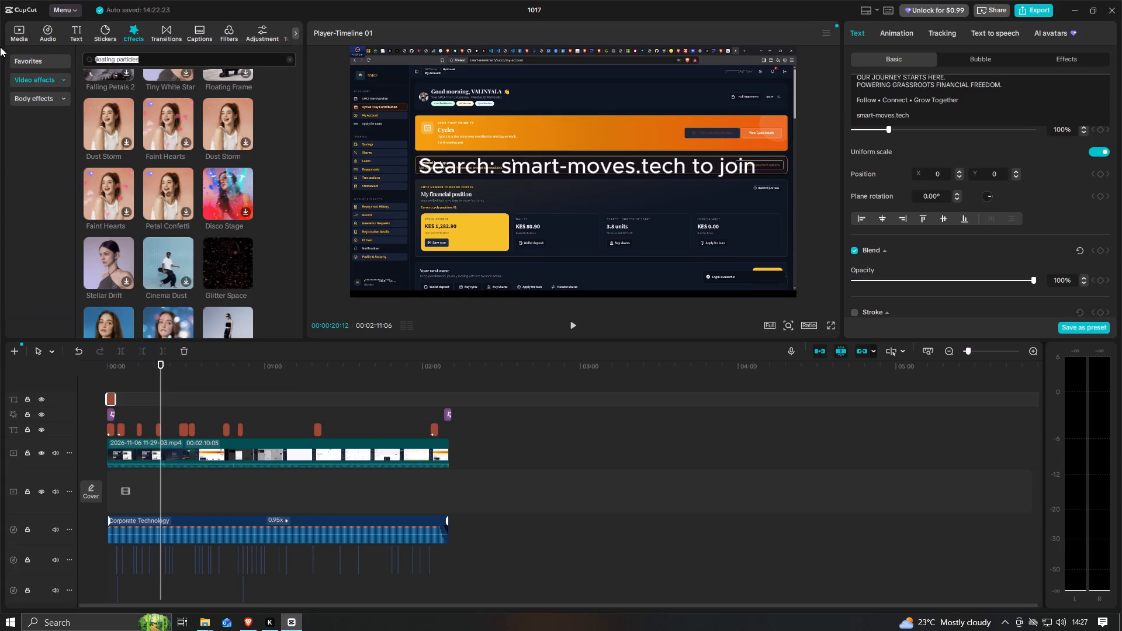
{"action": "left_click_drag", "start_coordinate": [0, 47], "coordinate": [0, 47]}
{"action": "type", "text": "slow zoom"}
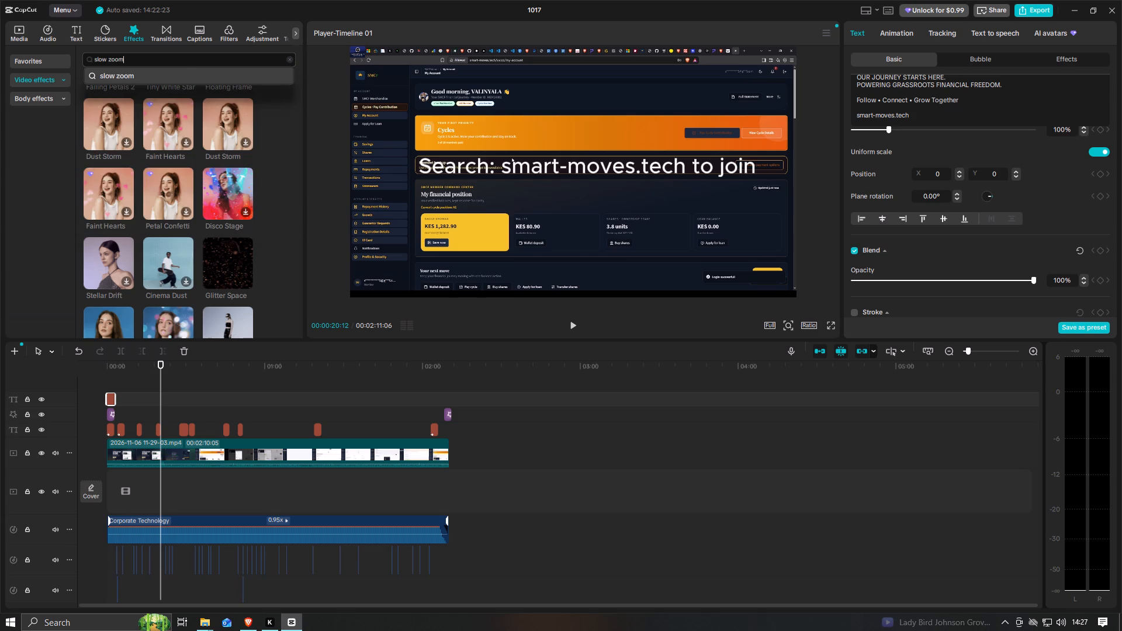
{"action": "key", "text": "Return"}
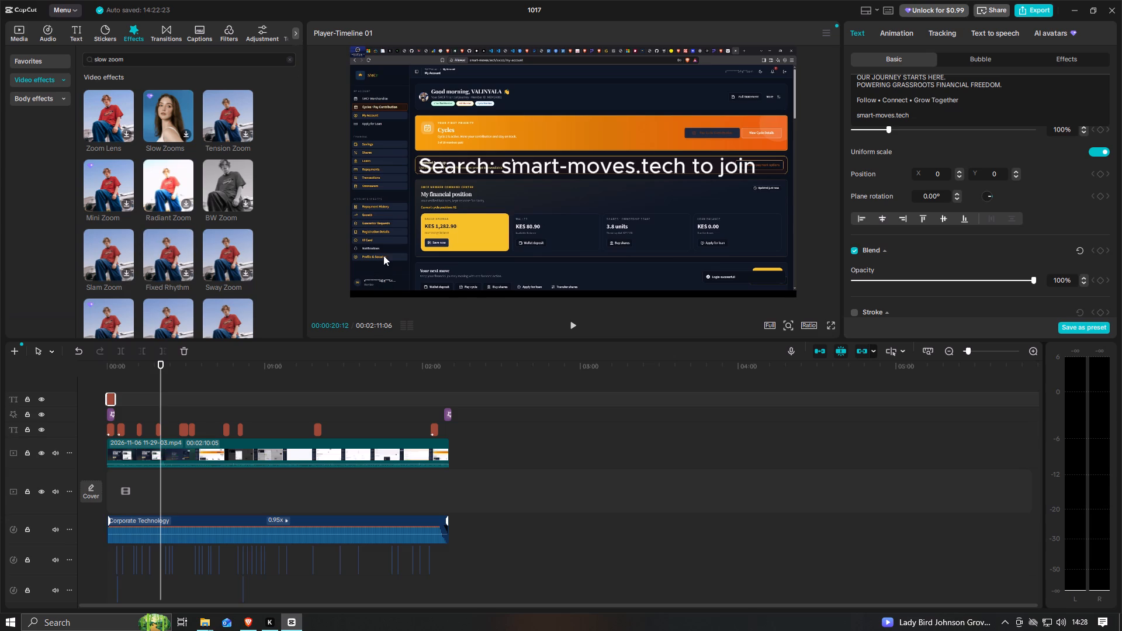
{"action": "left_click", "coordinate": [164, 258]}
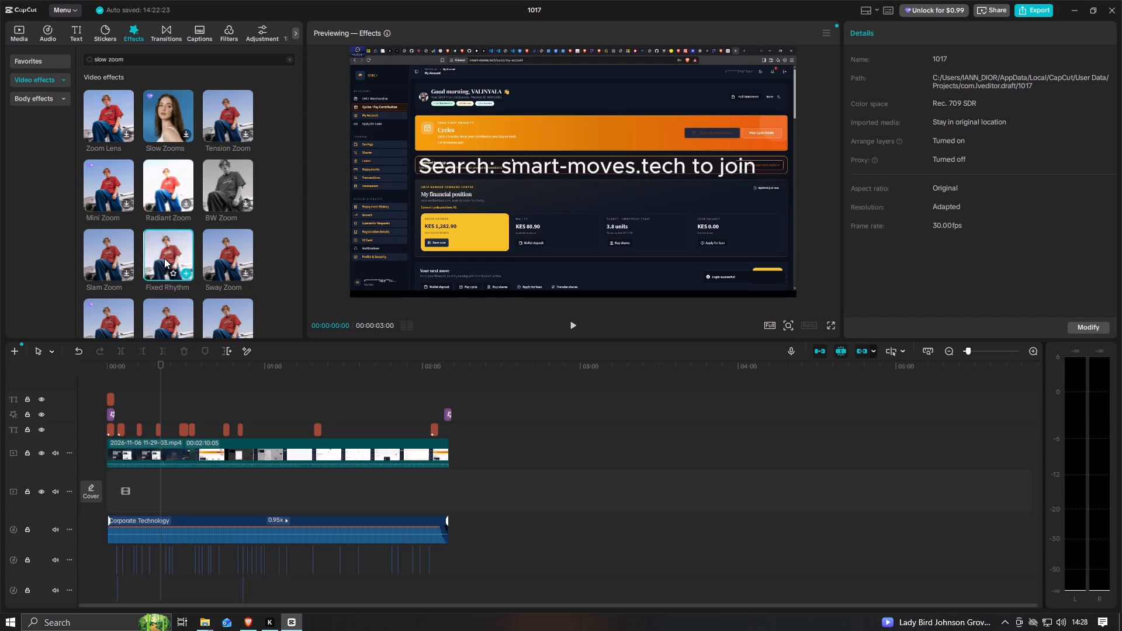
{"action": "left_click", "coordinate": [314, 157]}
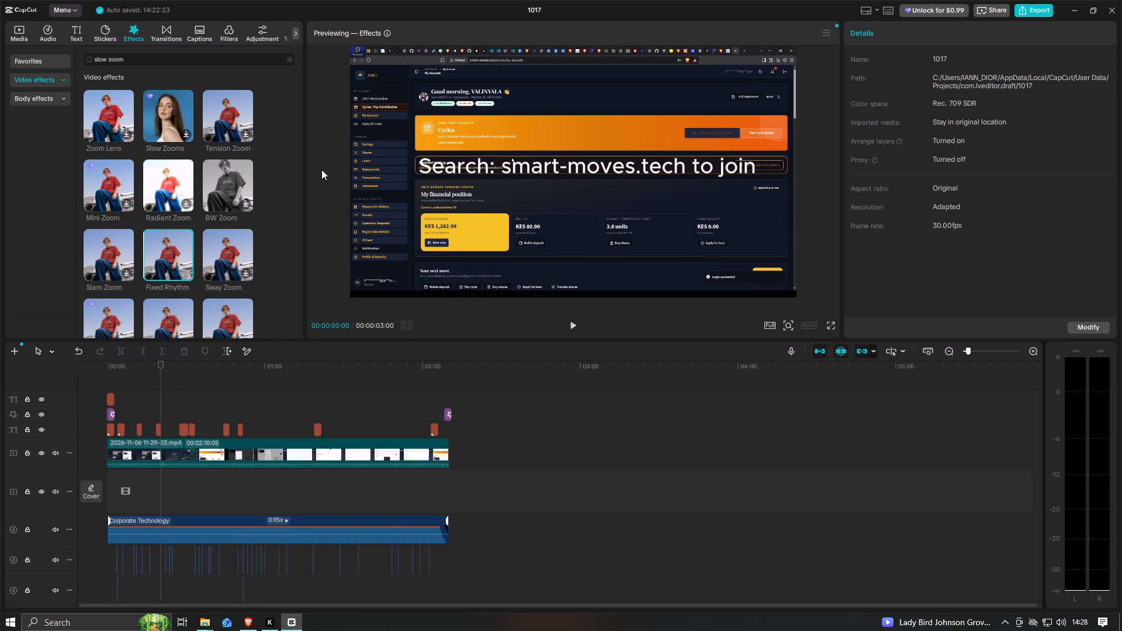
{"action": "scroll", "coordinate": [194, 198], "scroll_direction": "up", "scroll_amount": 6}
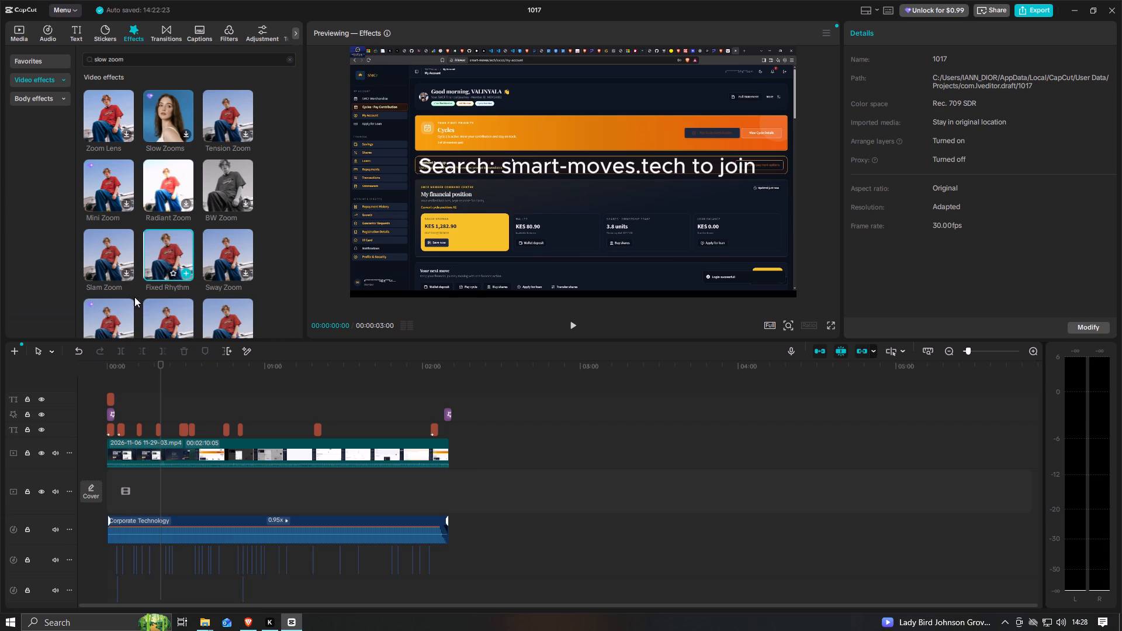
Undo the last edit in the timeline.
{"action": "left_click", "coordinate": [77, 349]}
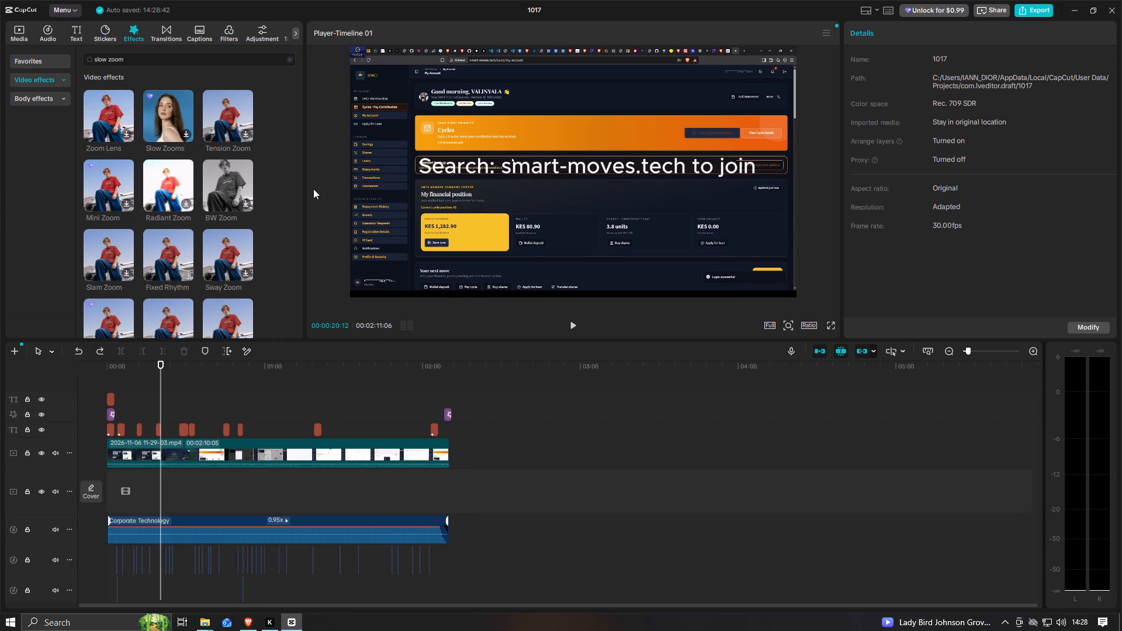
{"action": "left_click", "coordinate": [322, 190]}
Play the video again from the start to review the opening.
{"action": "left_click_drag", "start_coordinate": [162, 375], "coordinate": [76, 383]}
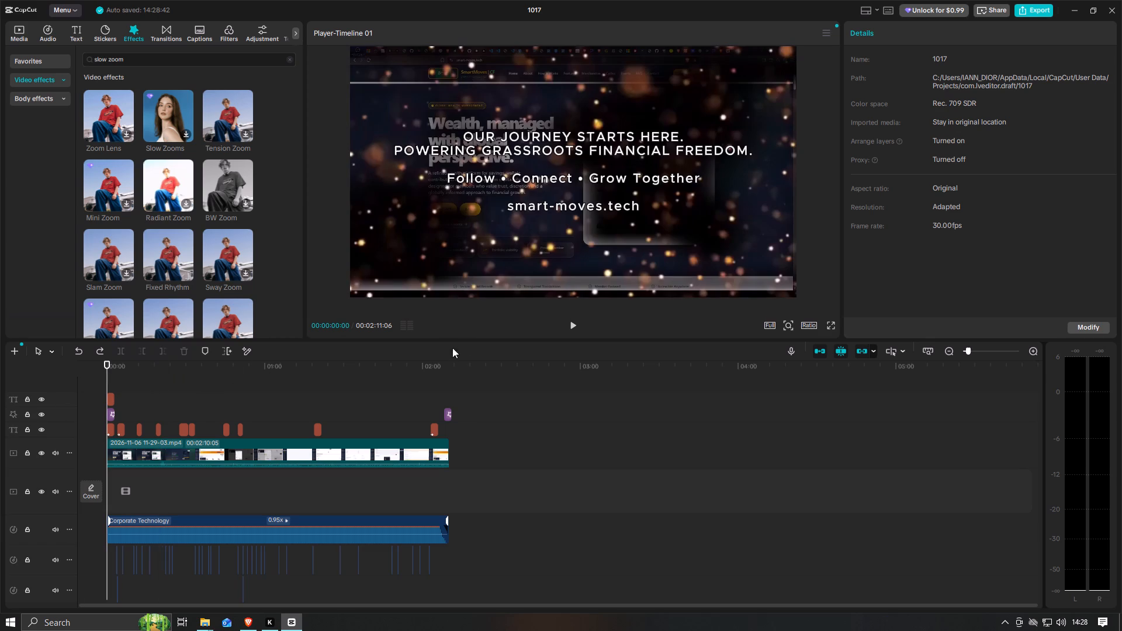
{"action": "left_click", "coordinate": [577, 325]}
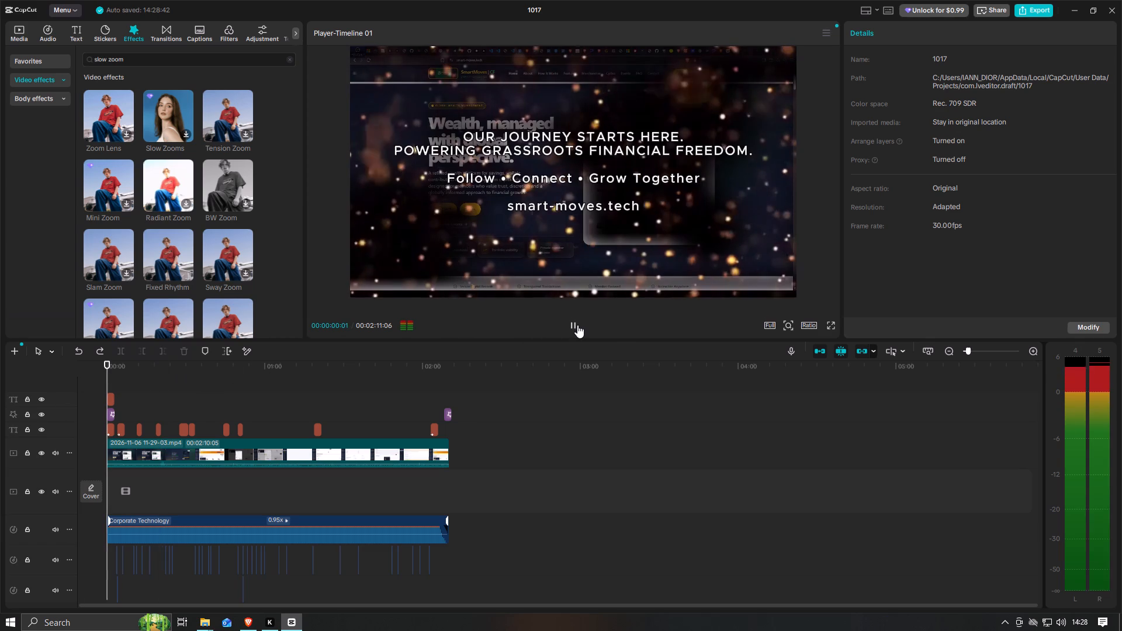
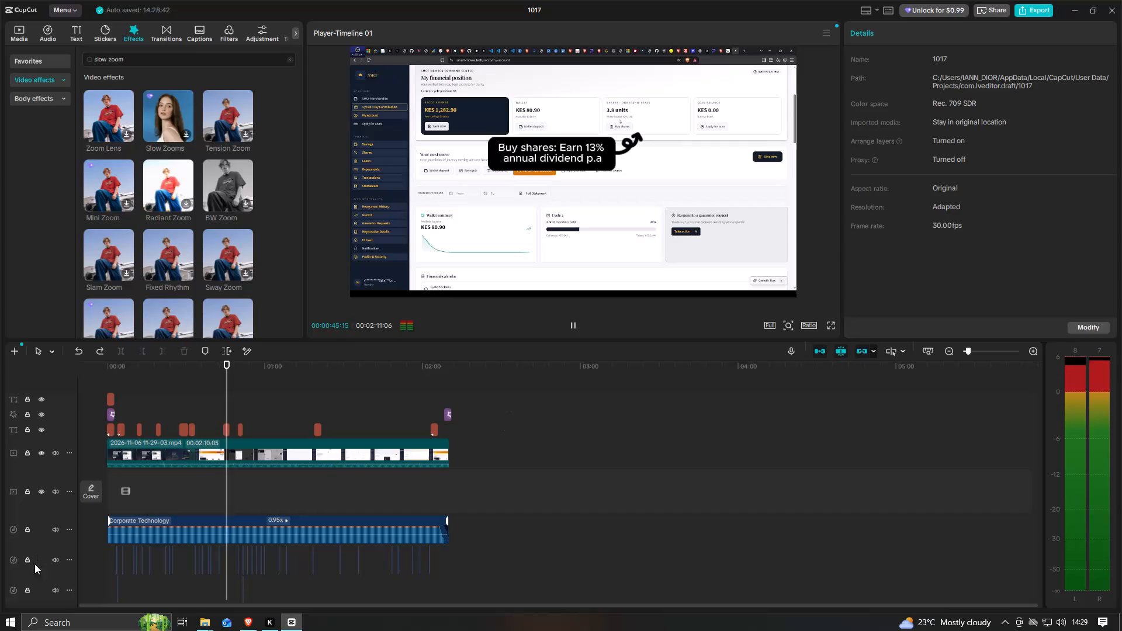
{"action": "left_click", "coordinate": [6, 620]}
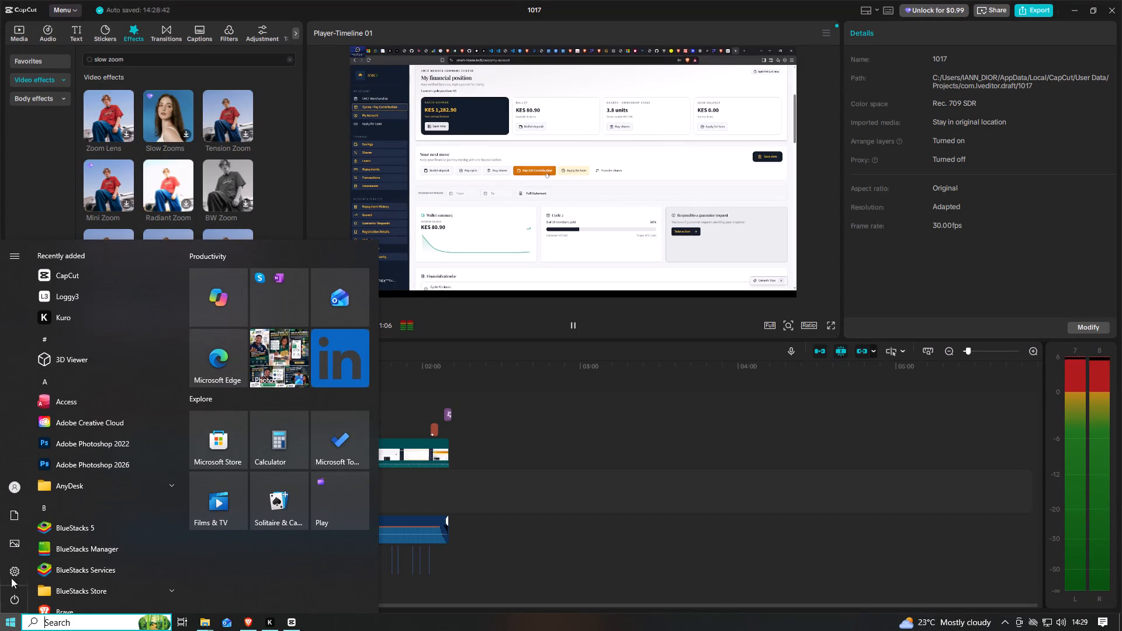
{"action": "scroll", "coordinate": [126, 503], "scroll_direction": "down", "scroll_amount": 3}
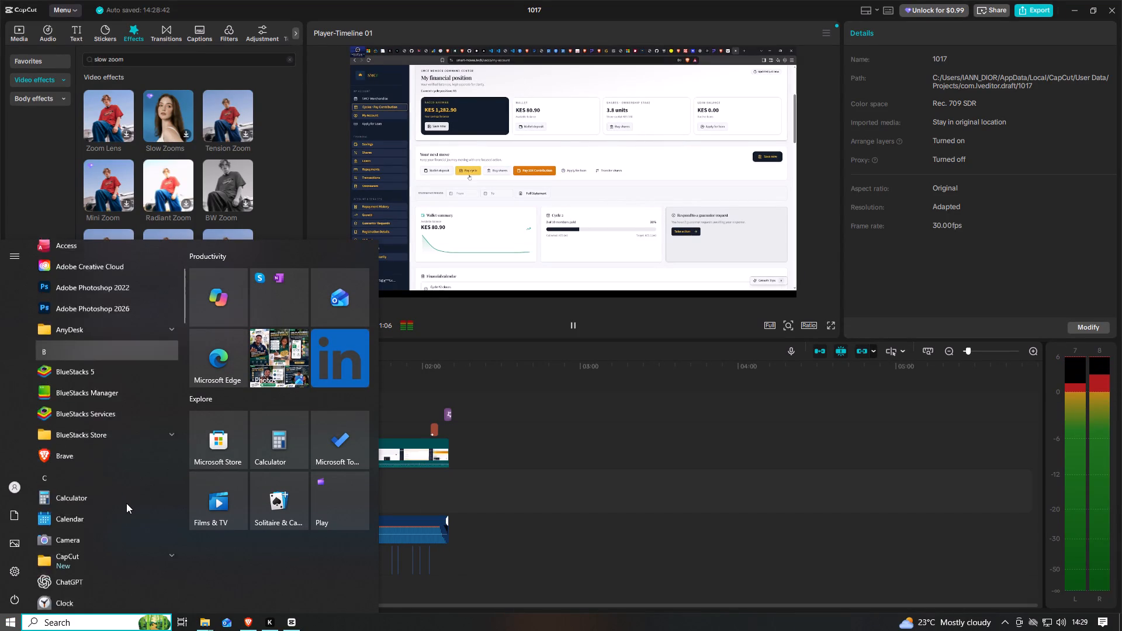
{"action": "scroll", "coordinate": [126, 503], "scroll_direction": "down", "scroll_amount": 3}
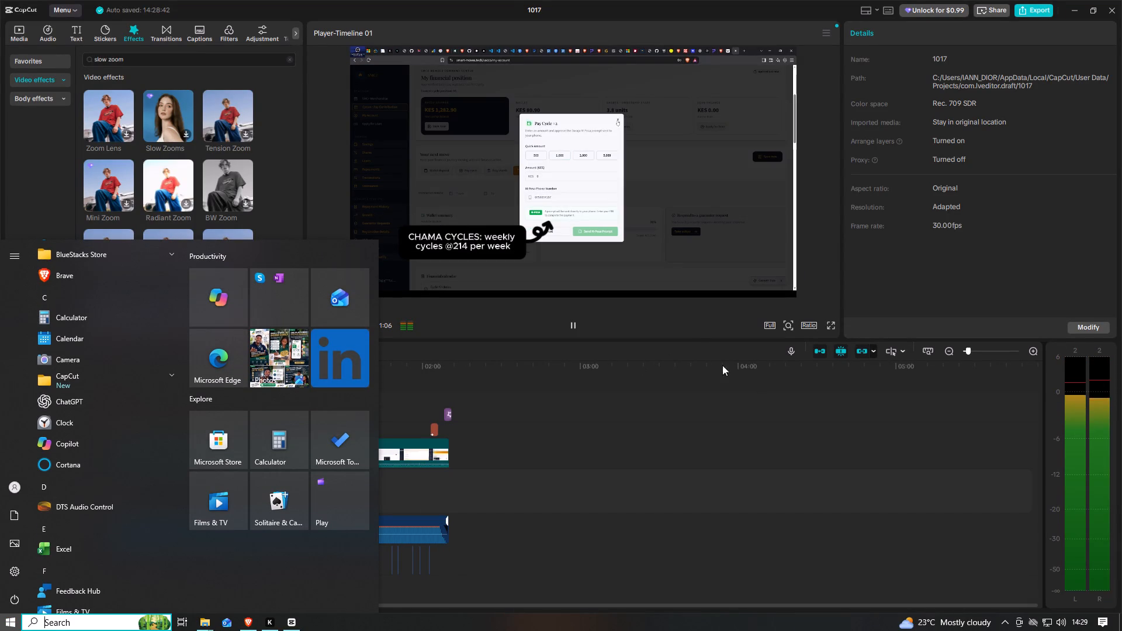
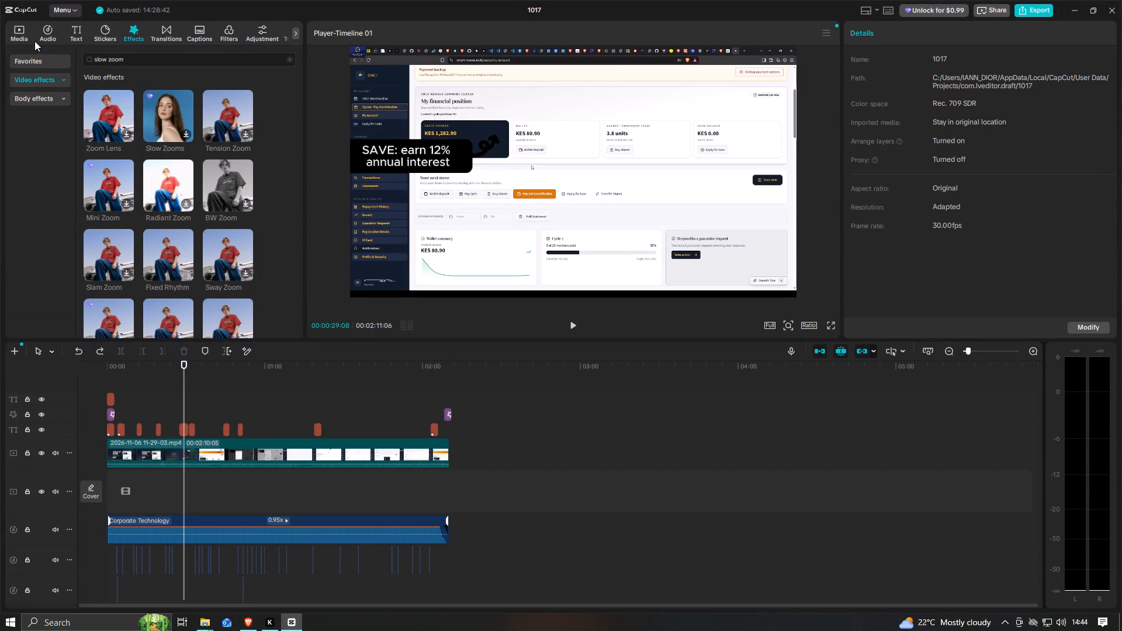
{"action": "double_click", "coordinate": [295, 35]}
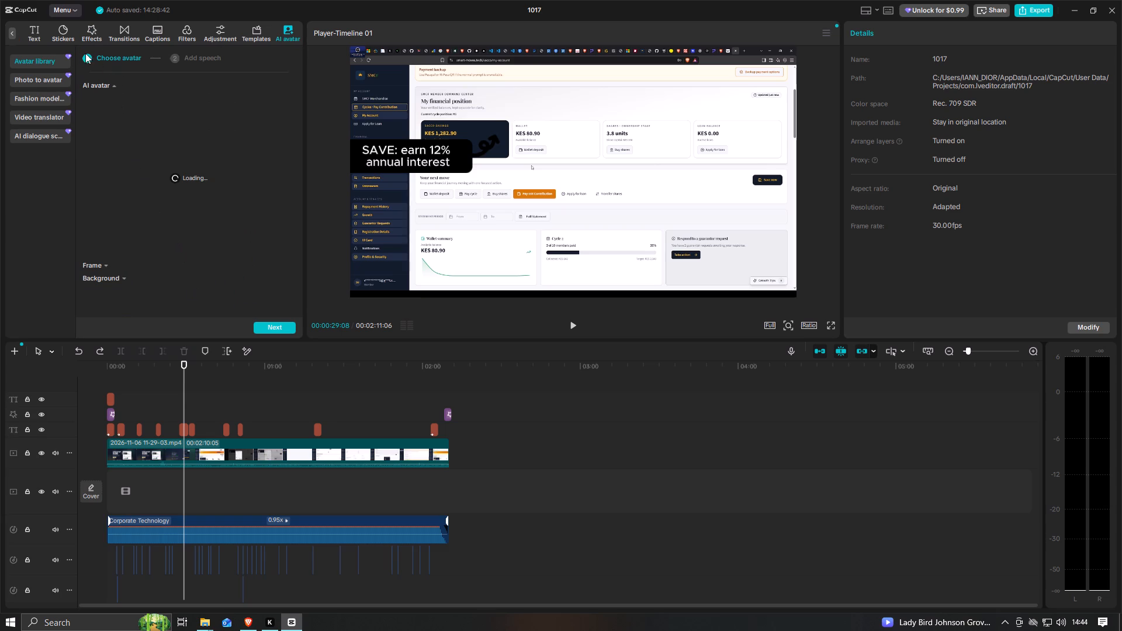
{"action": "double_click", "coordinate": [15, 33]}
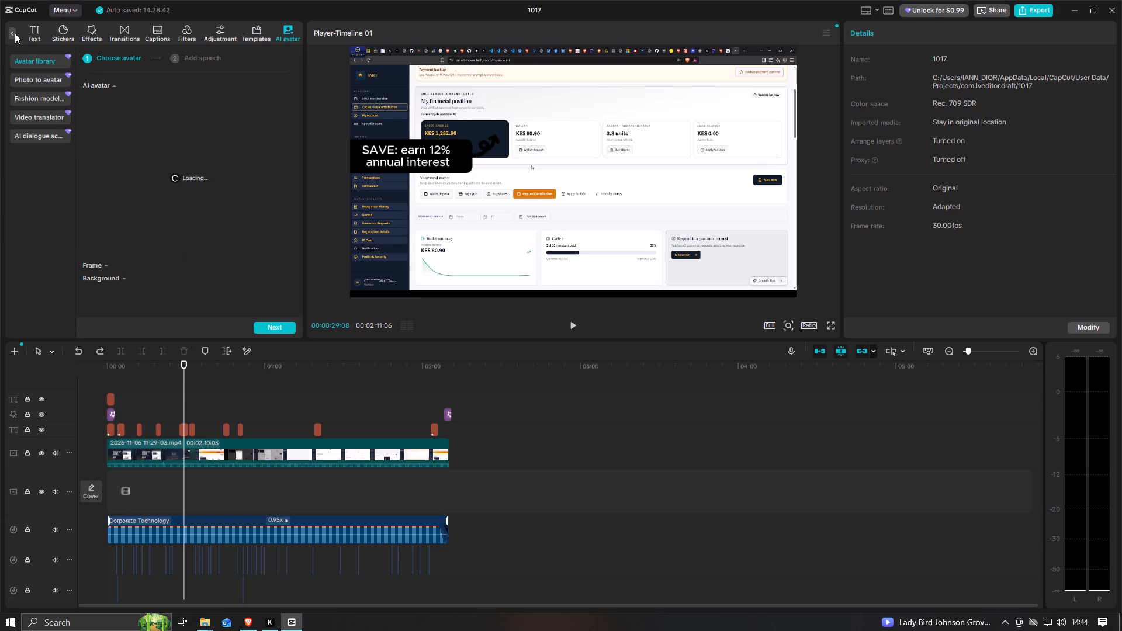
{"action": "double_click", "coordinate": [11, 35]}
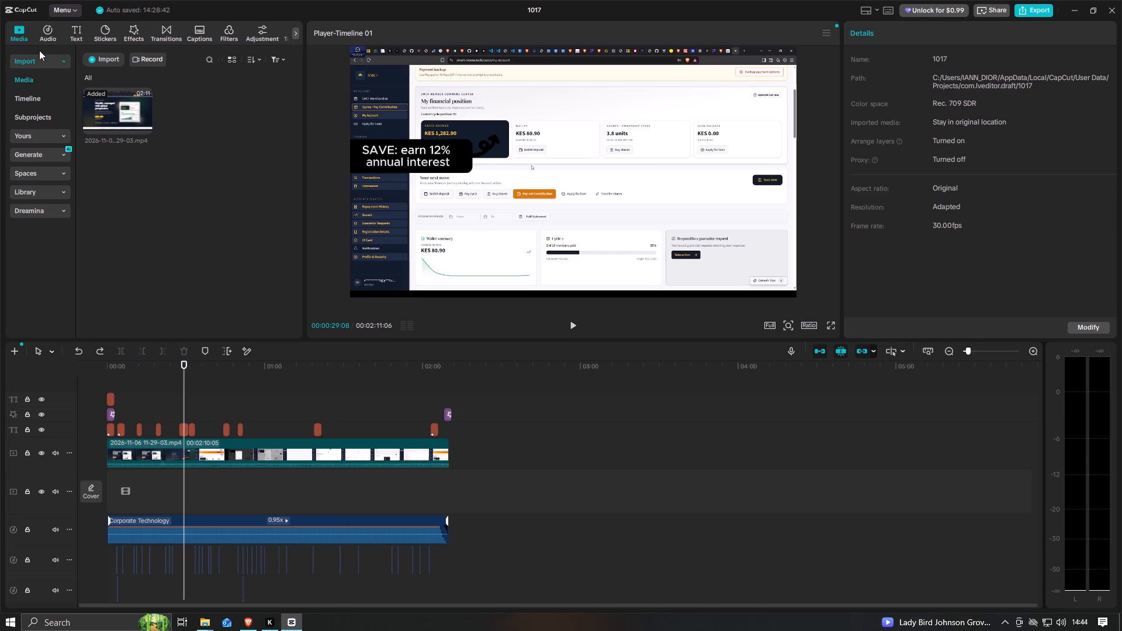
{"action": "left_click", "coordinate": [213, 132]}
Try to share and export project 1017, and review the free Pro invitation offer.
{"action": "left_click", "coordinate": [998, 13]}
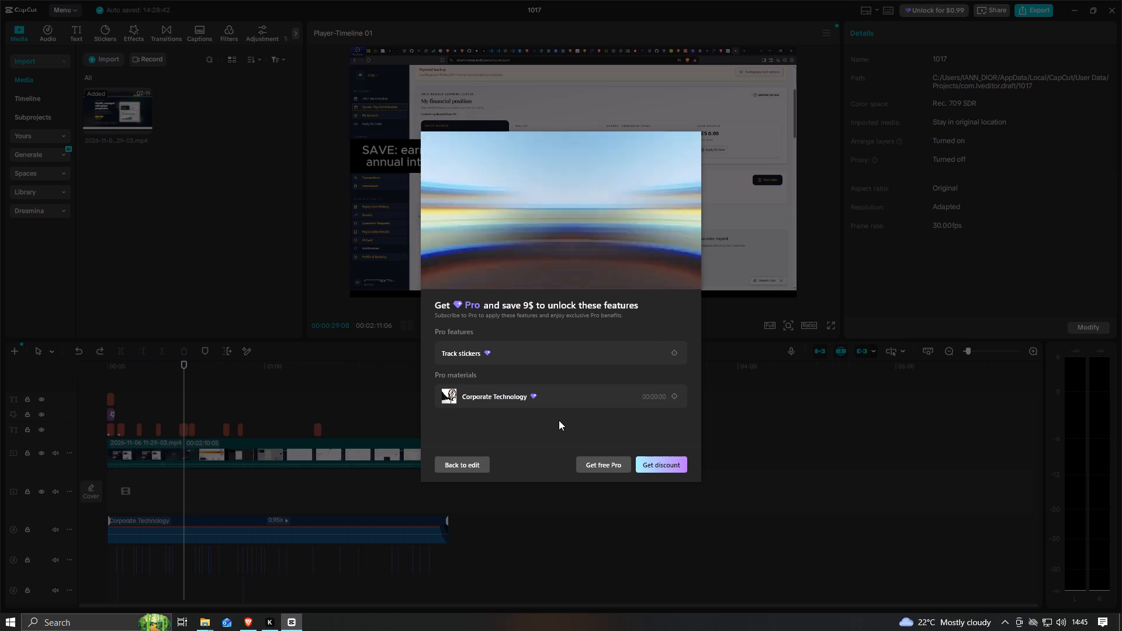
{"action": "left_click", "coordinate": [478, 460]}
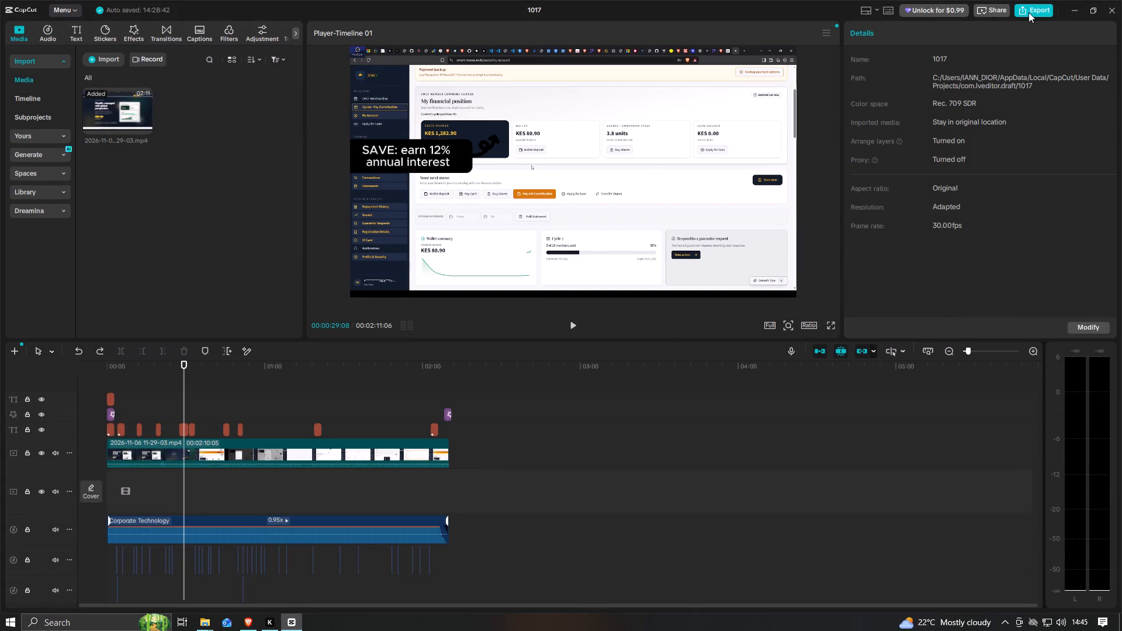
{"action": "left_click", "coordinate": [1028, 12]}
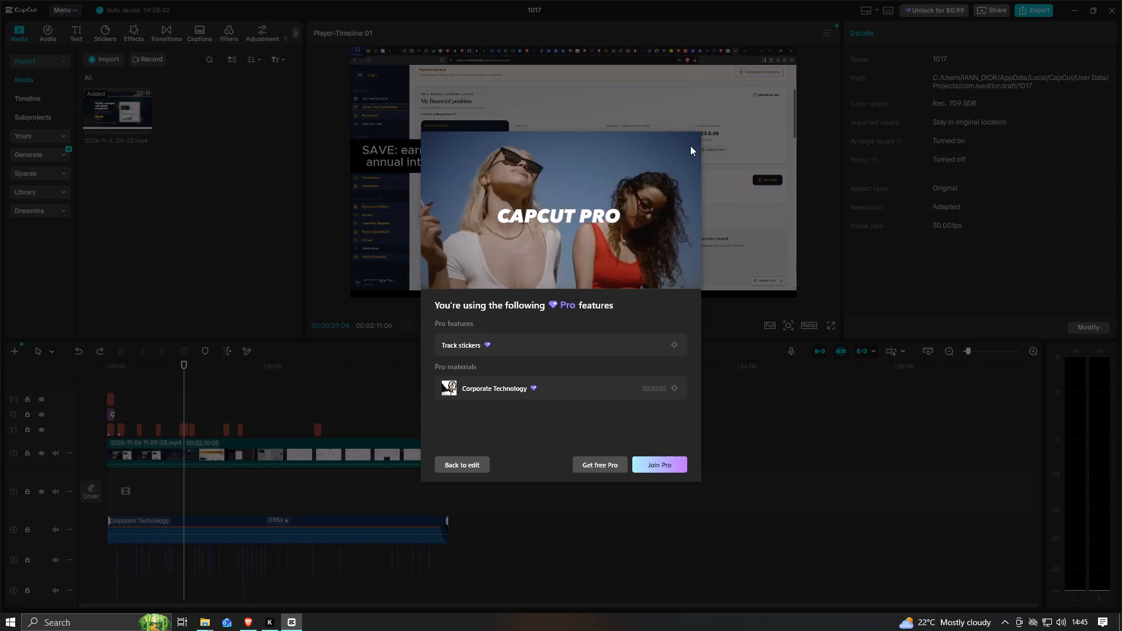
{"action": "left_click", "coordinate": [603, 464]}
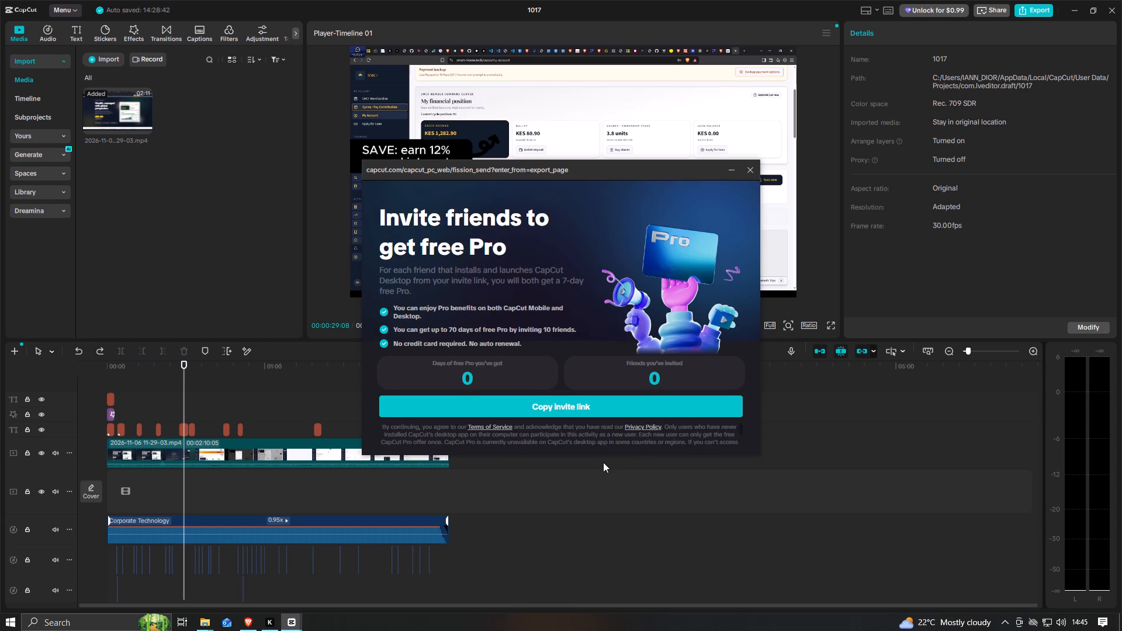
{"action": "scroll", "coordinate": [612, 369], "scroll_direction": "down", "scroll_amount": 5}
{"action": "scroll", "coordinate": [612, 368], "scroll_direction": "up", "scroll_amount": 1}
{"action": "scroll", "coordinate": [592, 335], "scroll_direction": "down", "scroll_amount": 1}
{"action": "left_click", "coordinate": [255, 616]}
{"action": "scroll", "coordinate": [559, 536], "scroll_direction": "down", "scroll_amount": 4}
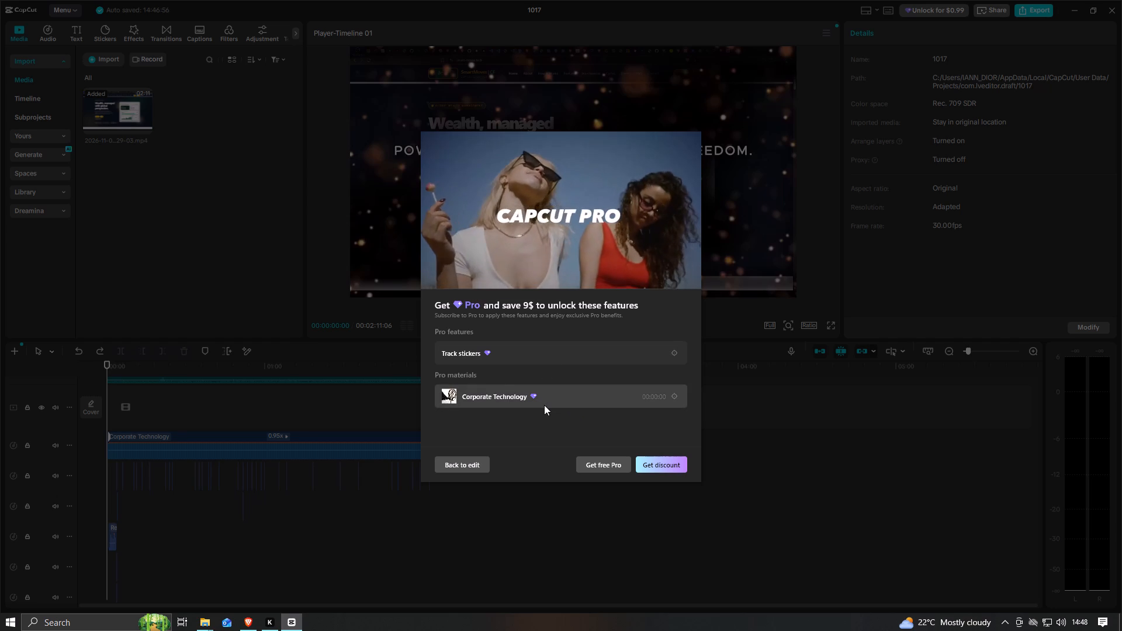
{"action": "left_click", "coordinate": [295, 410]}
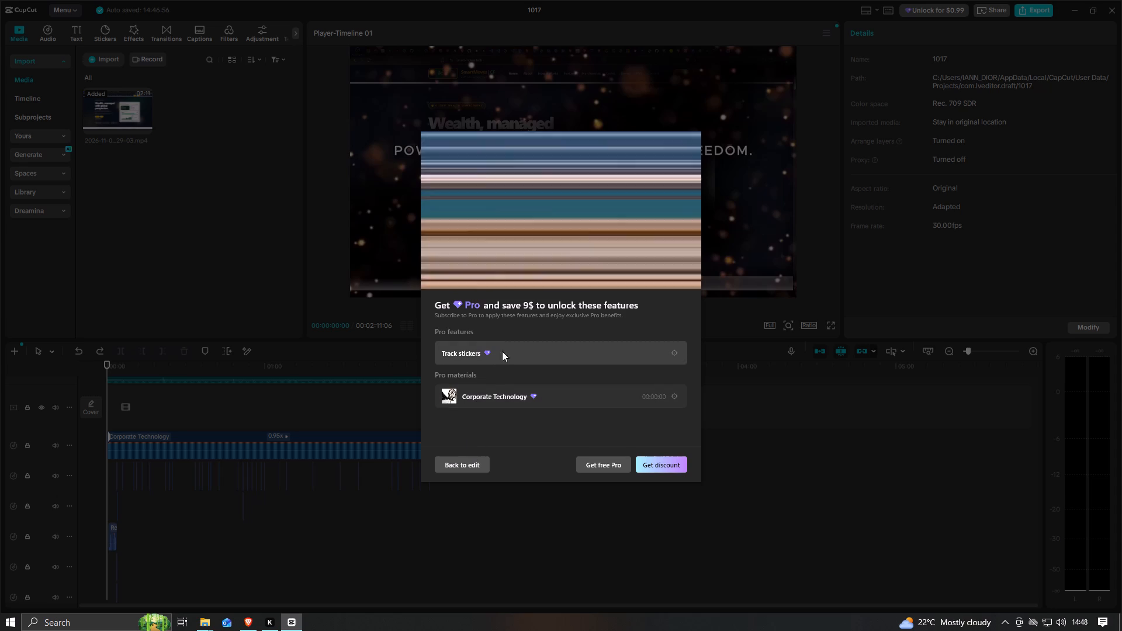
{"action": "left_click", "coordinate": [470, 467]}
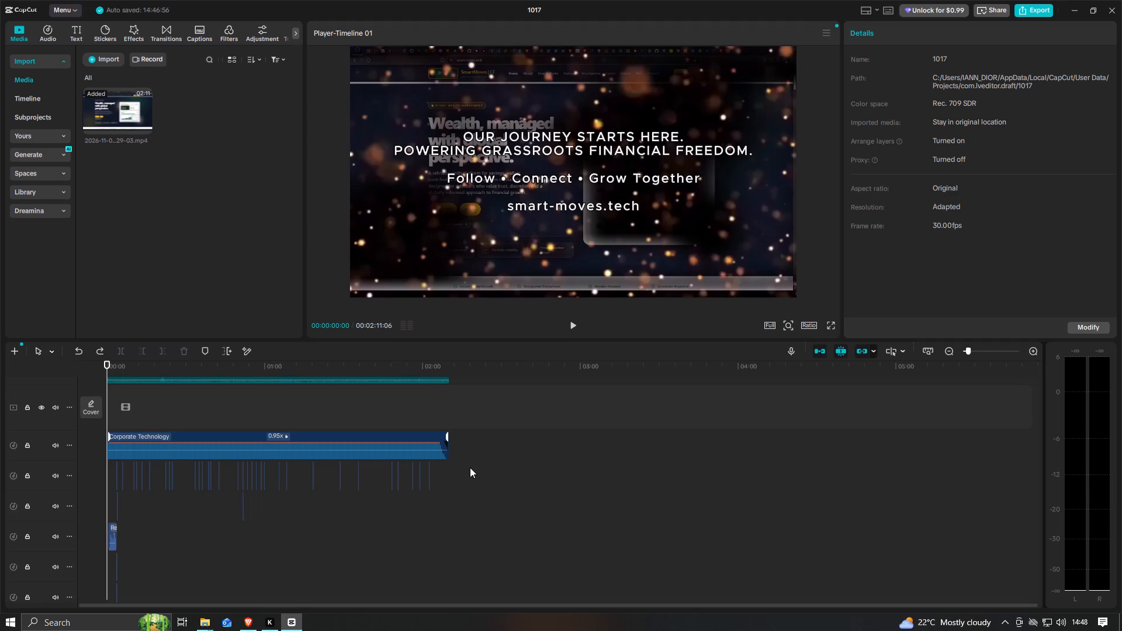
Search the sticker library for "track stickers" and look through the results.
{"action": "left_click", "coordinate": [110, 37]}
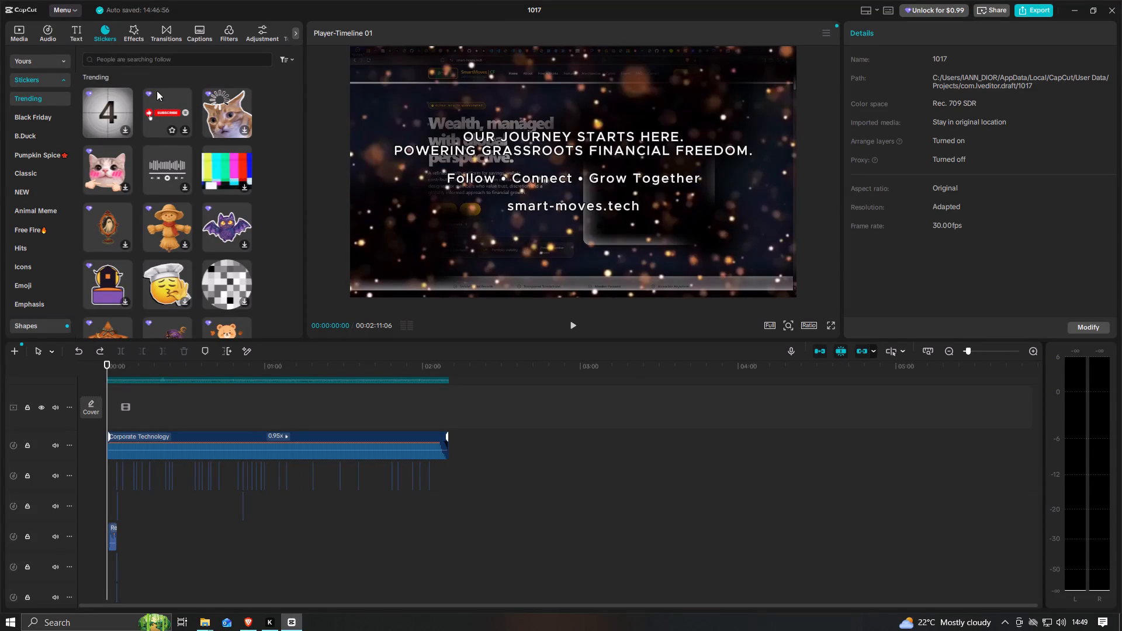
{"action": "left_click", "coordinate": [154, 57]}
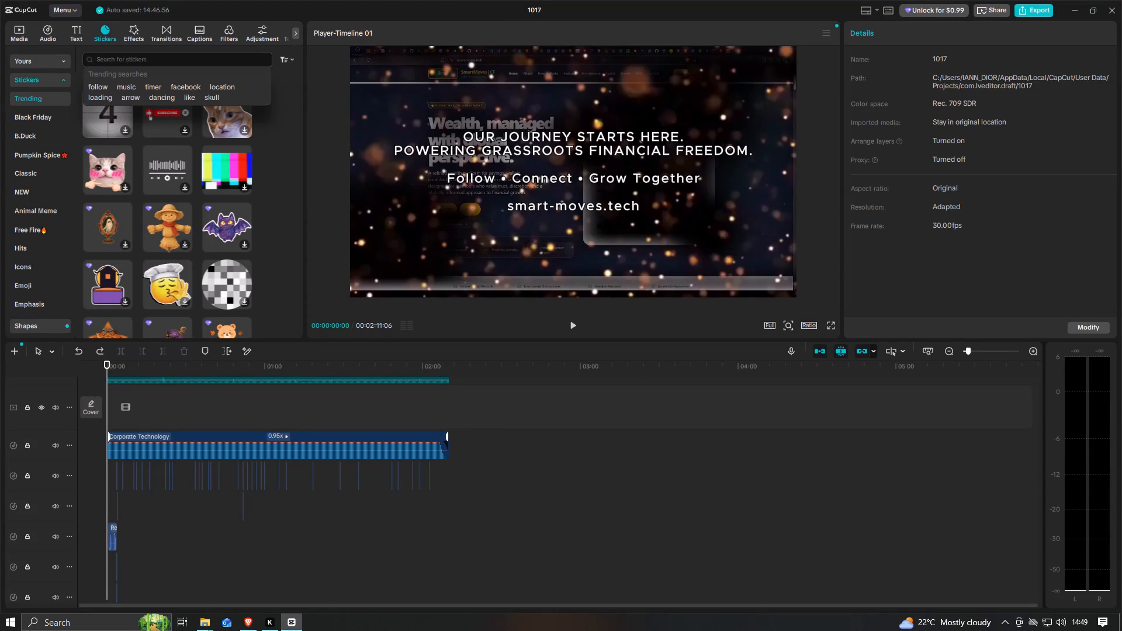
{"action": "type", "text": "track"}
{"action": "key", "text": "space"}
{"action": "type", "text": "s"}
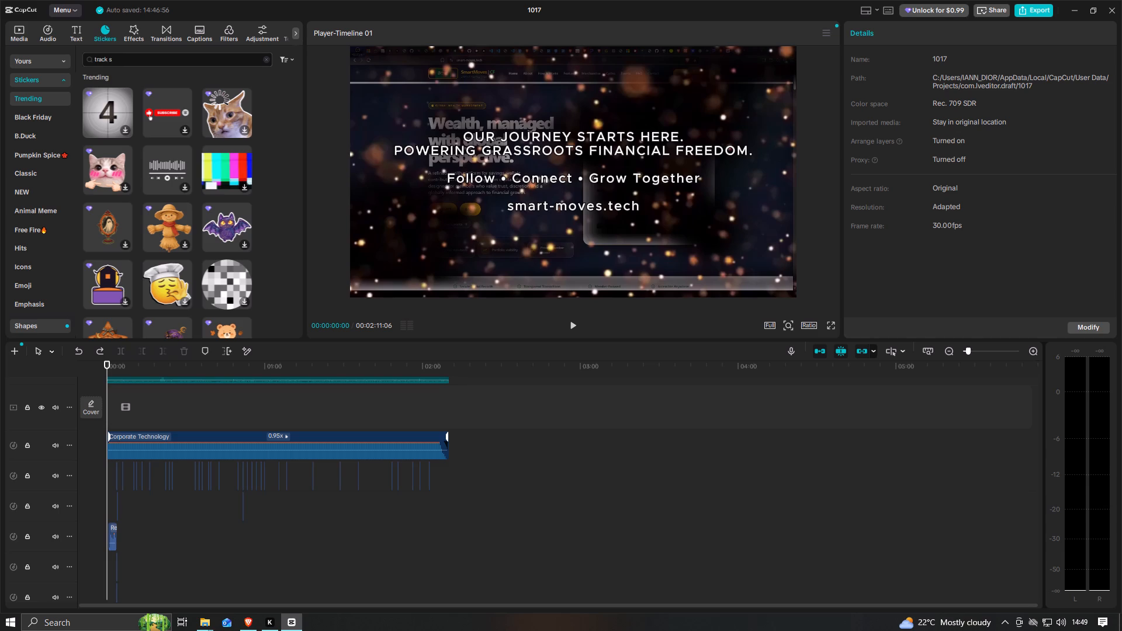
{"action": "type", "text": "ticker"}
{"action": "key", "text": "s"}
{"action": "key", "text": "Return"}
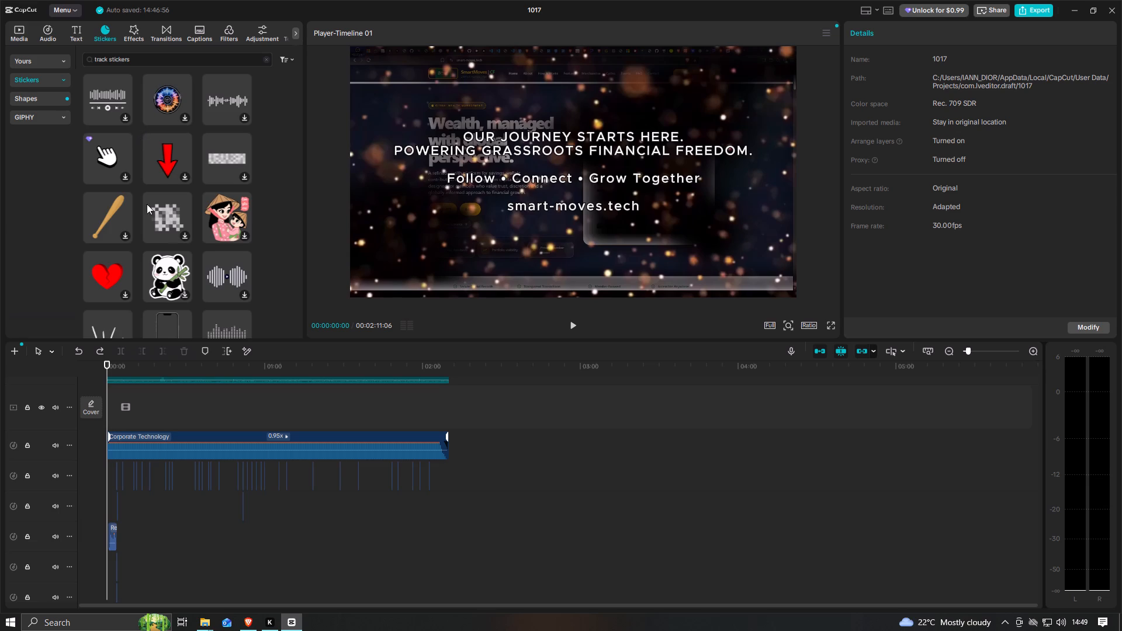
{"action": "scroll", "coordinate": [147, 235], "scroll_direction": "down", "scroll_amount": 2}
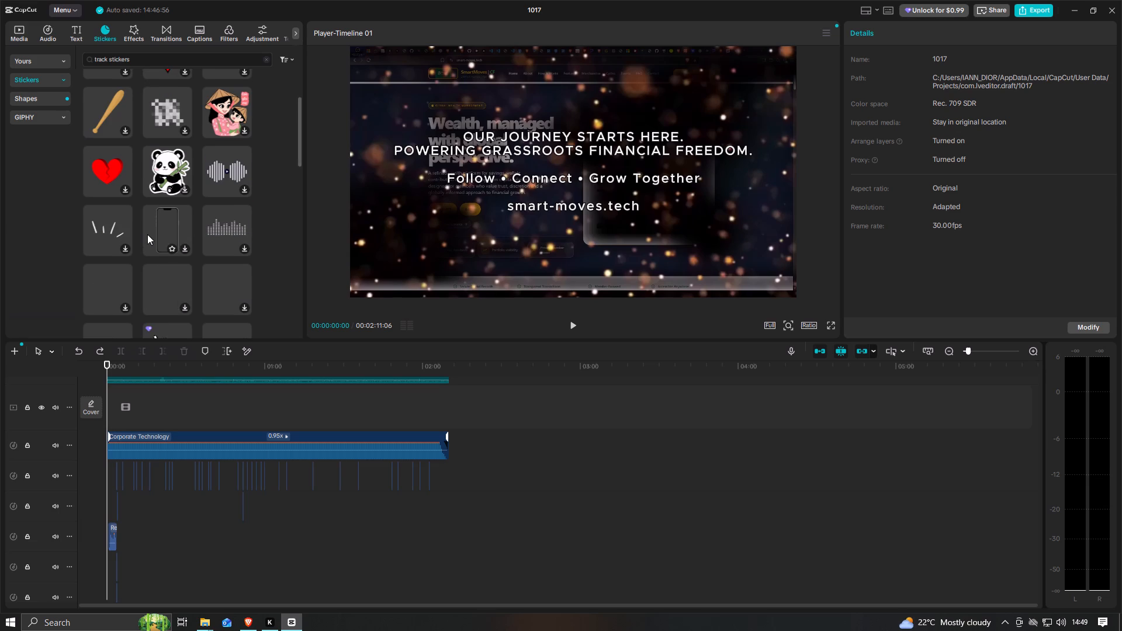
{"action": "scroll", "coordinate": [147, 234], "scroll_direction": "up", "scroll_amount": 5}
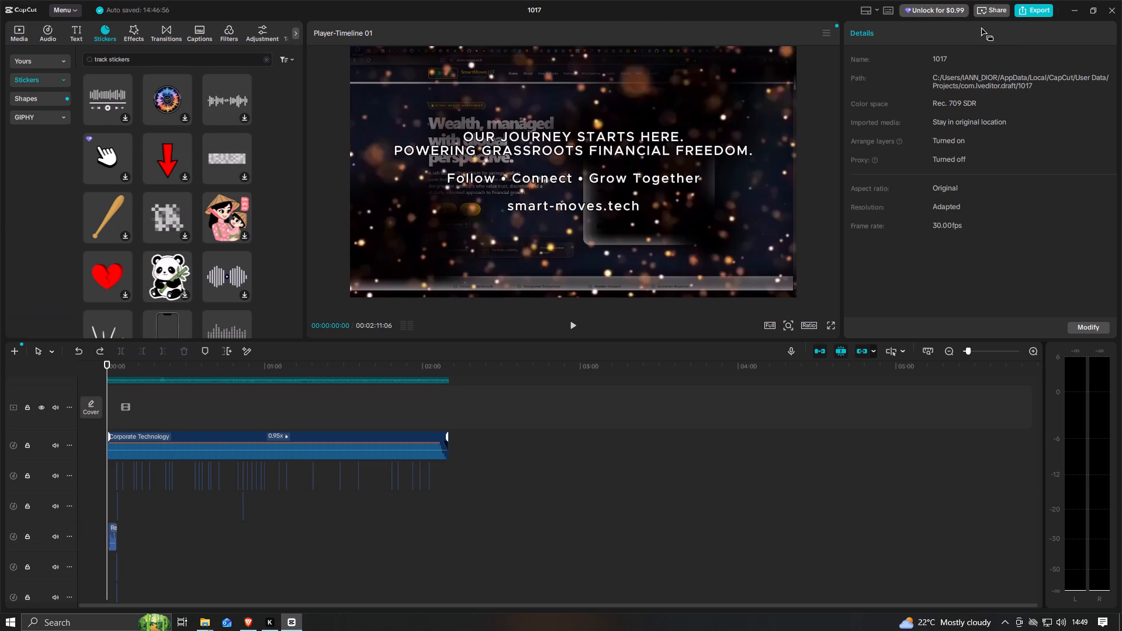
Locate the Track stickers feature from the export's Pro list and set that text clip's tracking to None.
{"action": "left_click", "coordinate": [1031, 13]}
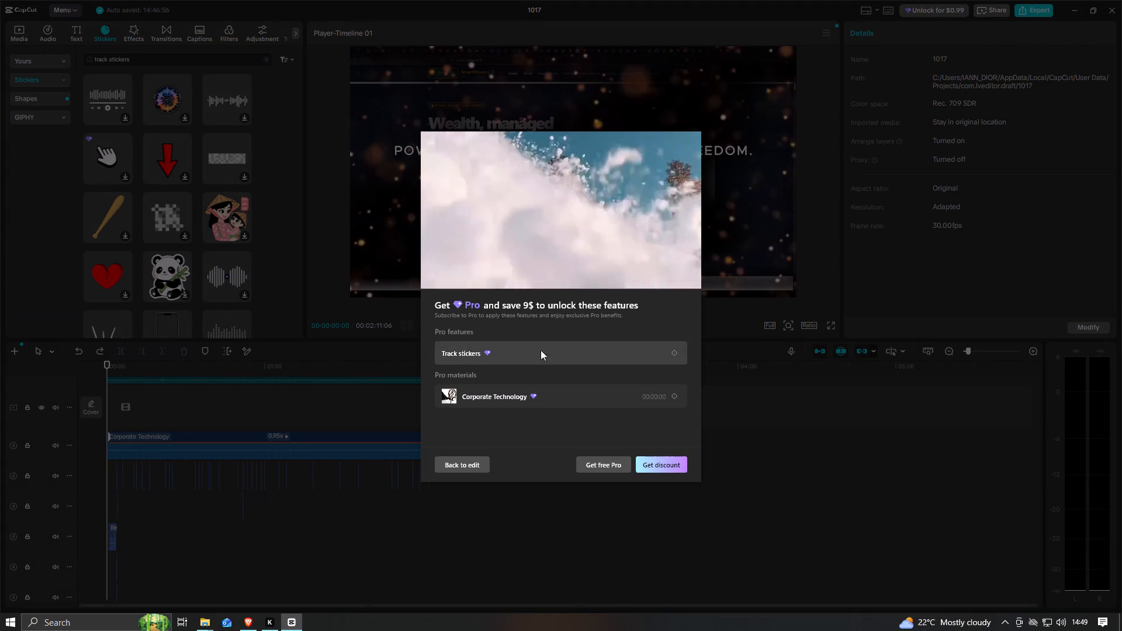
{"action": "left_click", "coordinate": [594, 356]}
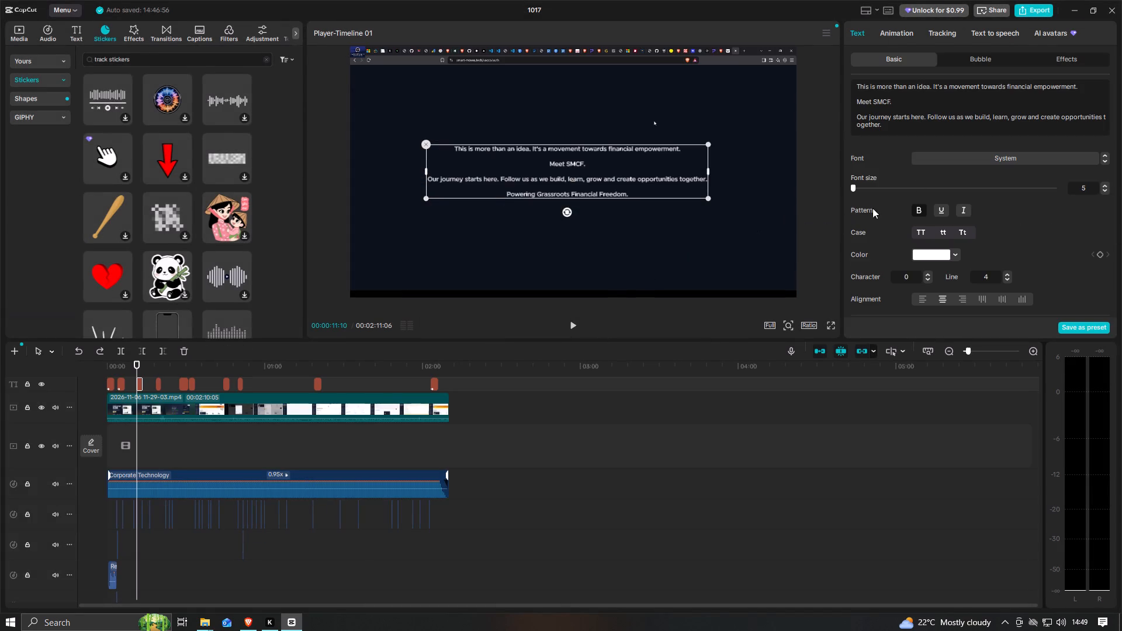
{"action": "left_click", "coordinate": [947, 33]}
{"action": "left_click", "coordinate": [875, 95]}
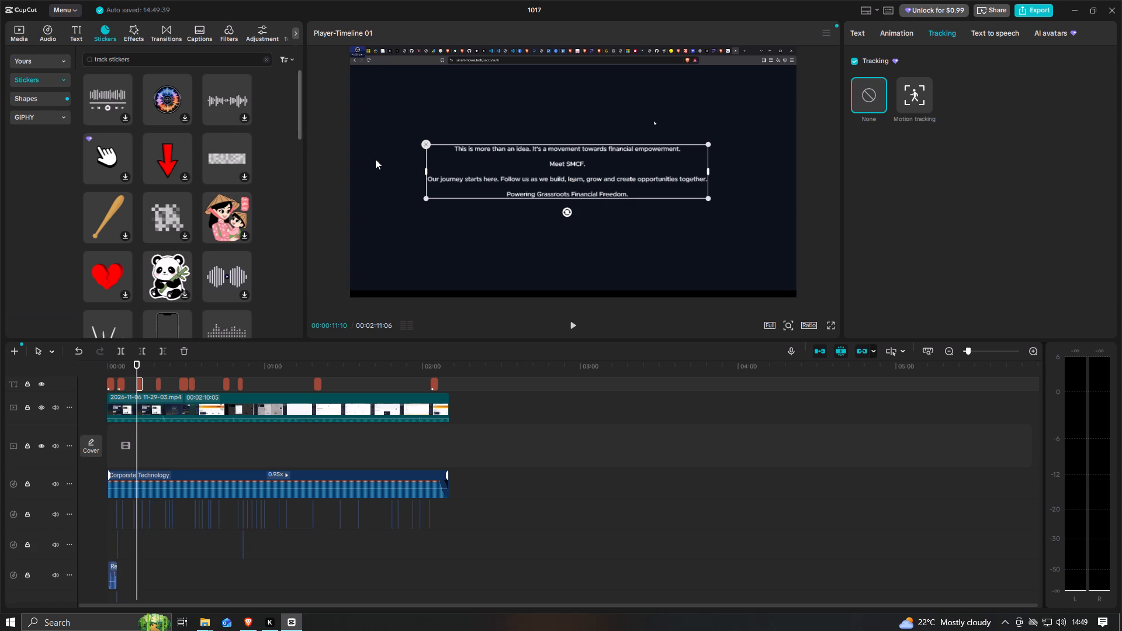
{"action": "left_click", "coordinate": [805, 279]}
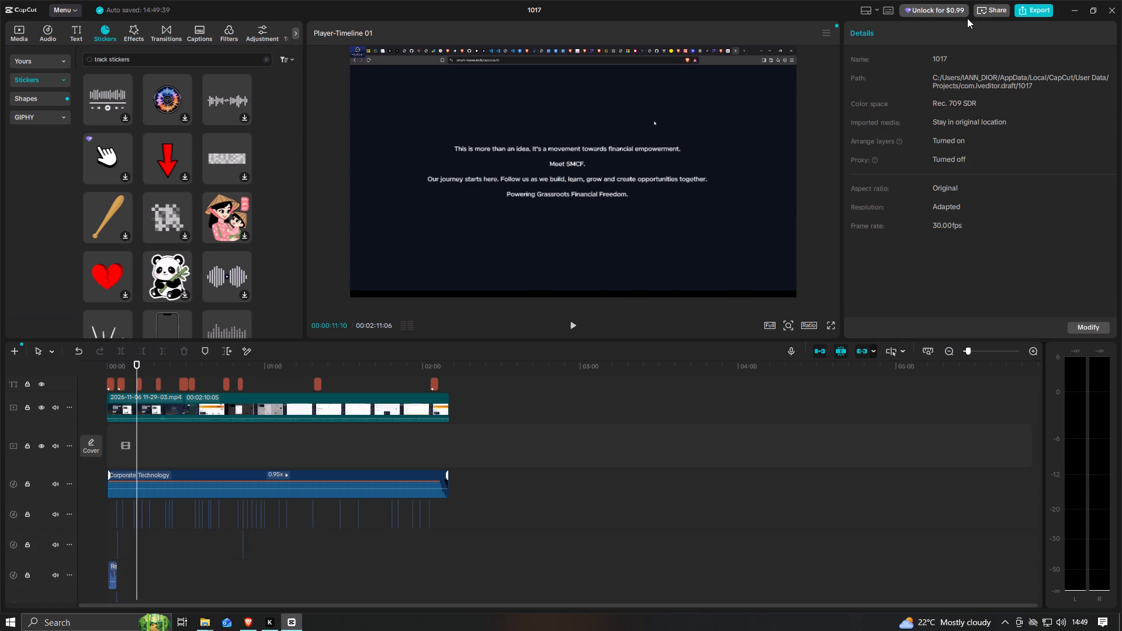
Locate the Track stickers item from the export's Pro list again and turn off Tracking for that text clip.
{"action": "left_click", "coordinate": [1030, 16]}
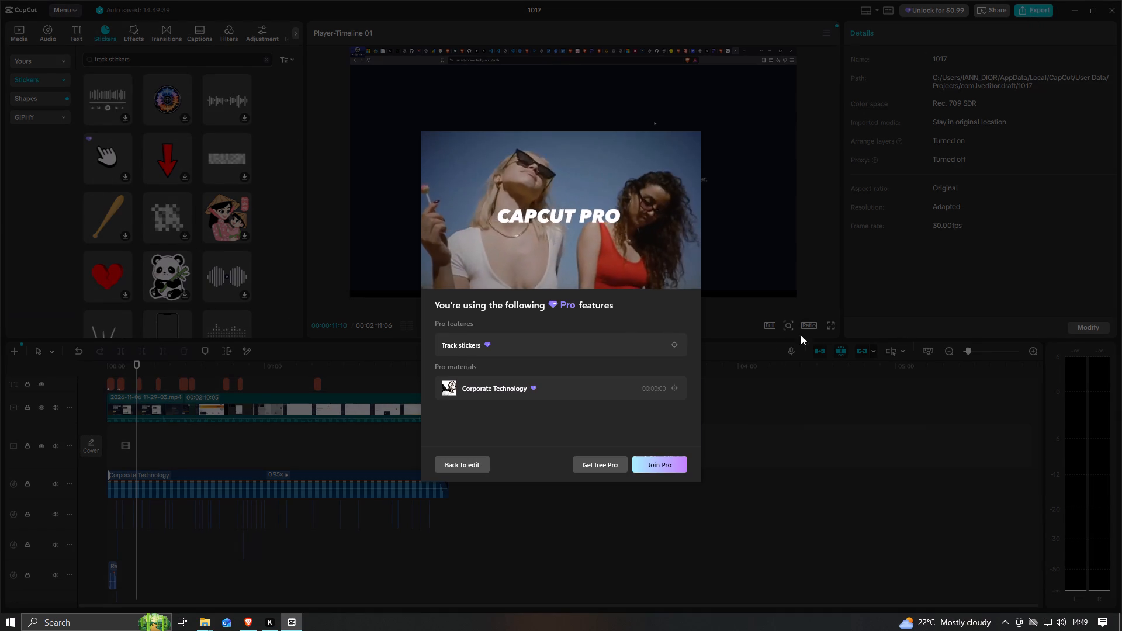
{"action": "left_click", "coordinate": [639, 346]}
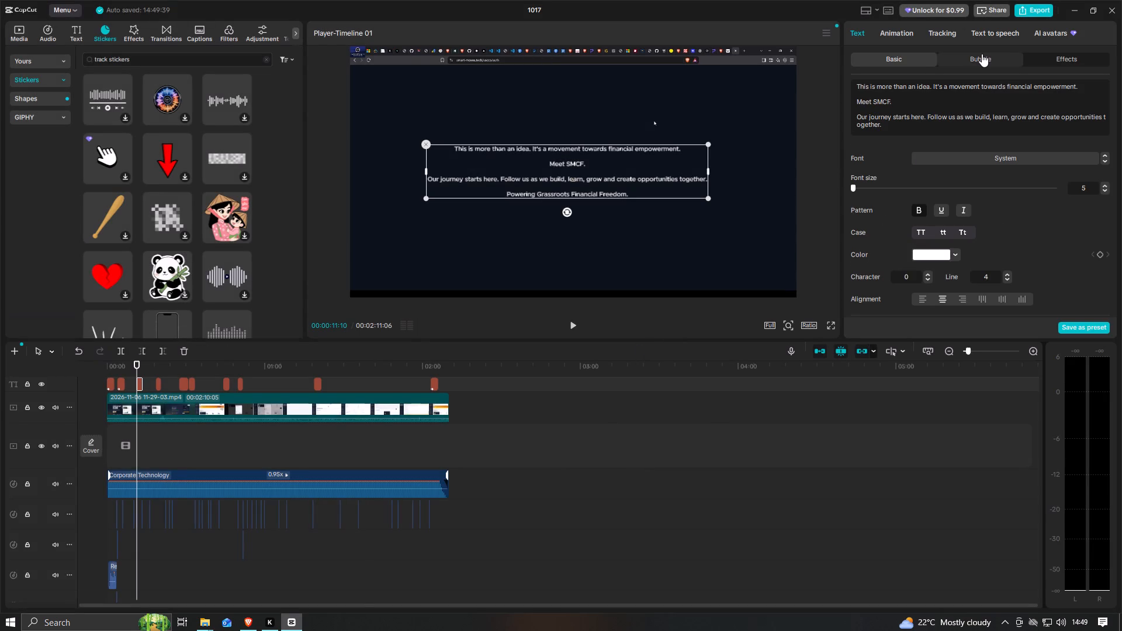
{"action": "left_click", "coordinate": [946, 35]}
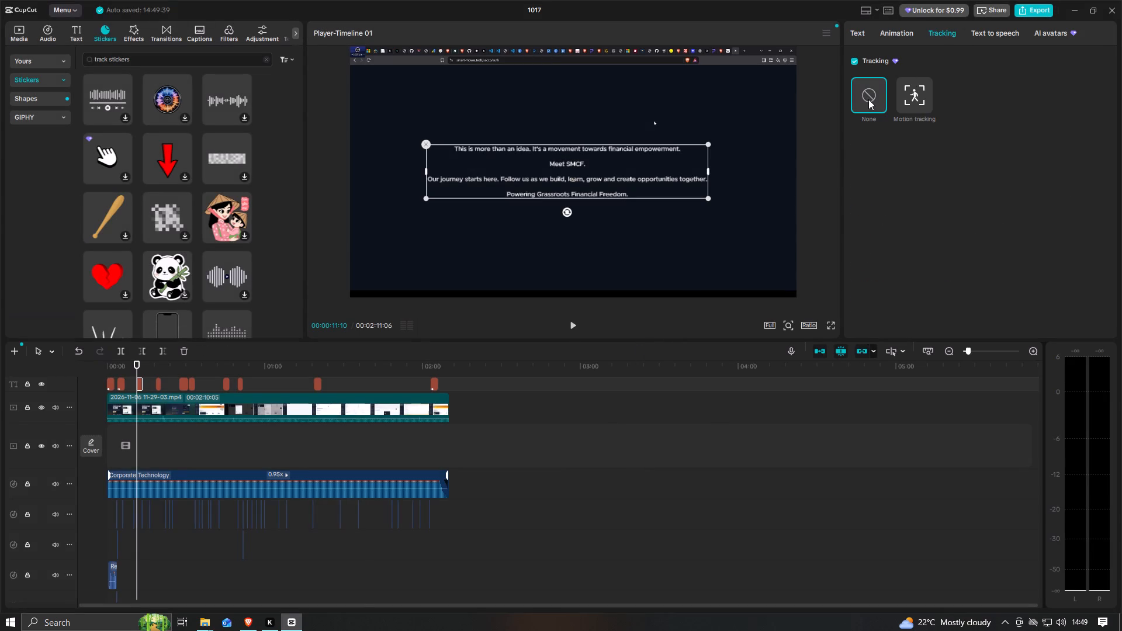
{"action": "left_click", "coordinate": [868, 99]}
{"action": "left_click", "coordinate": [857, 62]}
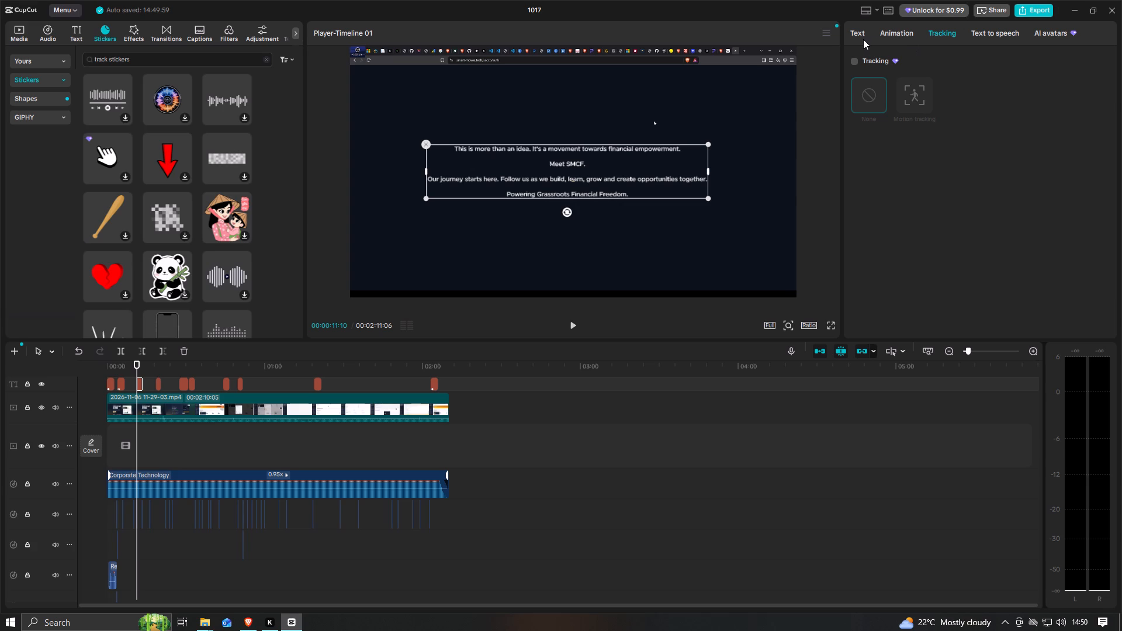
{"action": "left_click", "coordinate": [824, 83]}
Recheck the export's Pro list, return to editing and inspect the Corporate Technology audio clip's settings.
{"action": "left_click", "coordinate": [1042, 15]}
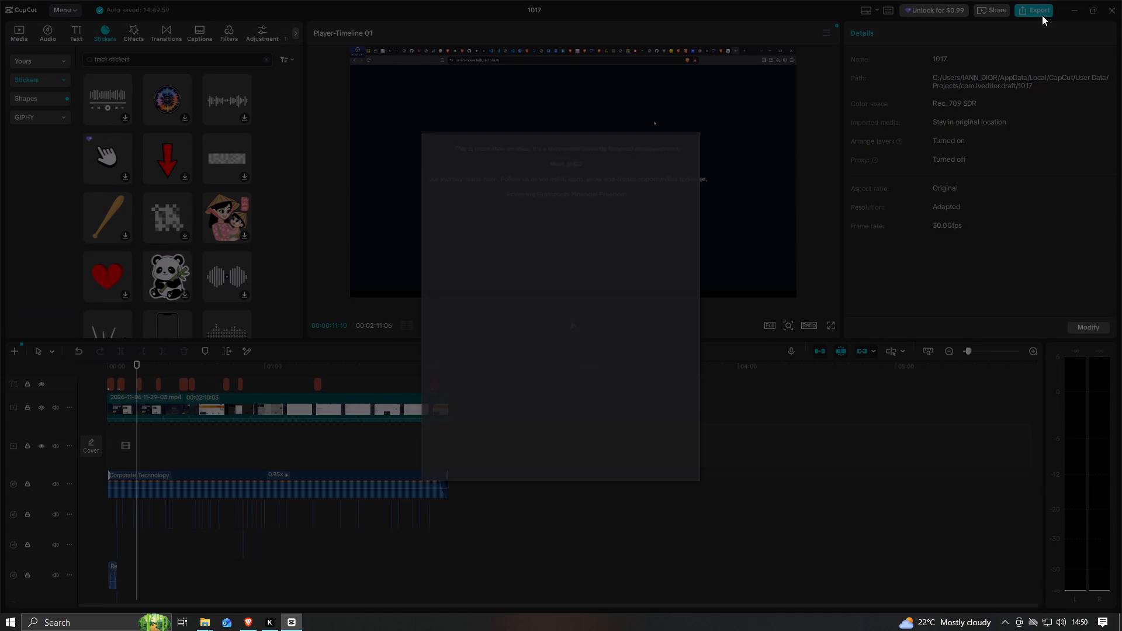
{"action": "left_click", "coordinate": [770, 138]}
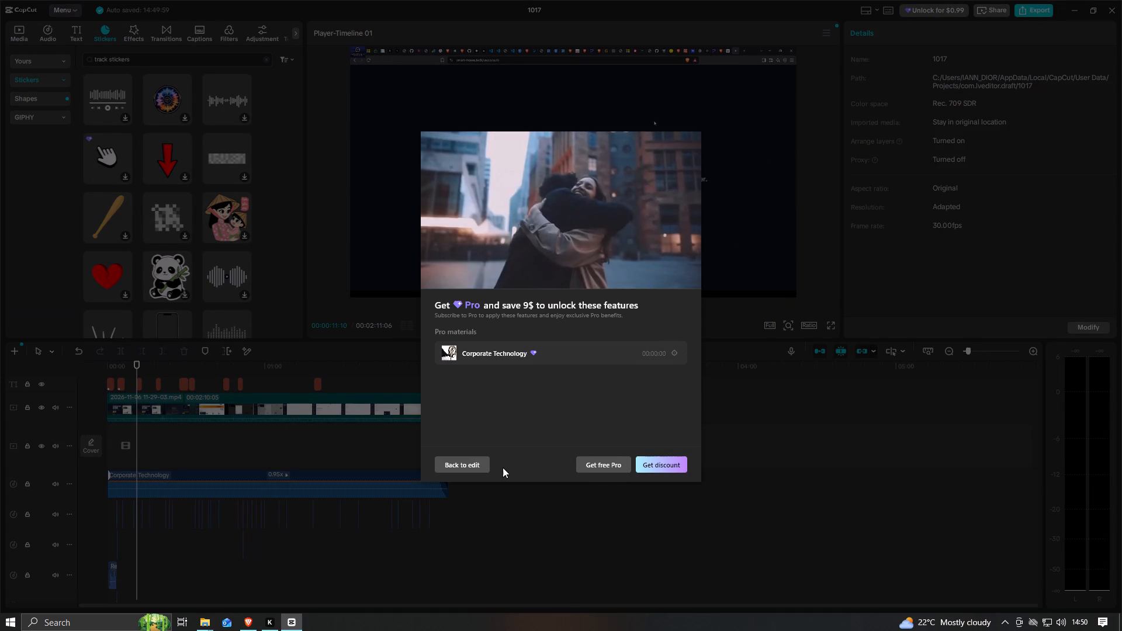
{"action": "left_click", "coordinate": [465, 467]}
{"action": "left_click", "coordinate": [302, 488]}
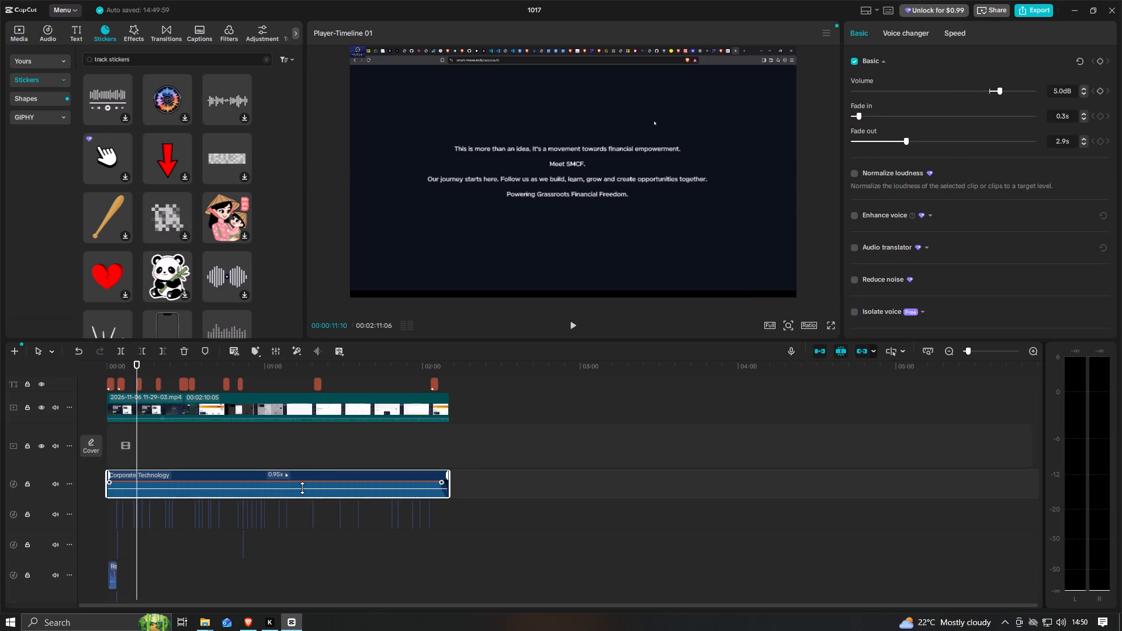
Search the sticker library for "corporate technology".
{"action": "left_click_drag", "start_coordinate": [138, 58], "coordinate": [65, 69]}
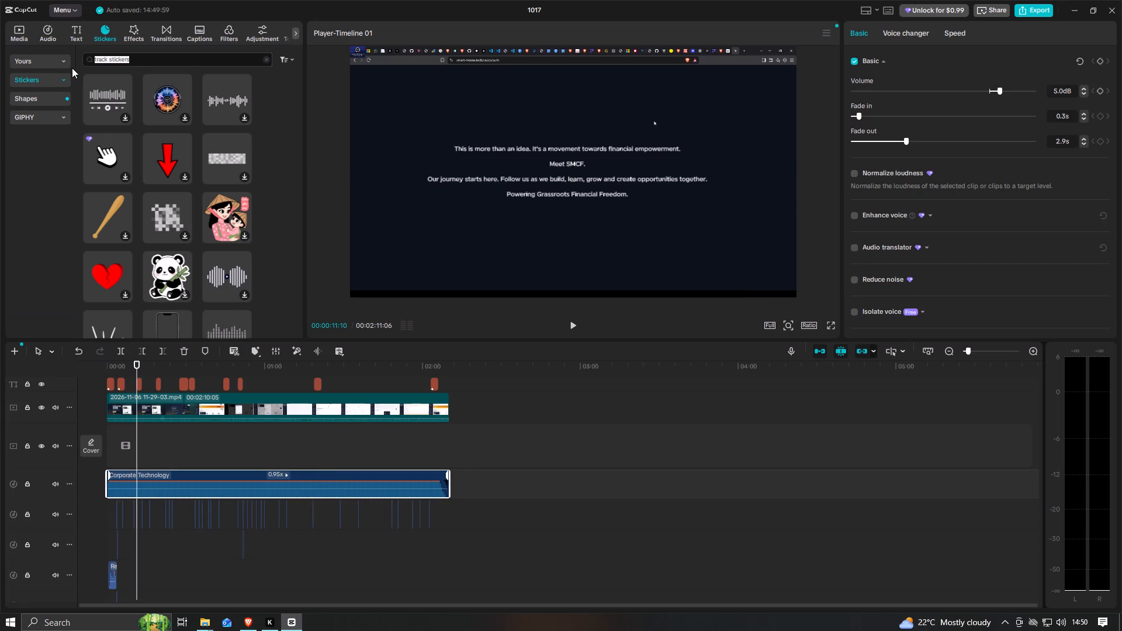
{"action": "type", "text": "corporate"}
{"action": "key", "text": "space"}
{"action": "type", "text": "technology"}
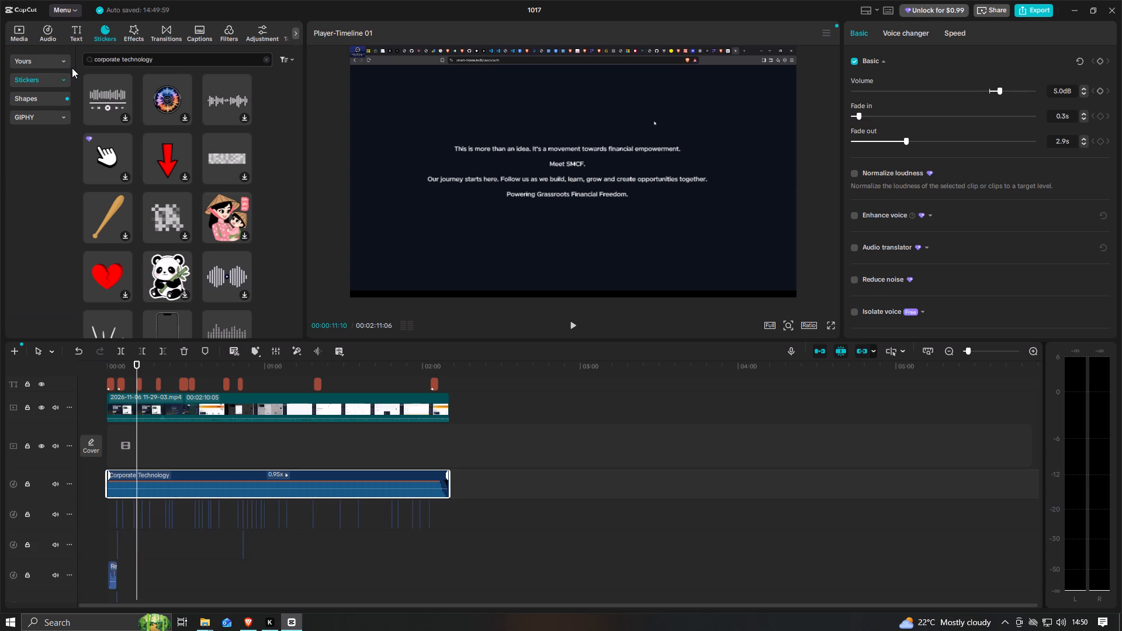
{"action": "key", "text": "Return"}
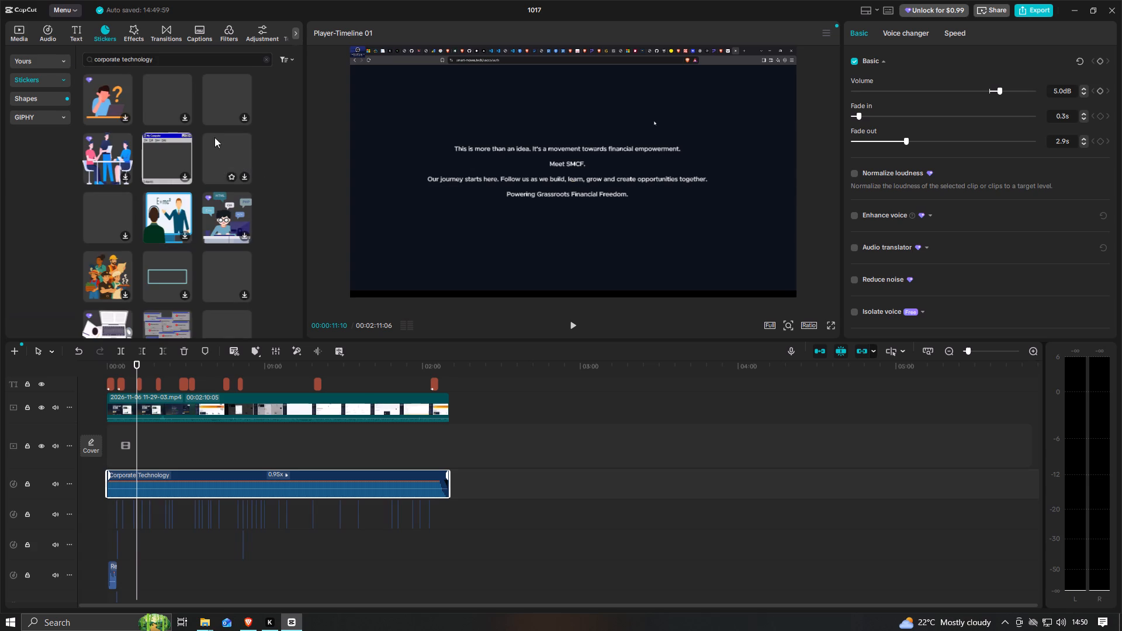
Play the project from the beginning to listen to the current background music.
{"action": "left_click", "coordinate": [48, 29]}
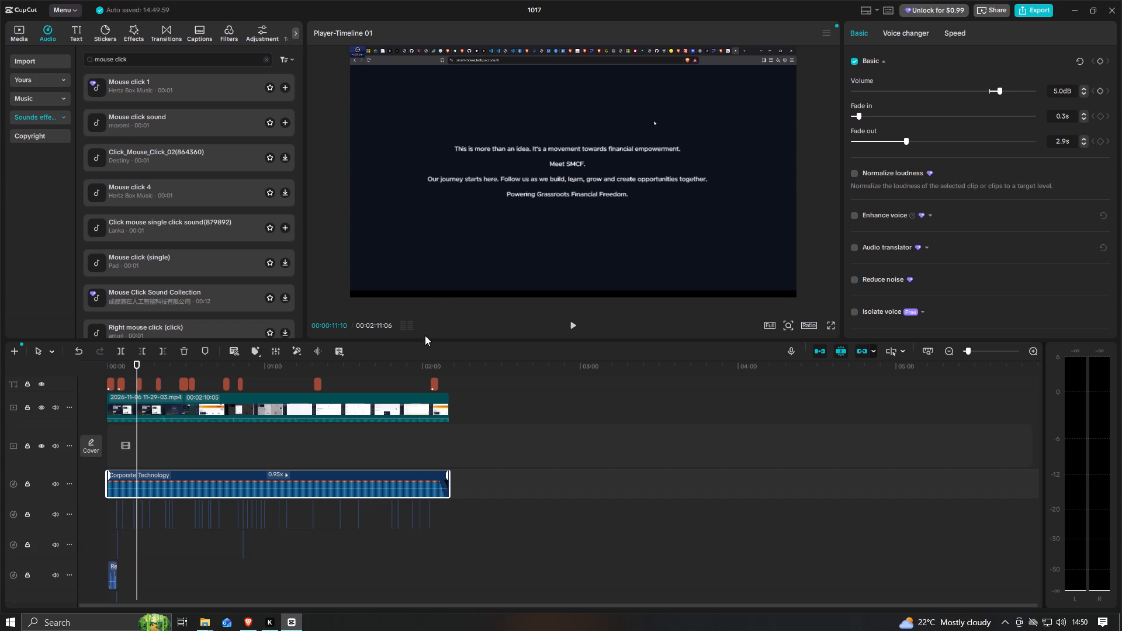
{"action": "left_click_drag", "start_coordinate": [137, 369], "coordinate": [82, 370]}
{"action": "left_click", "coordinate": [577, 324]}
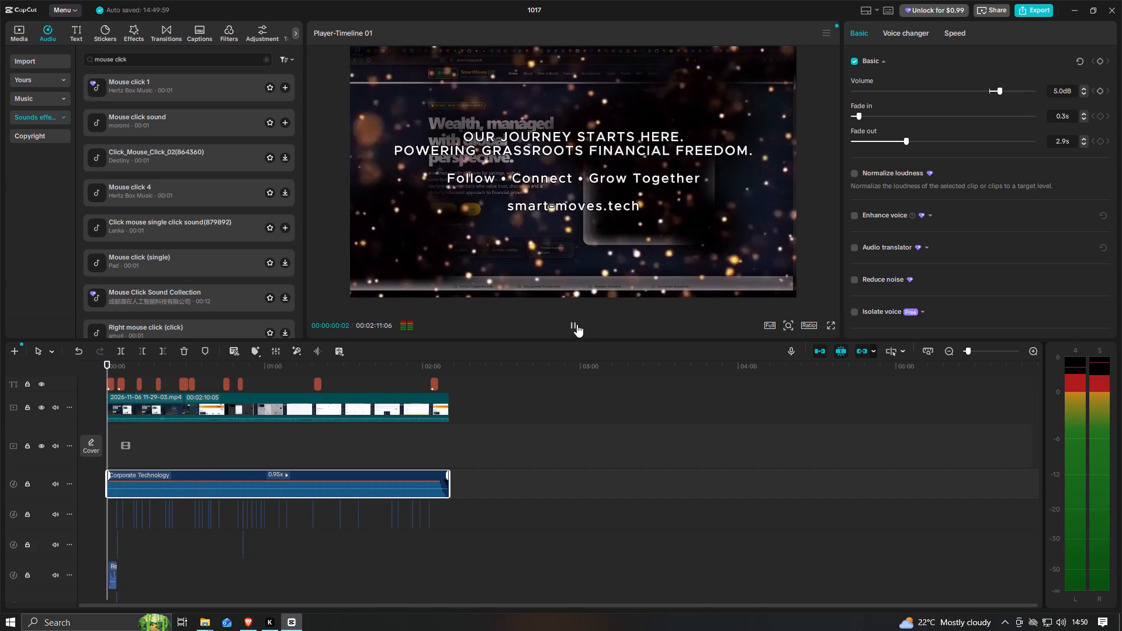
{"action": "left_click", "coordinate": [577, 324]}
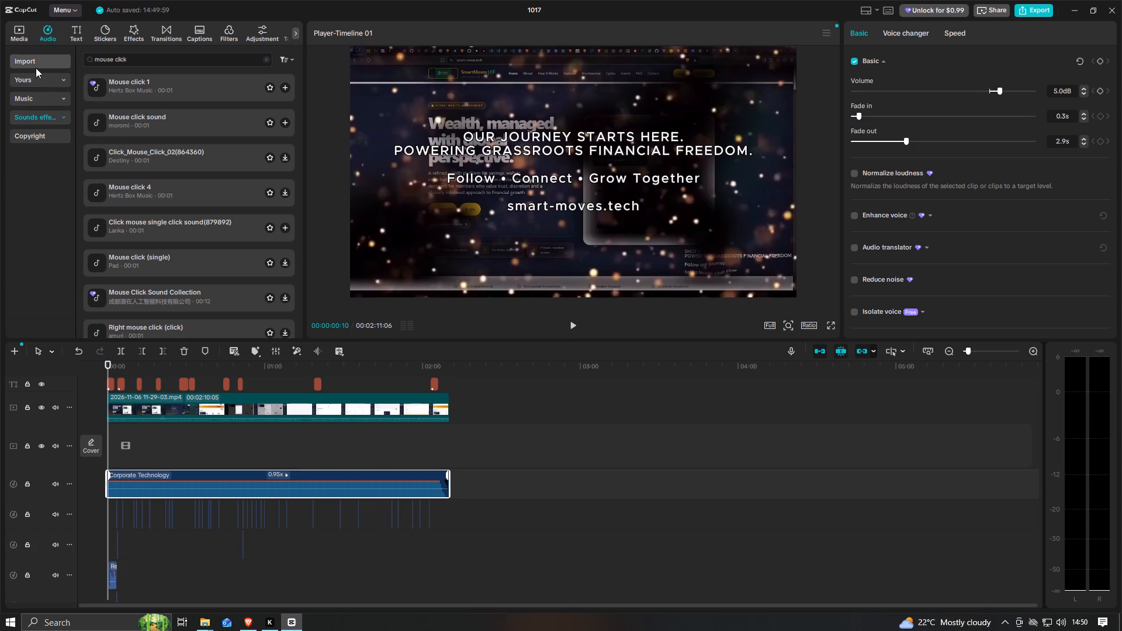
Search the music library for "Corporate Technology" and add the Corporate Technology Pop track with electronic pianos to the timeline at the playhead.
{"action": "left_click", "coordinate": [36, 85]}
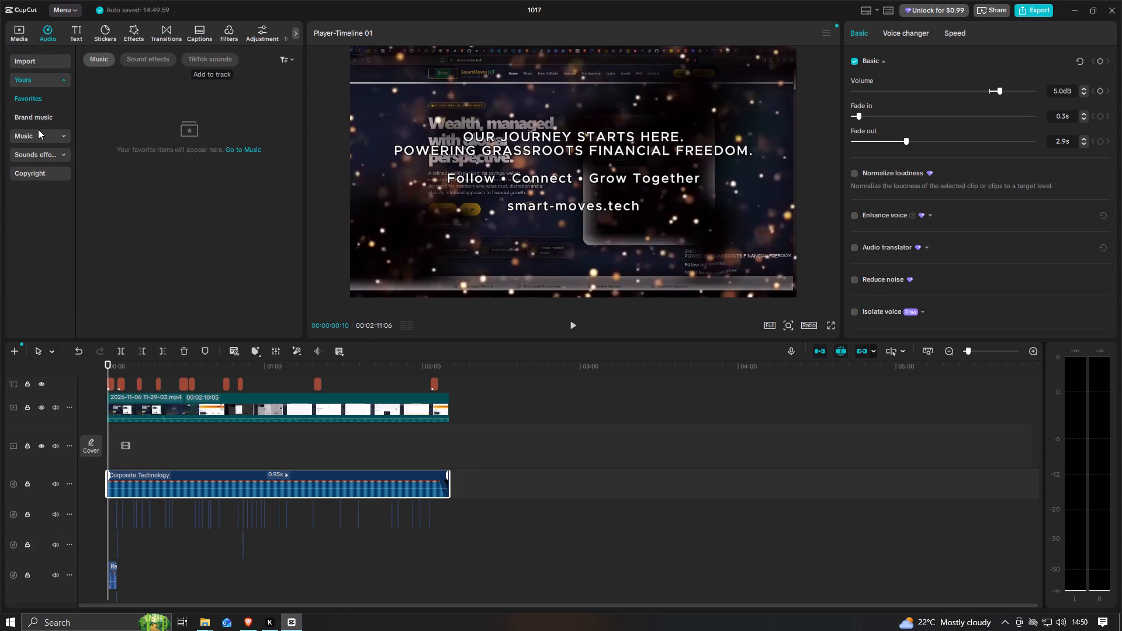
{"action": "left_click", "coordinate": [41, 155]}
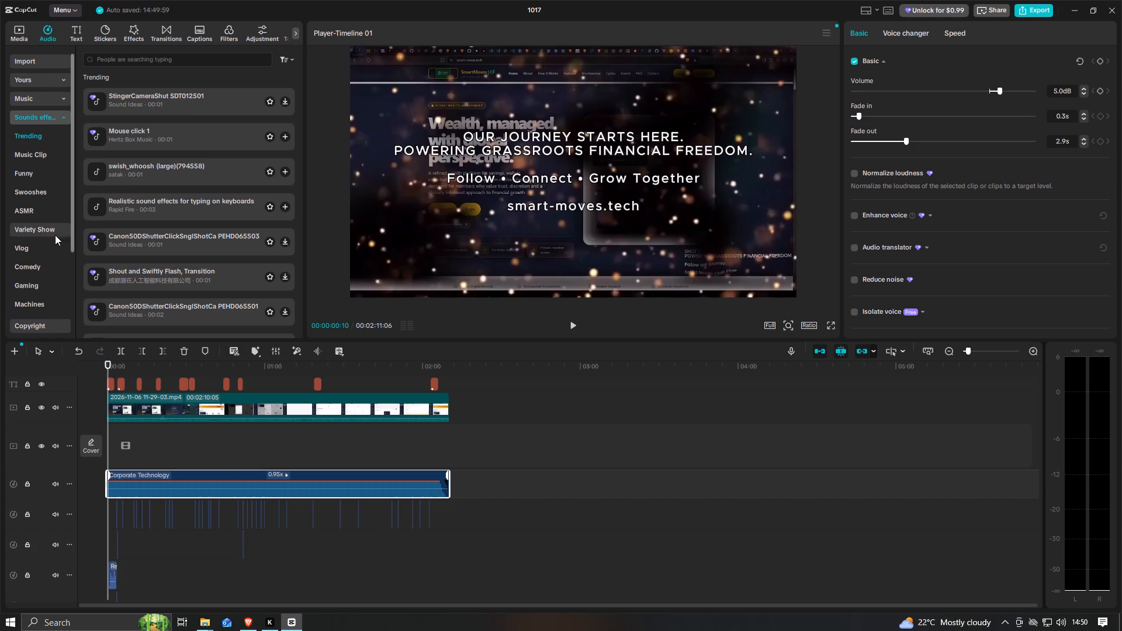
{"action": "left_click", "coordinate": [29, 102]}
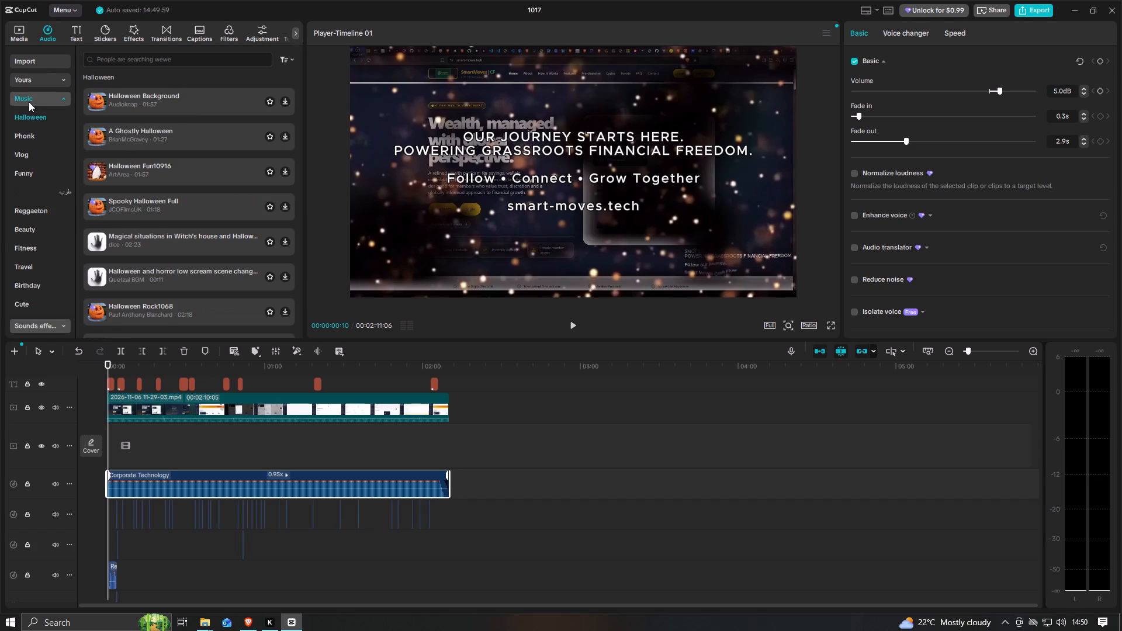
{"action": "left_click", "coordinate": [137, 59]}
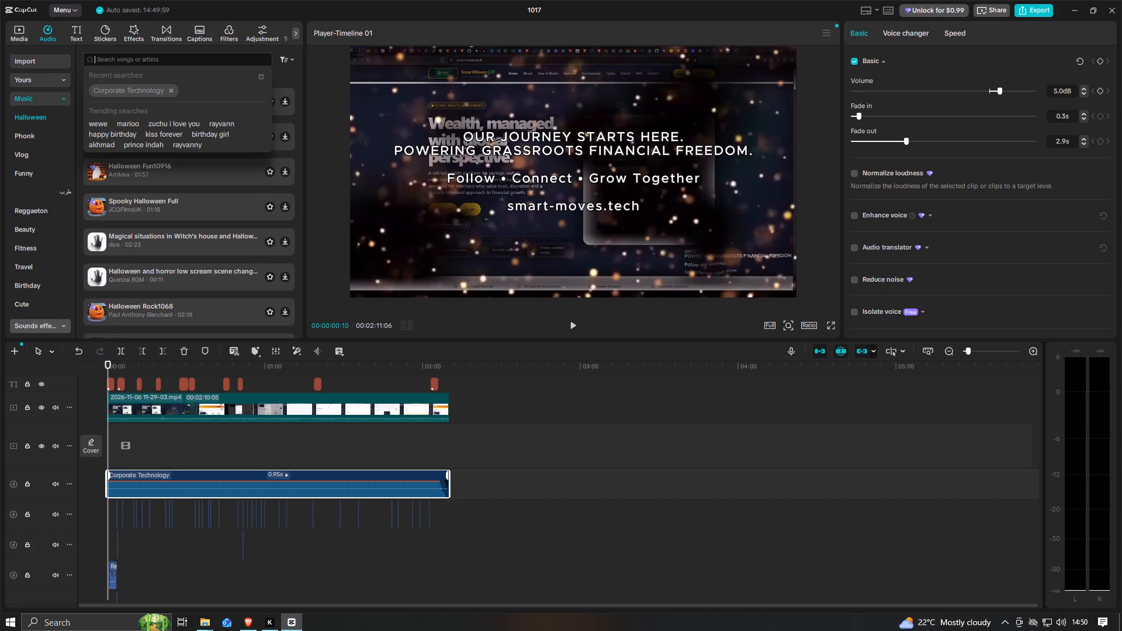
{"action": "left_click", "coordinate": [140, 93]}
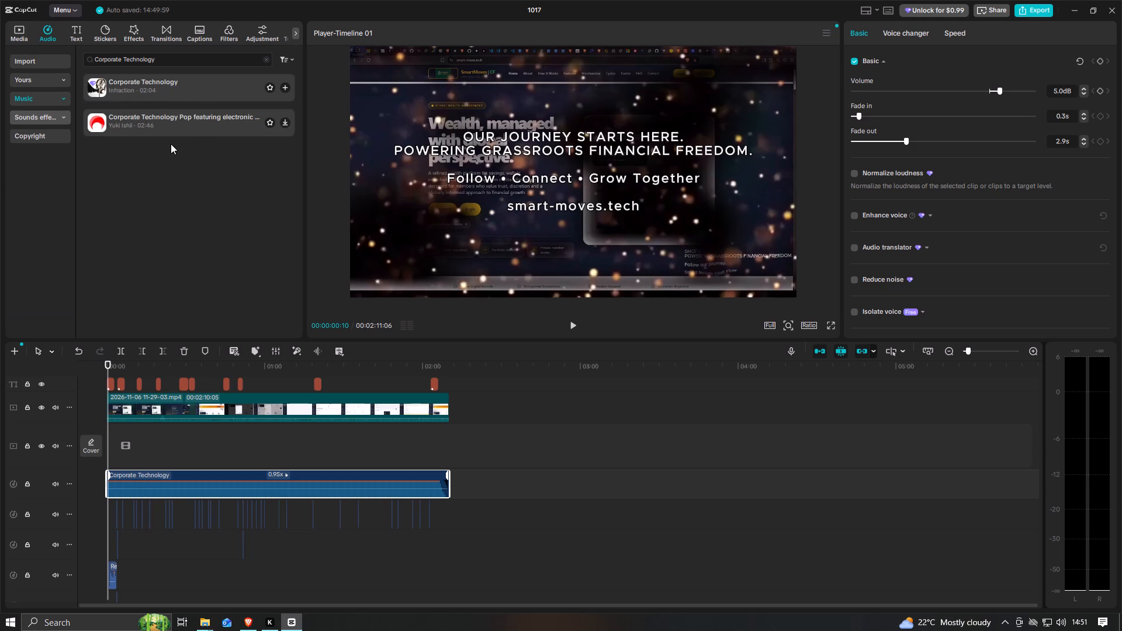
{"action": "left_click", "coordinate": [282, 122]}
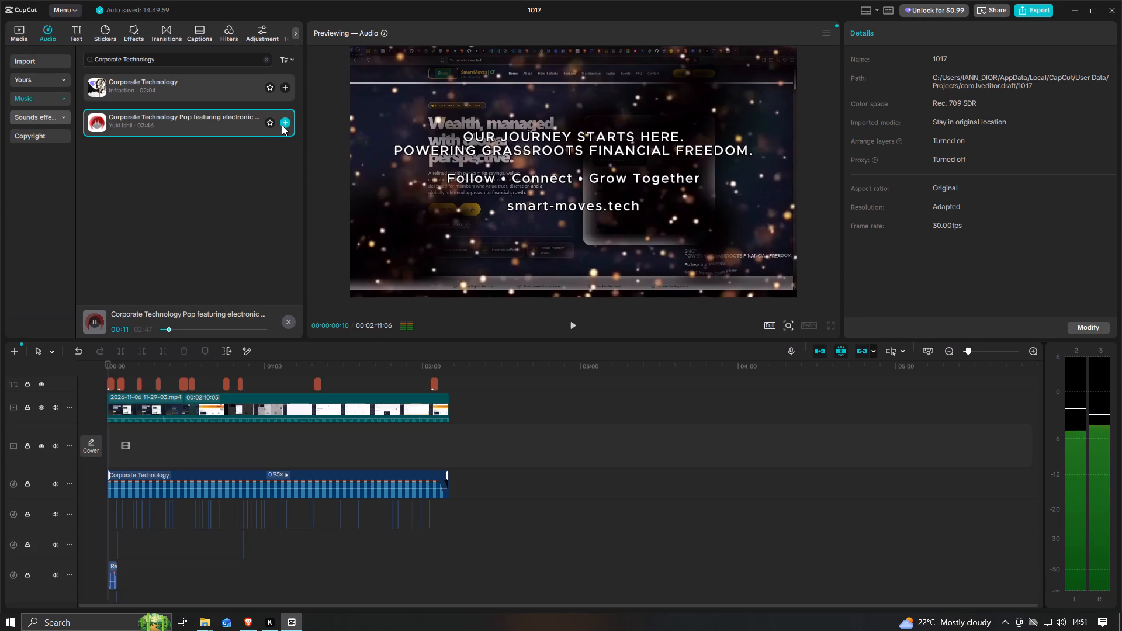
{"action": "left_click", "coordinate": [282, 124]}
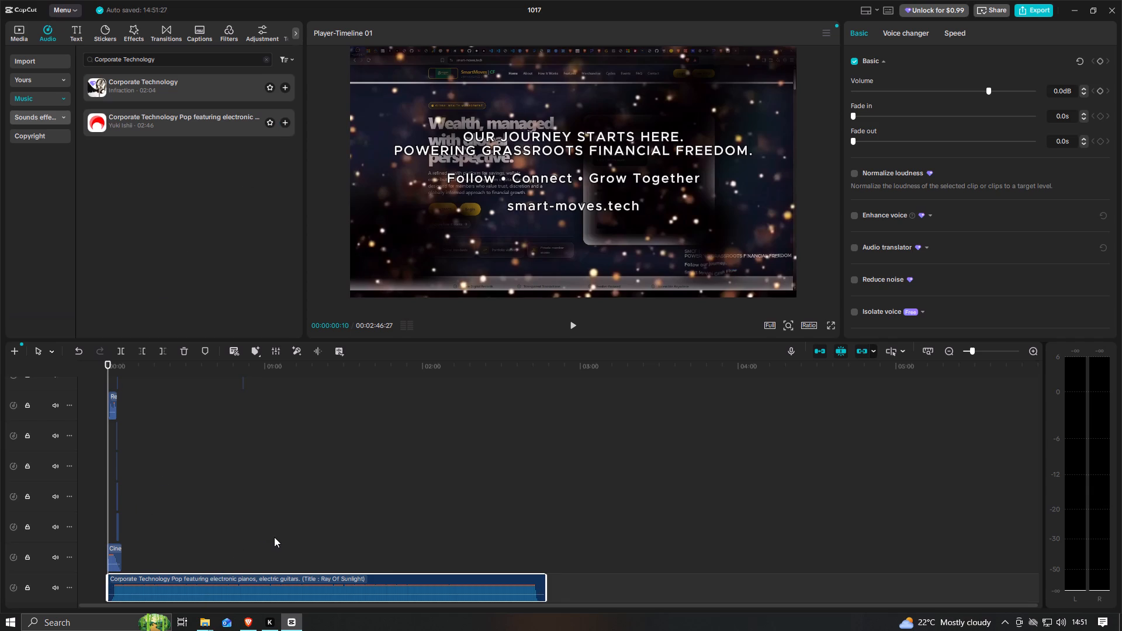
Delete the original Corporate Technology music clip, the one at 0.95x speed, from the timeline.
{"action": "scroll", "coordinate": [274, 537], "scroll_direction": "up", "scroll_amount": 7}
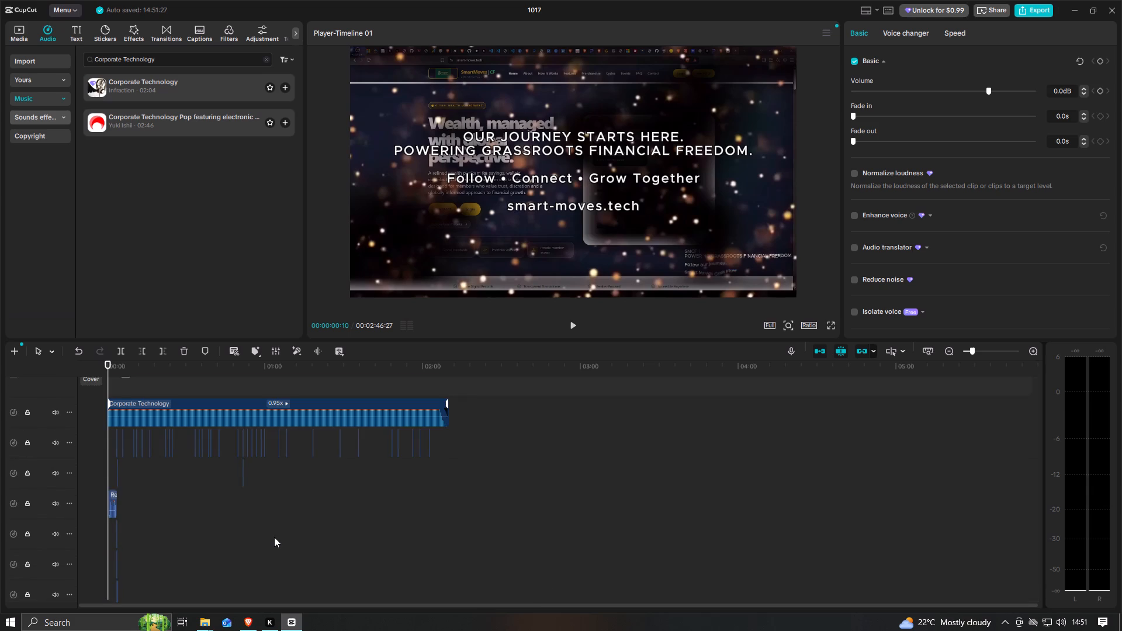
{"action": "scroll", "coordinate": [274, 537], "scroll_direction": "up", "scroll_amount": 1}
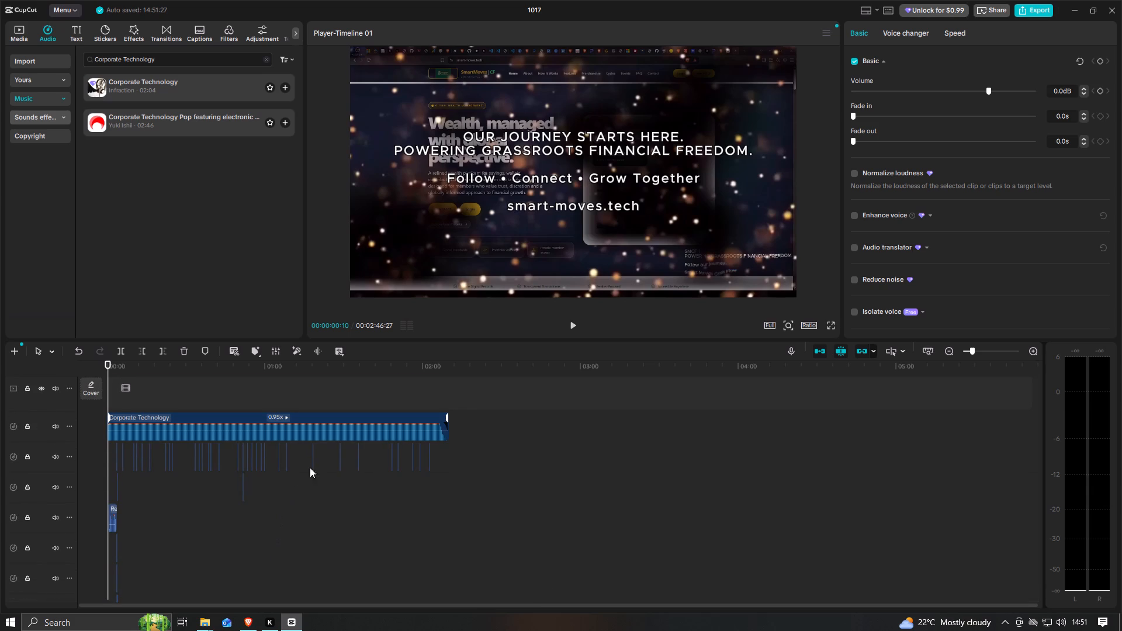
{"action": "scroll", "coordinate": [328, 494], "scroll_direction": "down", "scroll_amount": 11}
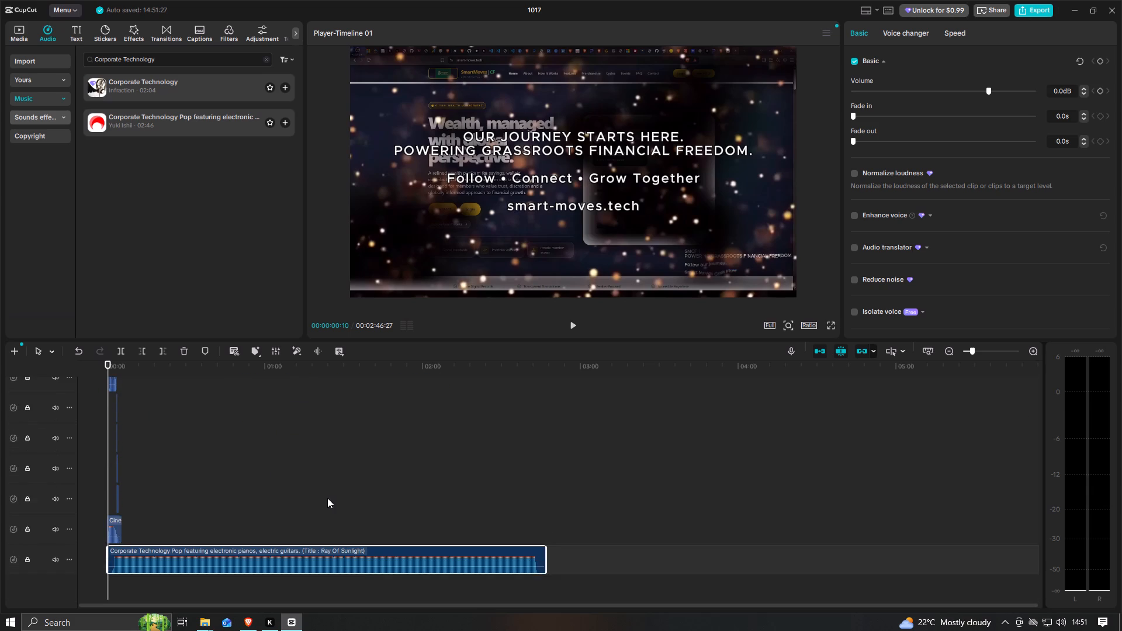
{"action": "scroll", "coordinate": [327, 498], "scroll_direction": "up", "scroll_amount": 7}
{"action": "scroll", "coordinate": [327, 498], "scroll_direction": "down", "scroll_amount": 1}
{"action": "scroll", "coordinate": [327, 498], "scroll_direction": "up", "scroll_amount": 6}
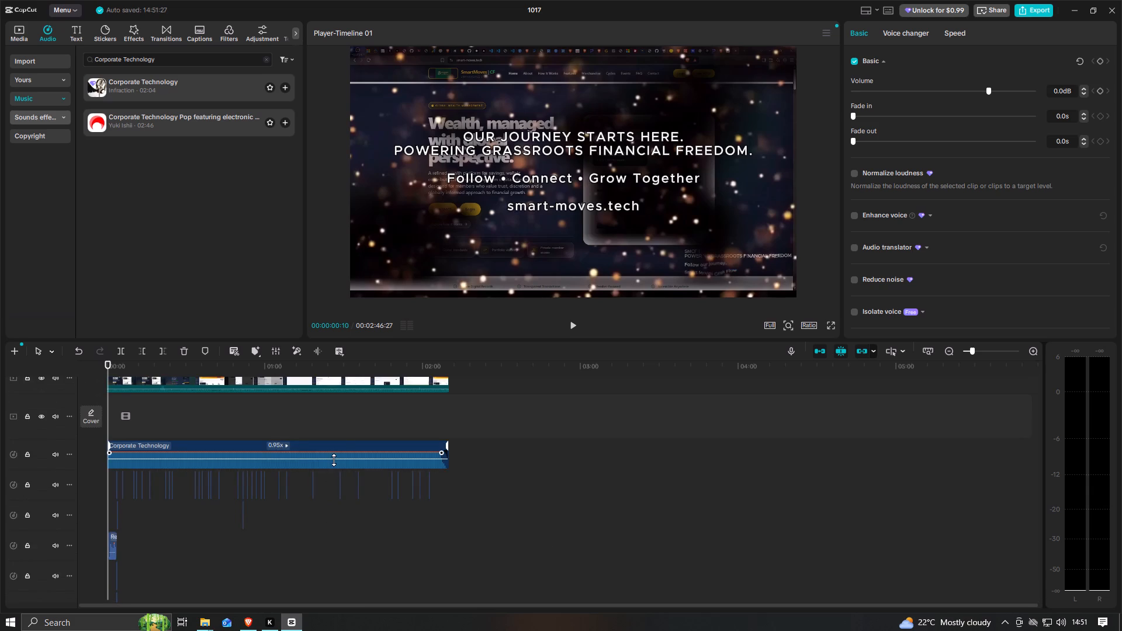
{"action": "left_click", "coordinate": [334, 451]}
{"action": "key", "text": "Delete"}
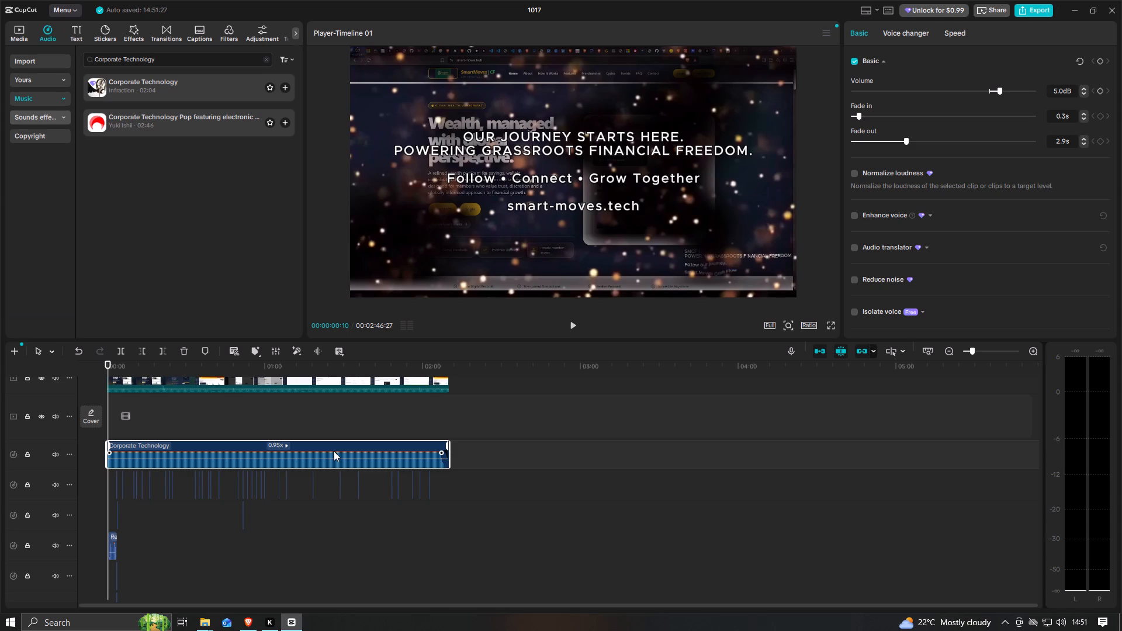
Open the export settings to recheck for Pro items, and return to editing without exporting.
{"action": "left_click", "coordinate": [1028, 13]}
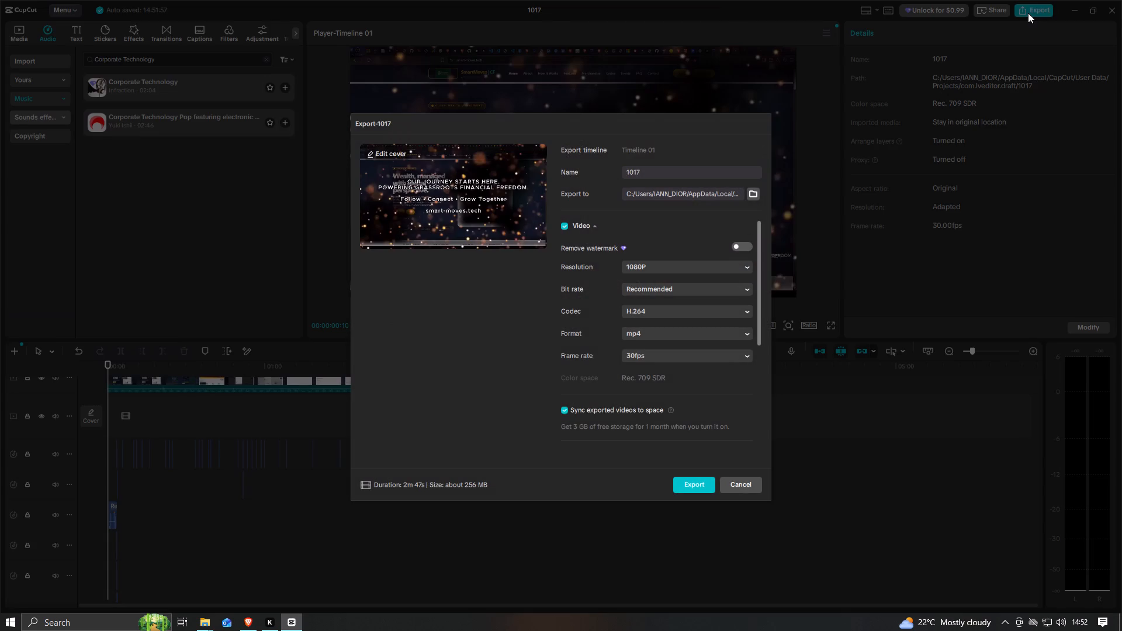
{"action": "left_click", "coordinate": [958, 258]}
{"action": "left_click", "coordinate": [736, 484]}
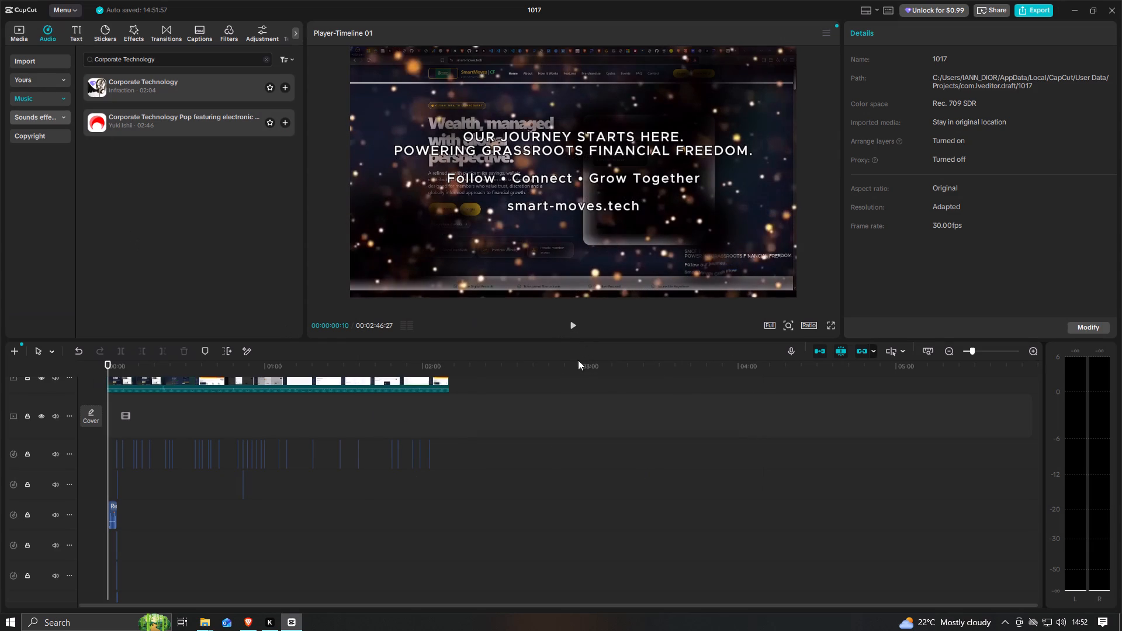
Play the video from near its start to listen to the replacement music with the recording.
{"action": "left_click", "coordinate": [576, 325]}
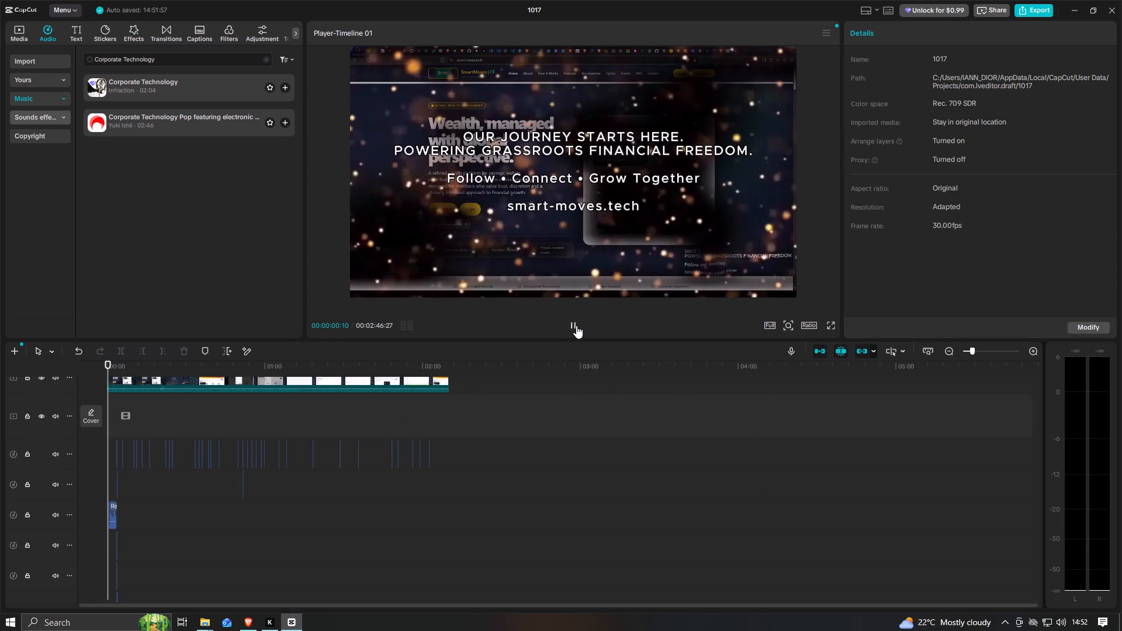
{"action": "left_click", "coordinate": [576, 325]}
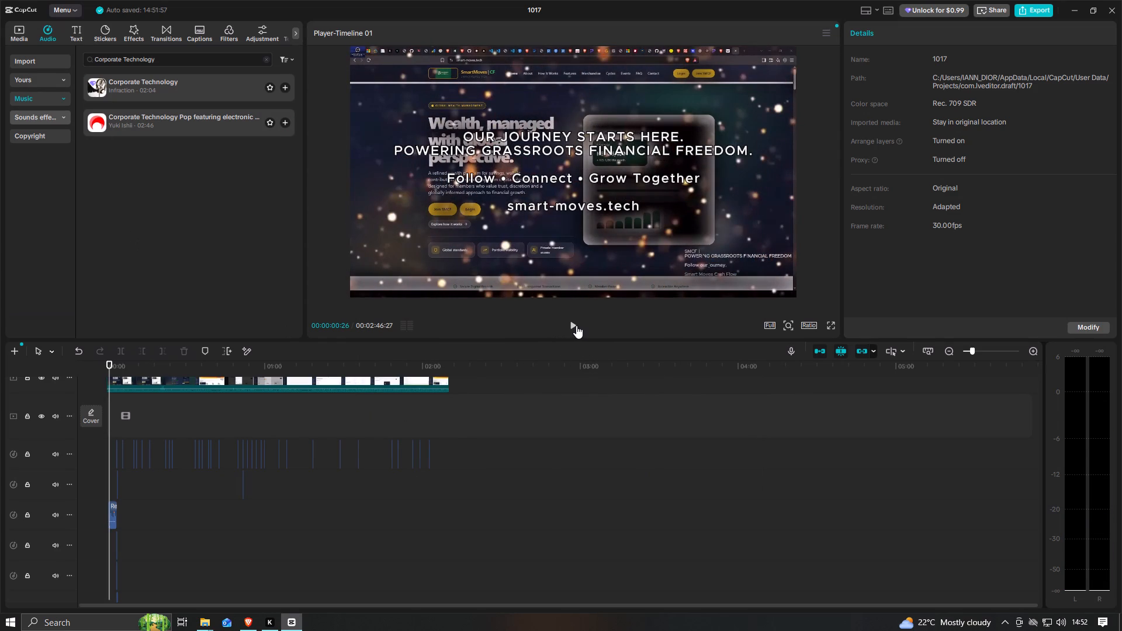
{"action": "left_click", "coordinate": [576, 325]}
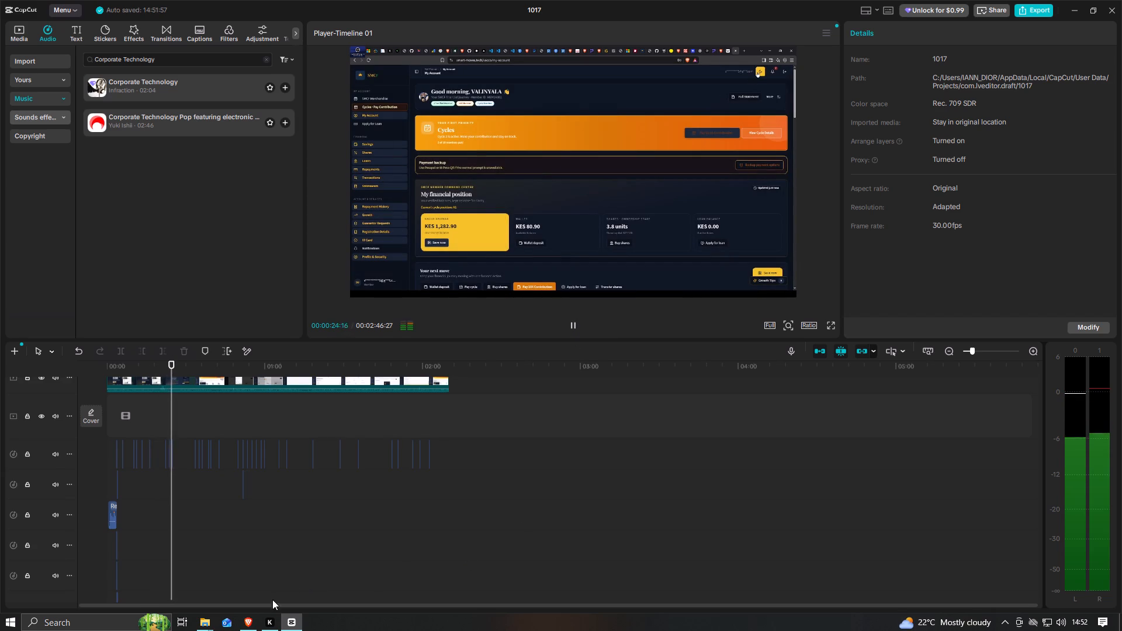
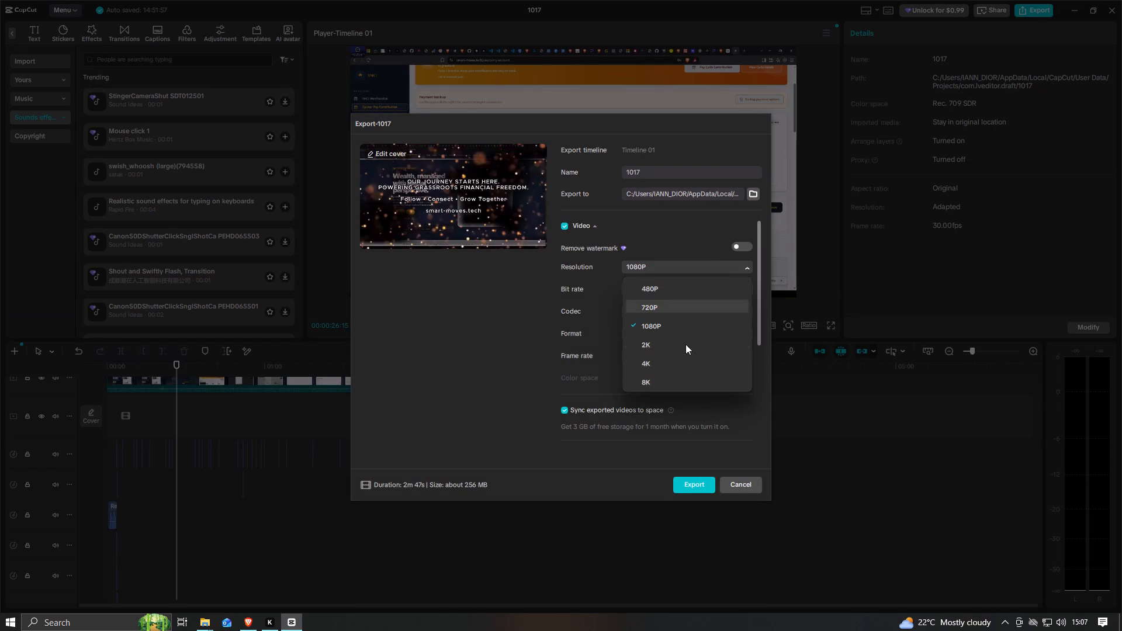
Set the export resolution to 8K, review the remaining export options, and start exporting video 1017.
{"action": "left_click", "coordinate": [657, 385]}
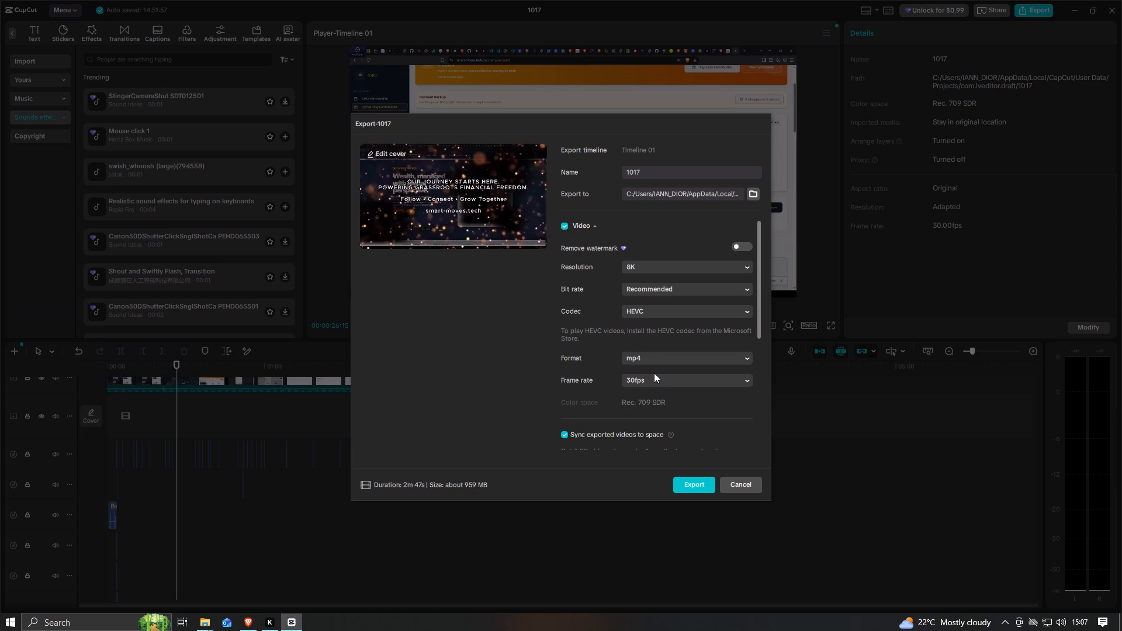
{"action": "scroll", "coordinate": [654, 373], "scroll_direction": "up", "scroll_amount": 2}
{"action": "scroll", "coordinate": [654, 373], "scroll_direction": "down", "scroll_amount": 1}
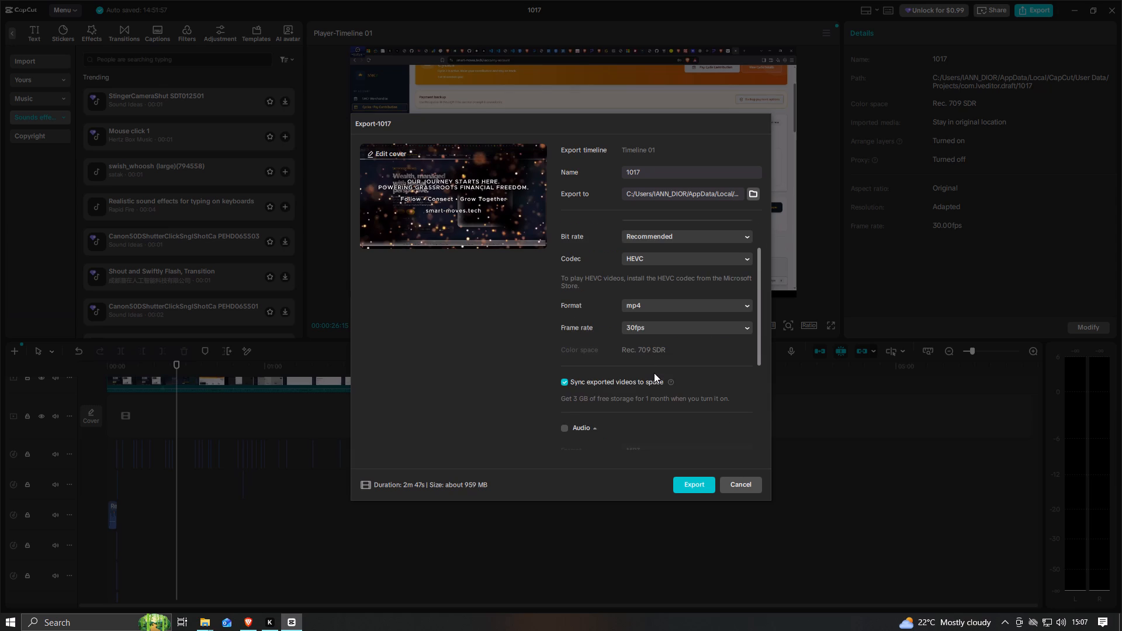
{"action": "scroll", "coordinate": [657, 353], "scroll_direction": "down", "scroll_amount": 2}
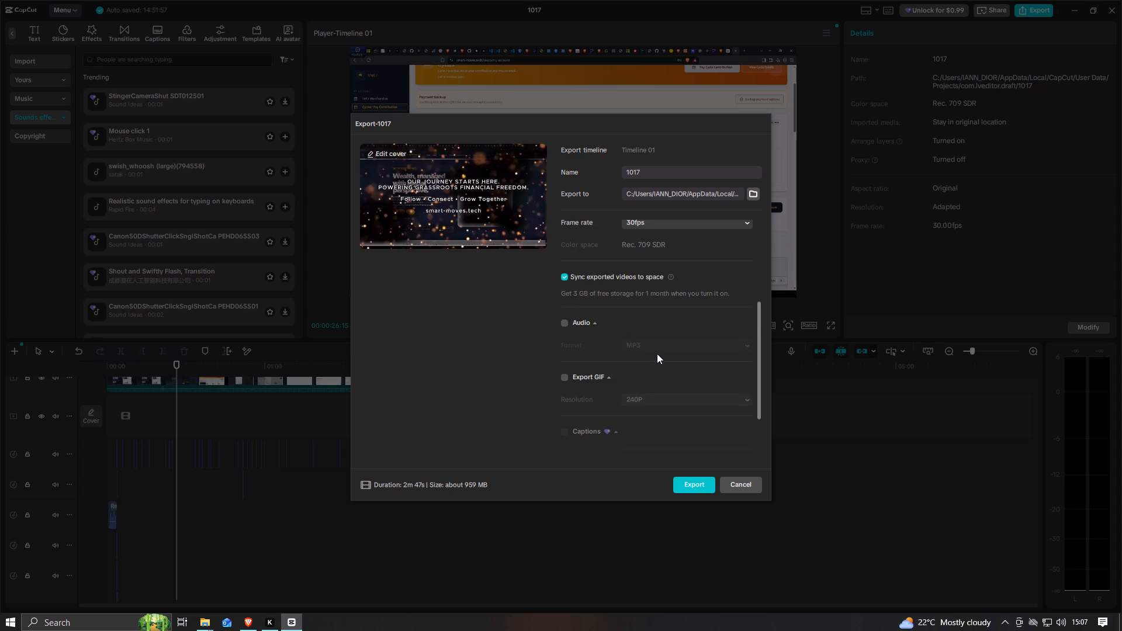
{"action": "scroll", "coordinate": [657, 353], "scroll_direction": "down", "scroll_amount": 2}
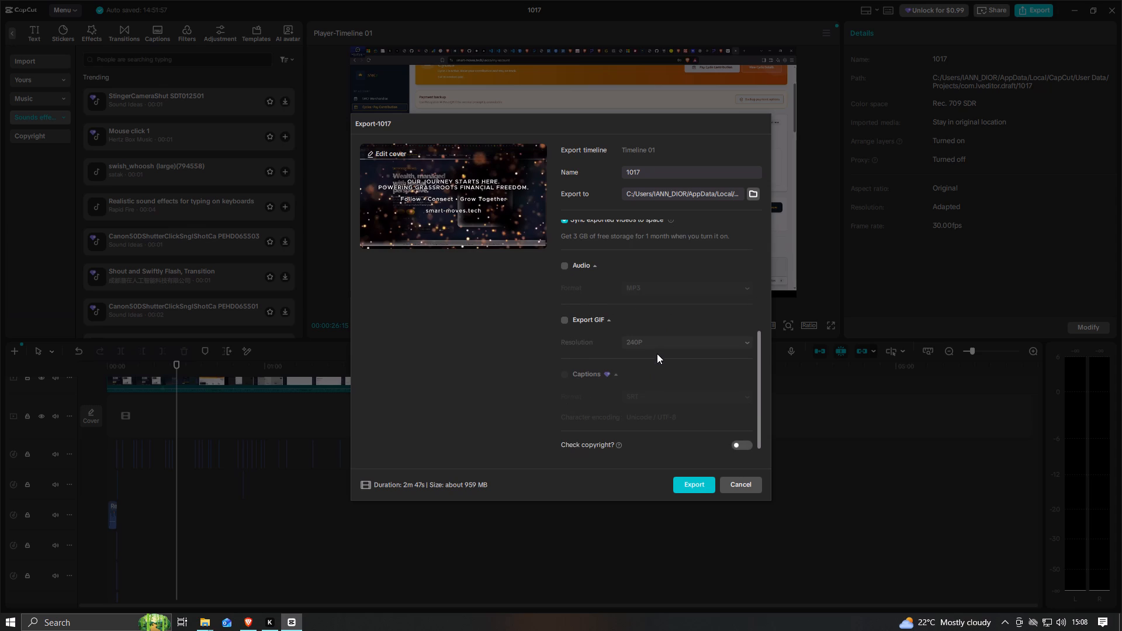
{"action": "scroll", "coordinate": [657, 353], "scroll_direction": "down", "scroll_amount": 2}
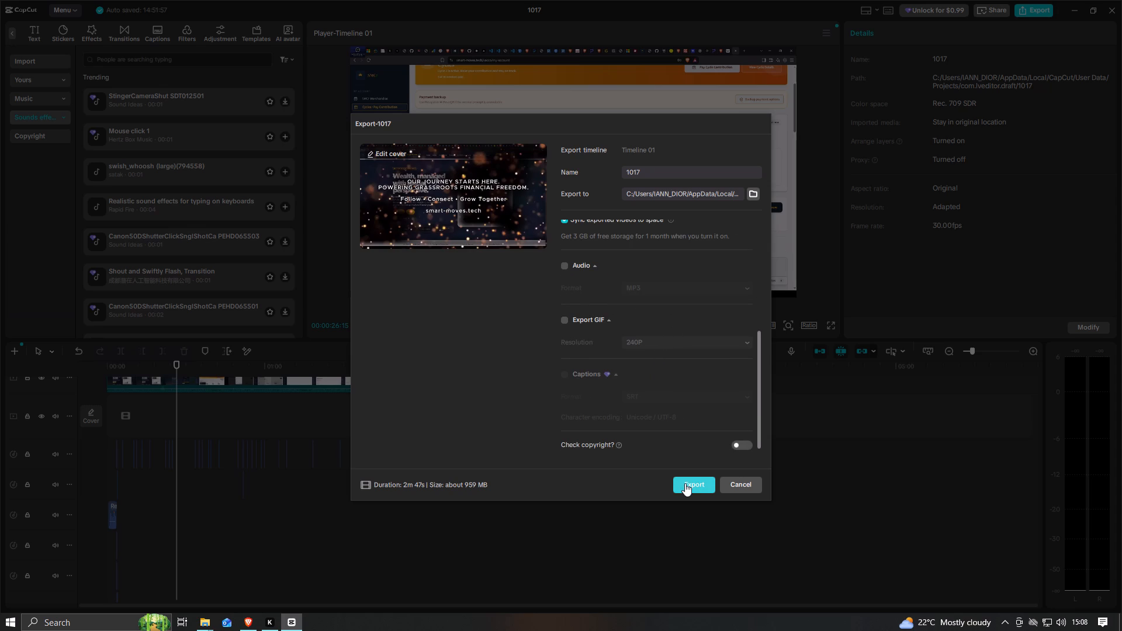
{"action": "left_click", "coordinate": [685, 483]}
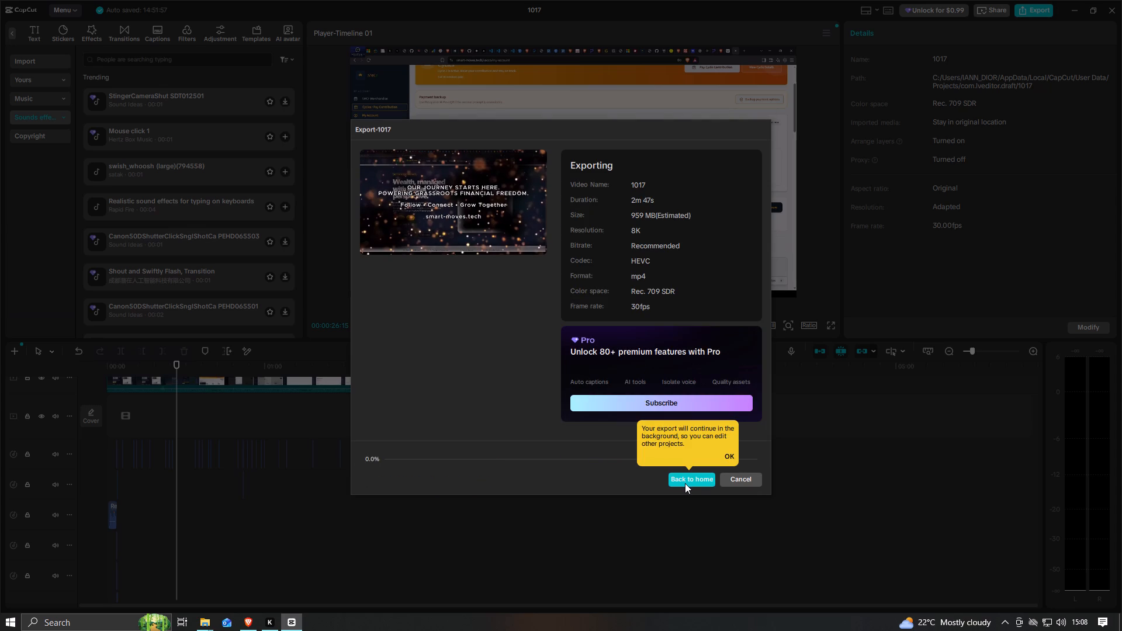
{"action": "left_click", "coordinate": [729, 456]}
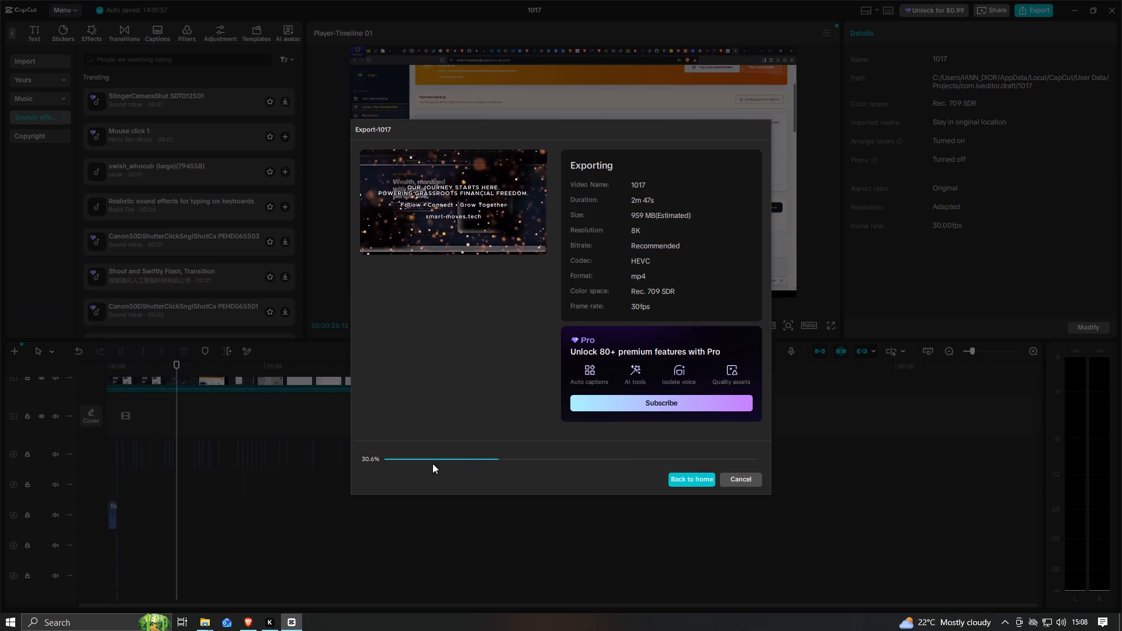
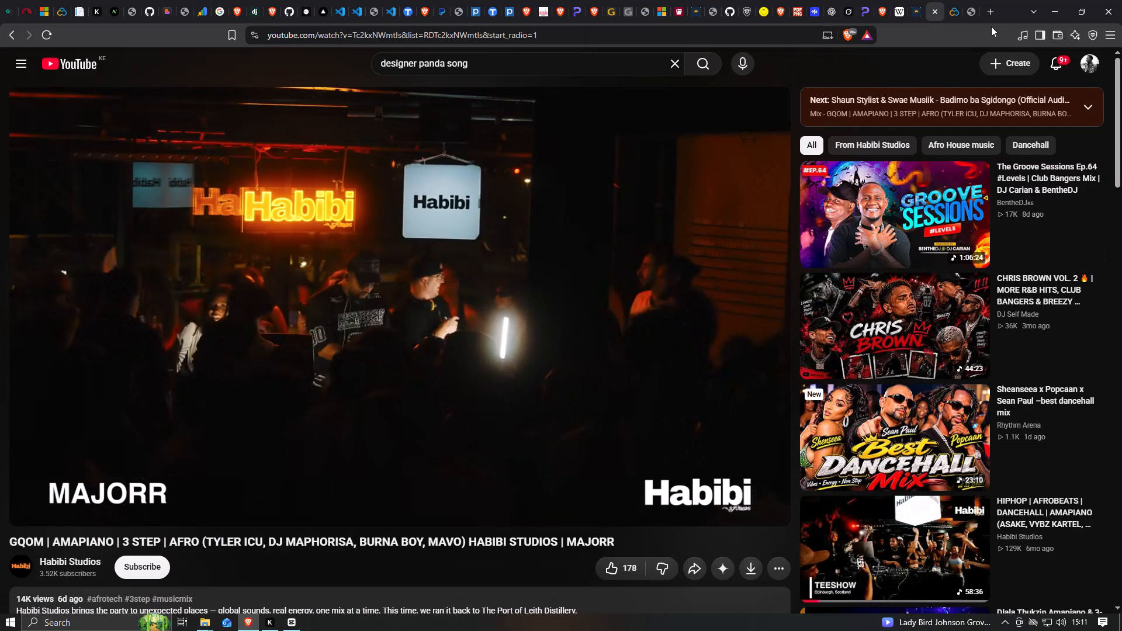
Open the SMCF admin site at smart-moves.tech/sacco and look over the Command Centre dashboard.
{"action": "left_click", "coordinate": [961, 20]}
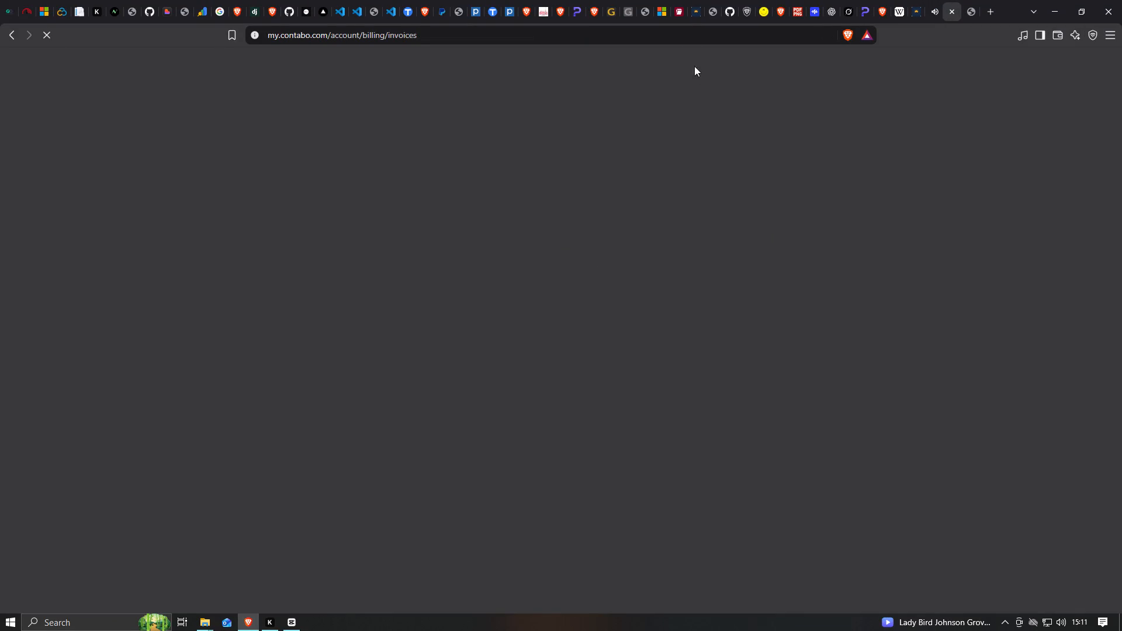
{"action": "left_click", "coordinate": [697, 19]}
{"action": "left_click", "coordinate": [699, 12]}
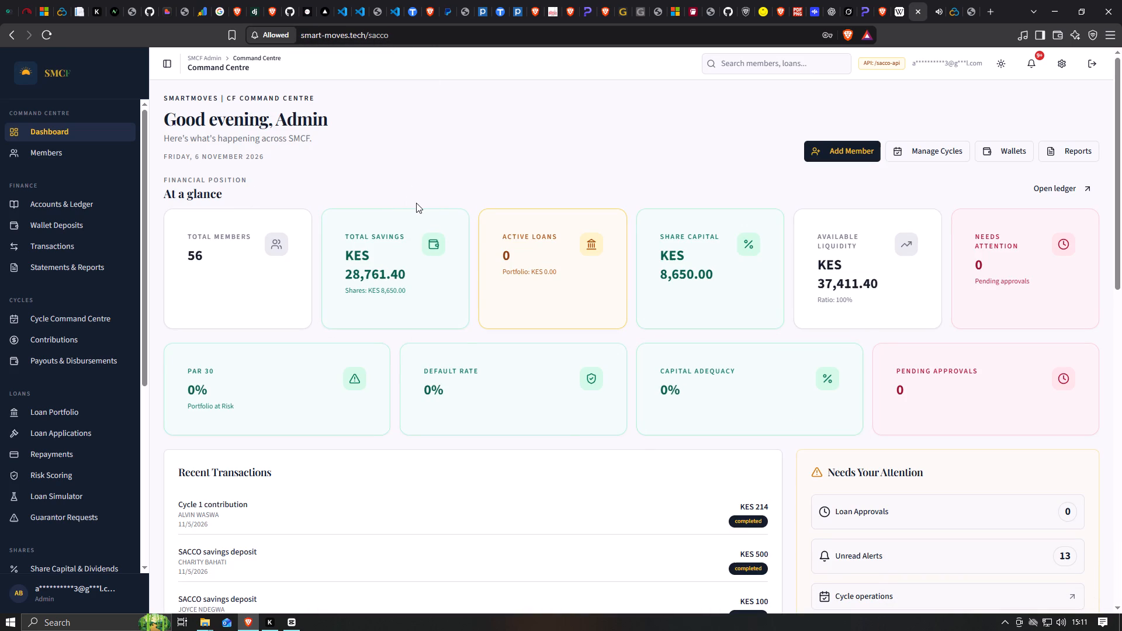
{"action": "scroll", "coordinate": [416, 203], "scroll_direction": "down", "scroll_amount": 1}
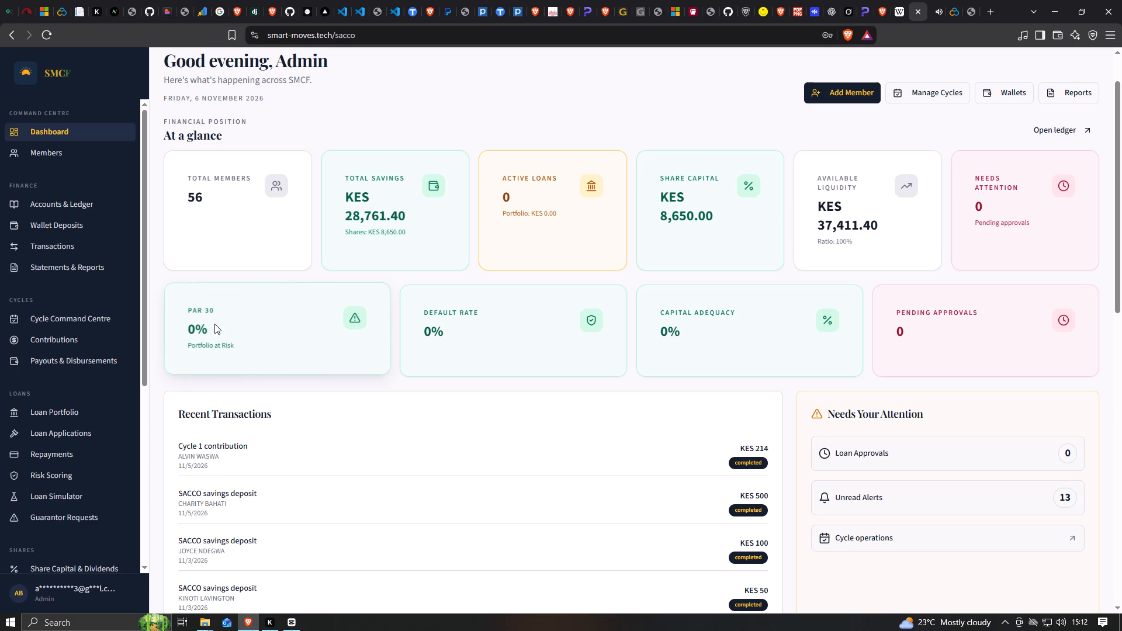
Open the Audit & Activity page of the SMCF admin site and examine the user activity and sessions log.
{"action": "scroll", "coordinate": [87, 411], "scroll_direction": "down", "scroll_amount": 13}
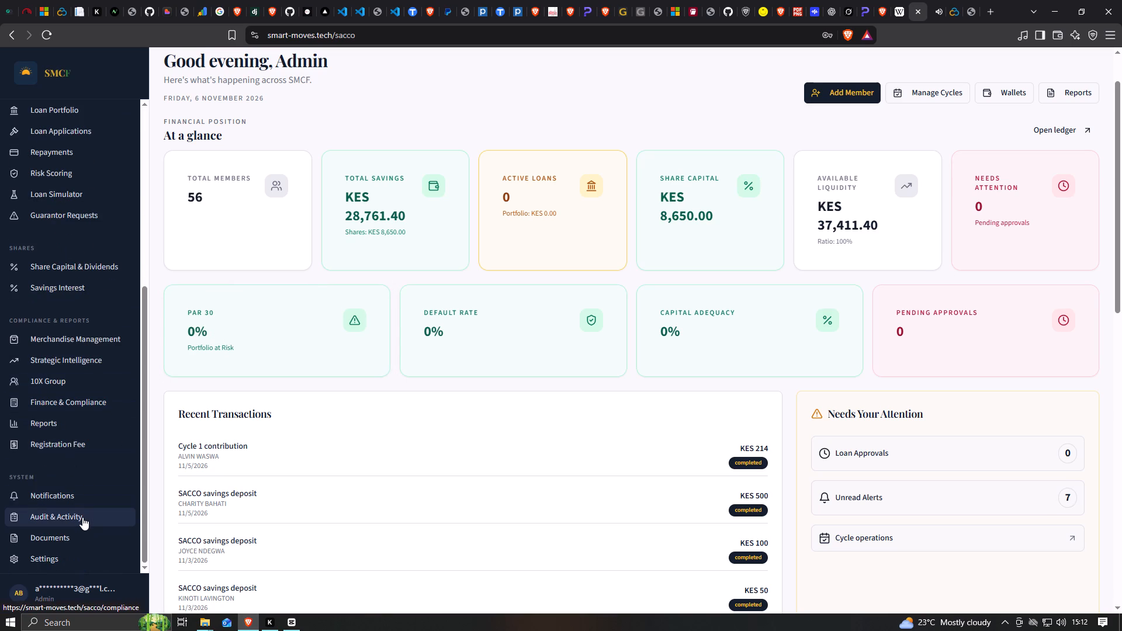
{"action": "left_click", "coordinate": [82, 520]}
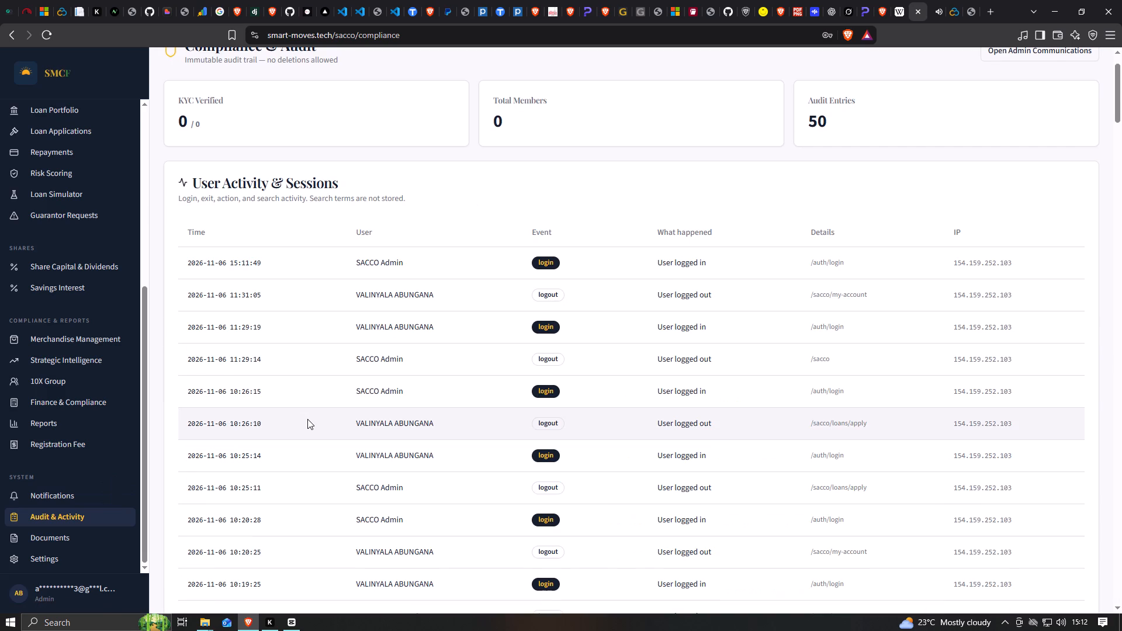
{"action": "scroll", "coordinate": [954, 136], "scroll_direction": "up", "scroll_amount": 7}
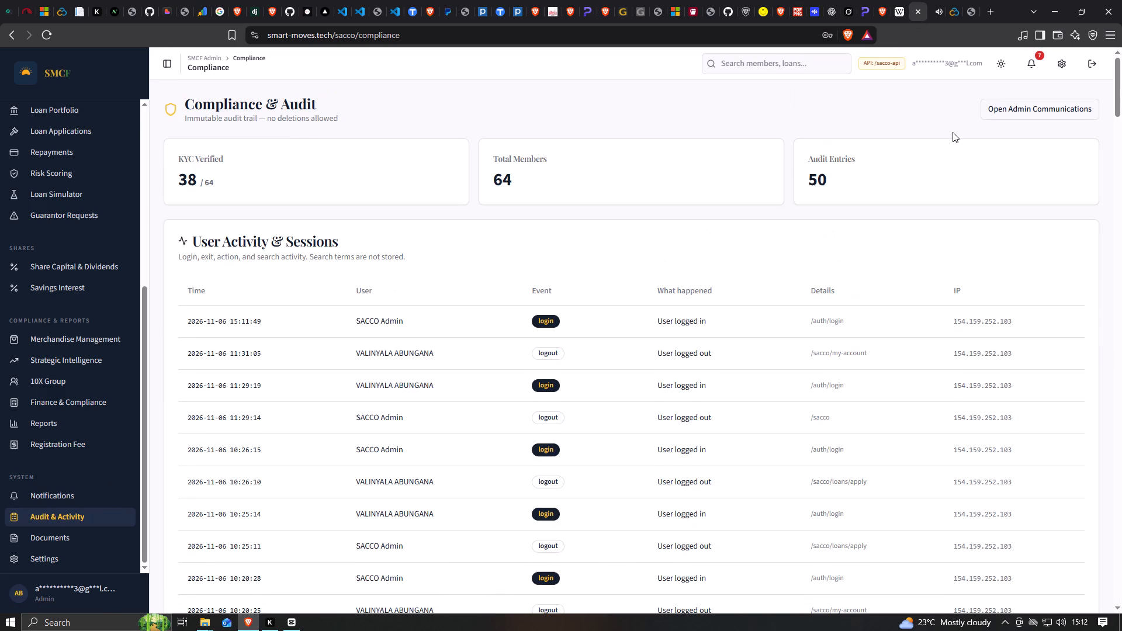
{"action": "scroll", "coordinate": [953, 132], "scroll_direction": "up", "scroll_amount": 5}
Switch the SMCF admin site to its dark theme.
{"action": "left_click", "coordinate": [1006, 65]}
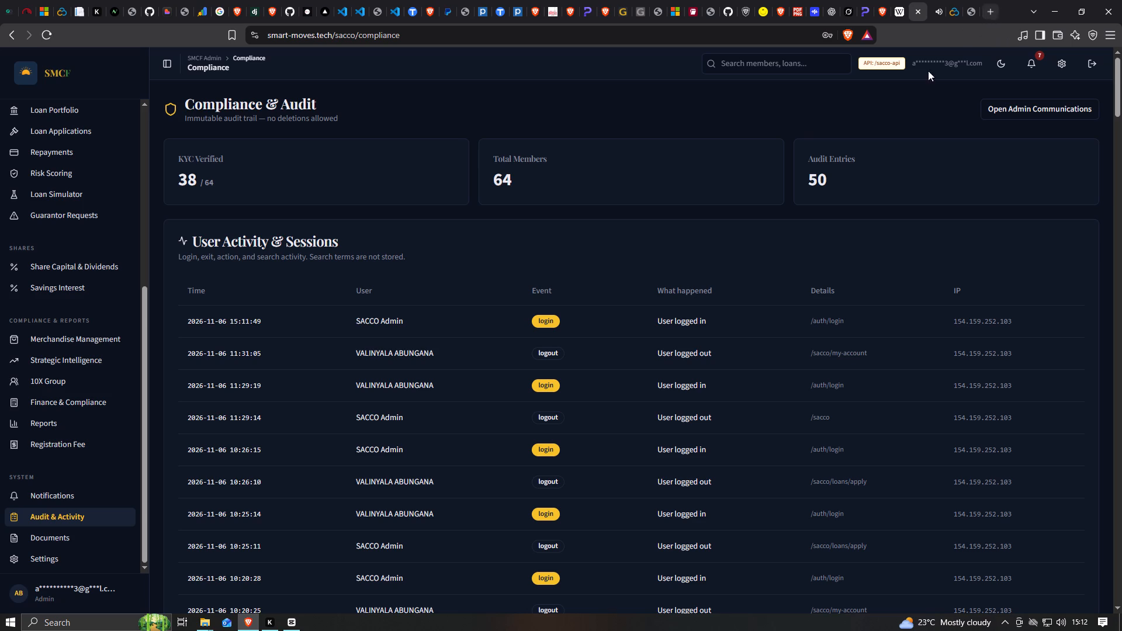
Return to CapCut and check the export progress of video 1017.
{"action": "left_click", "coordinate": [292, 617]}
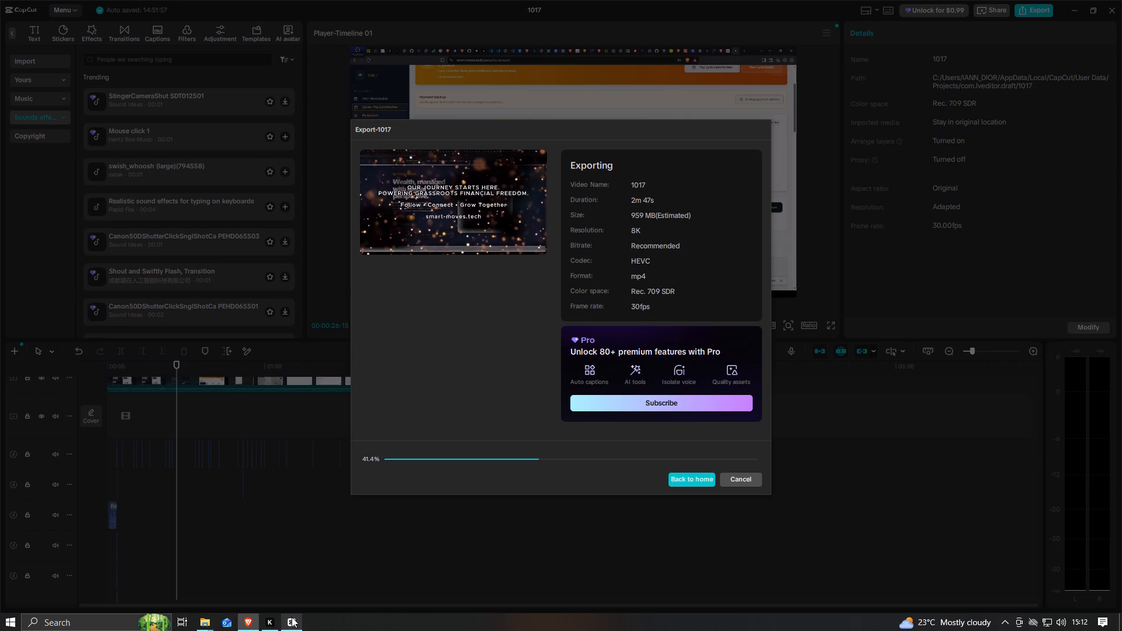
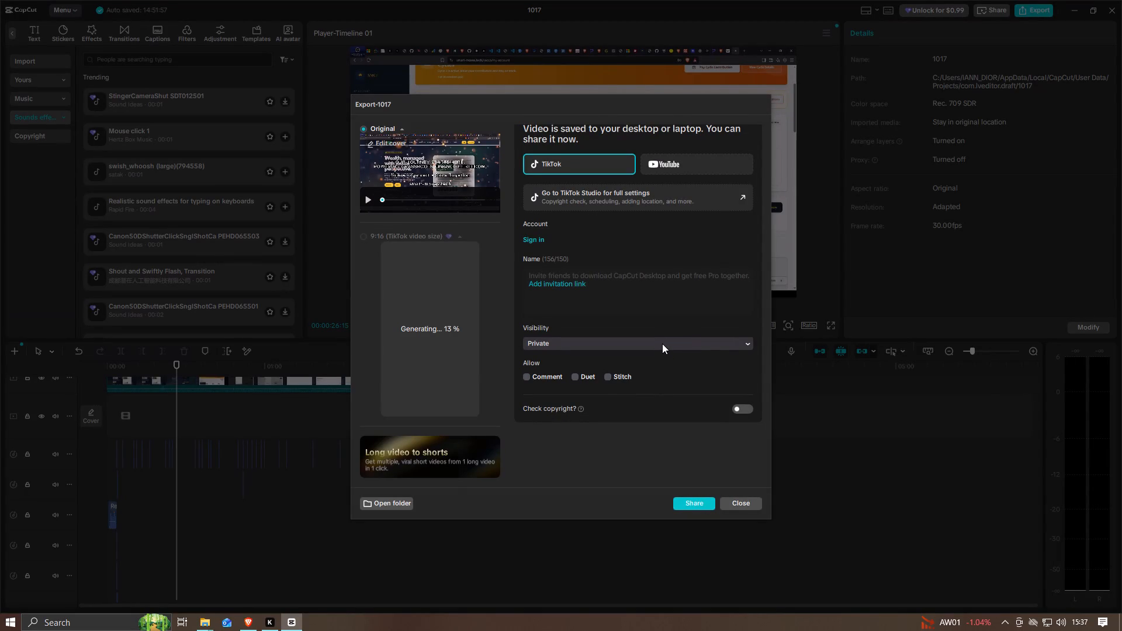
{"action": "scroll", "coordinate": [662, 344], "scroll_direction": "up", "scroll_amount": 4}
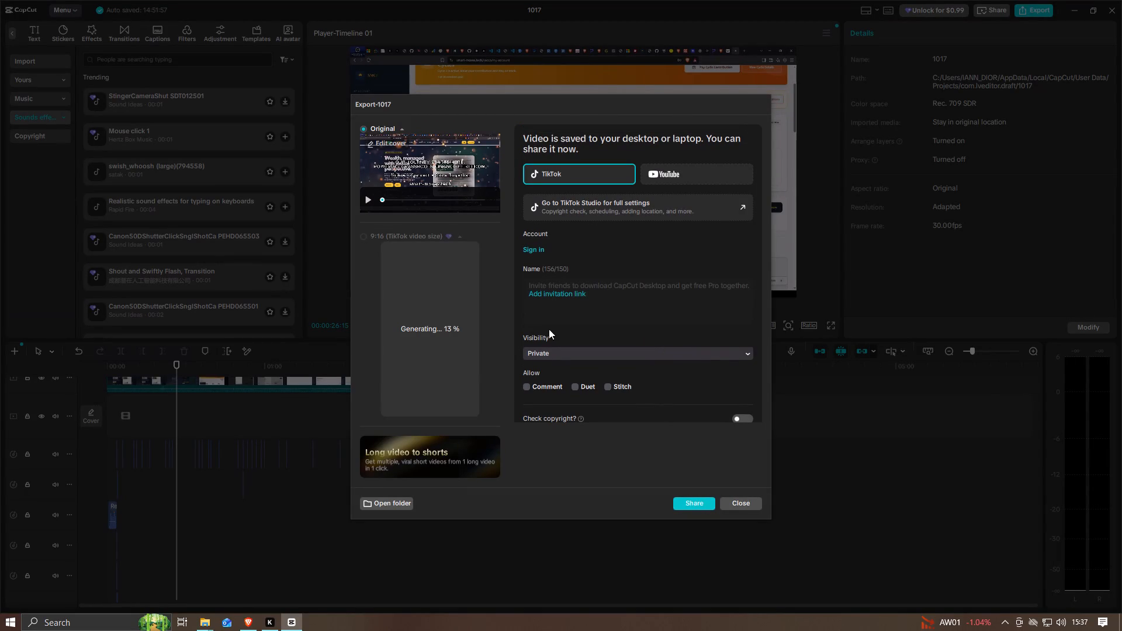
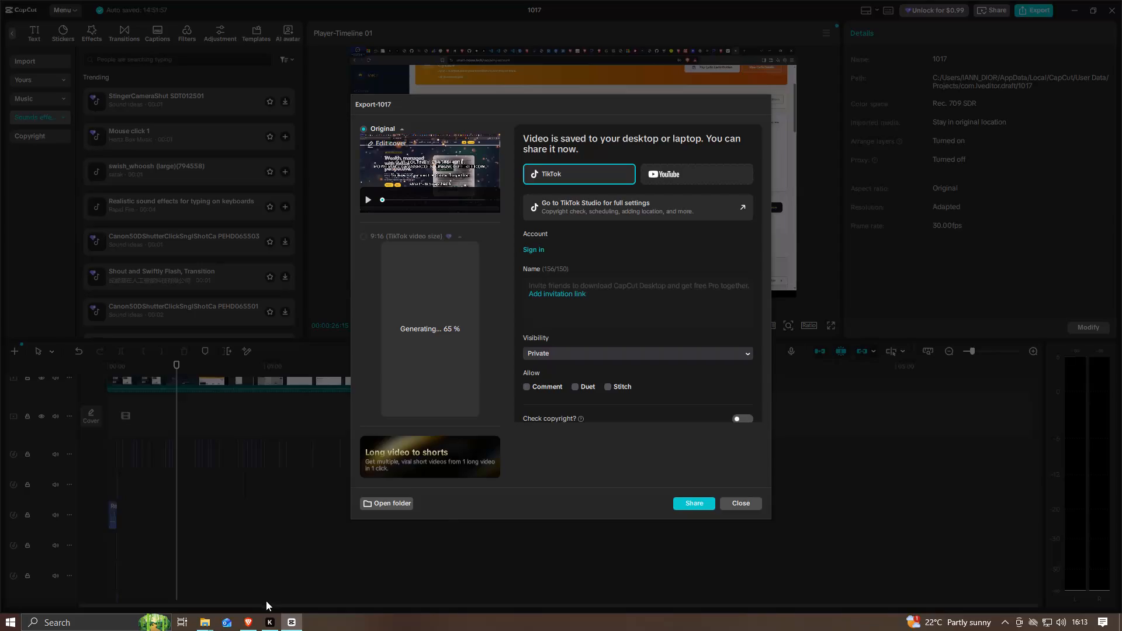
Switch to the Brave browser, pause the music video playing on YouTube, and return to CapCut's export window.
{"action": "left_click", "coordinate": [252, 622]}
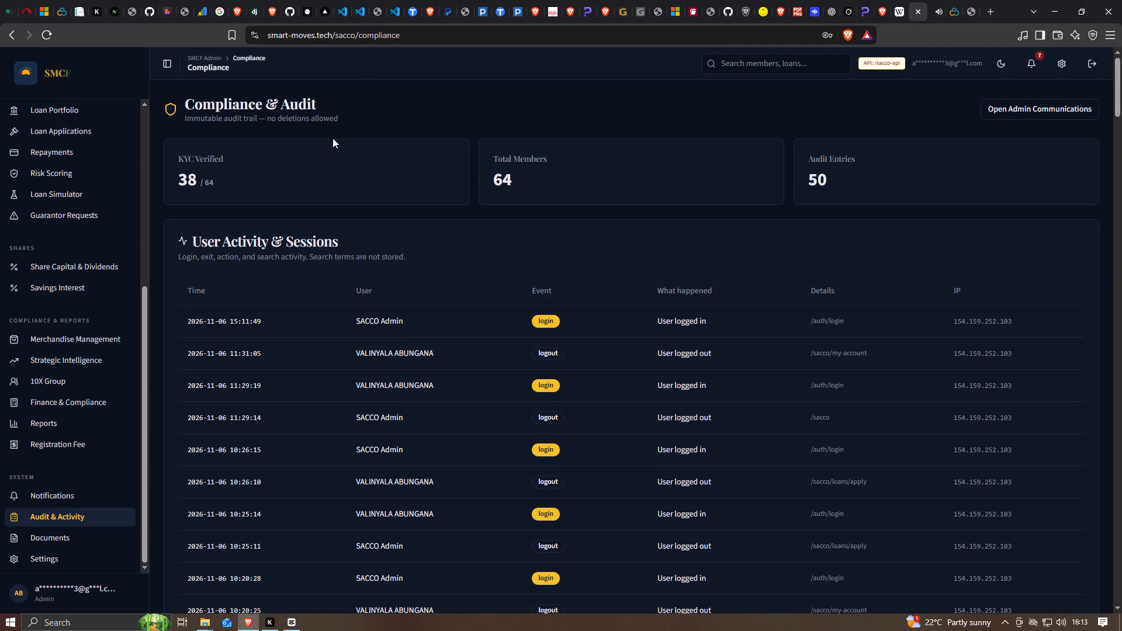
{"action": "left_click", "coordinate": [932, 16]}
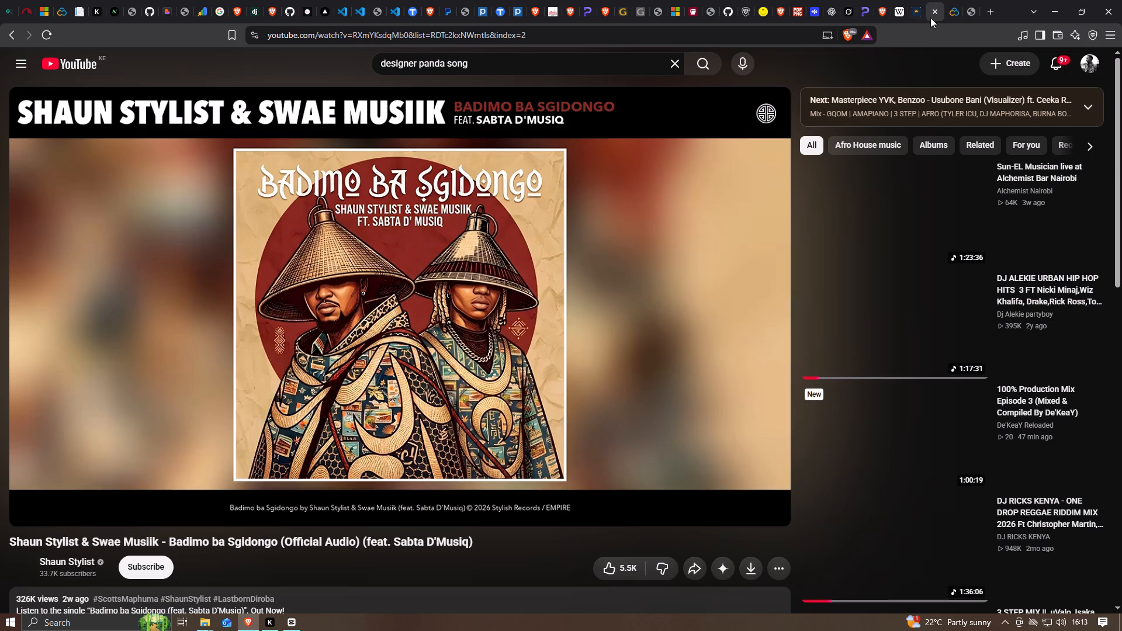
{"action": "left_click", "coordinate": [513, 311]}
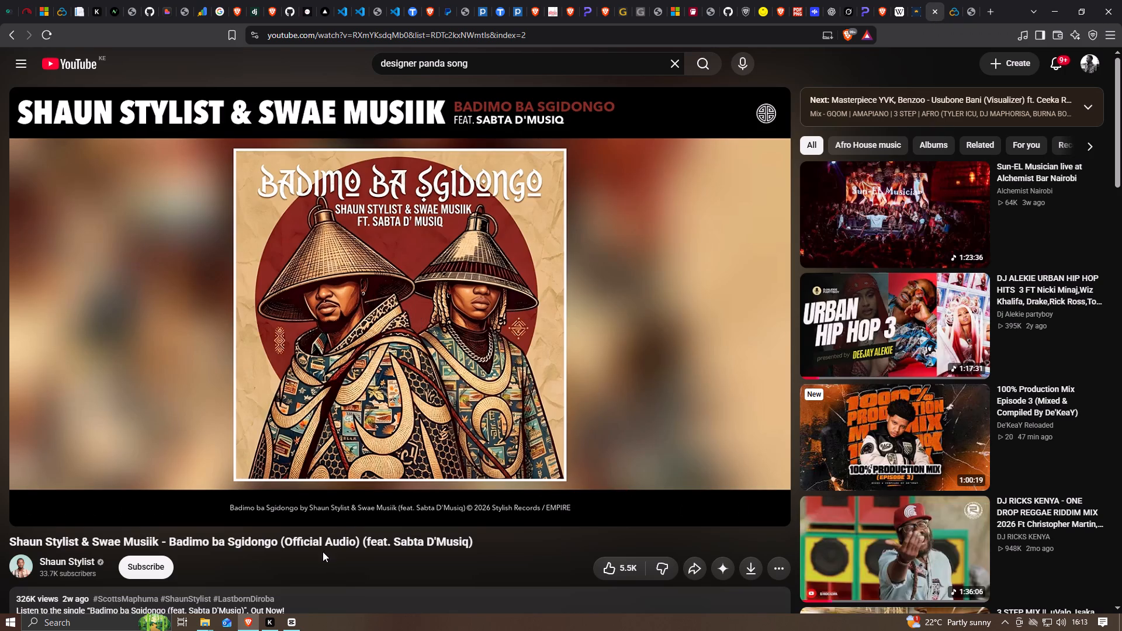
{"action": "left_click", "coordinate": [289, 623]}
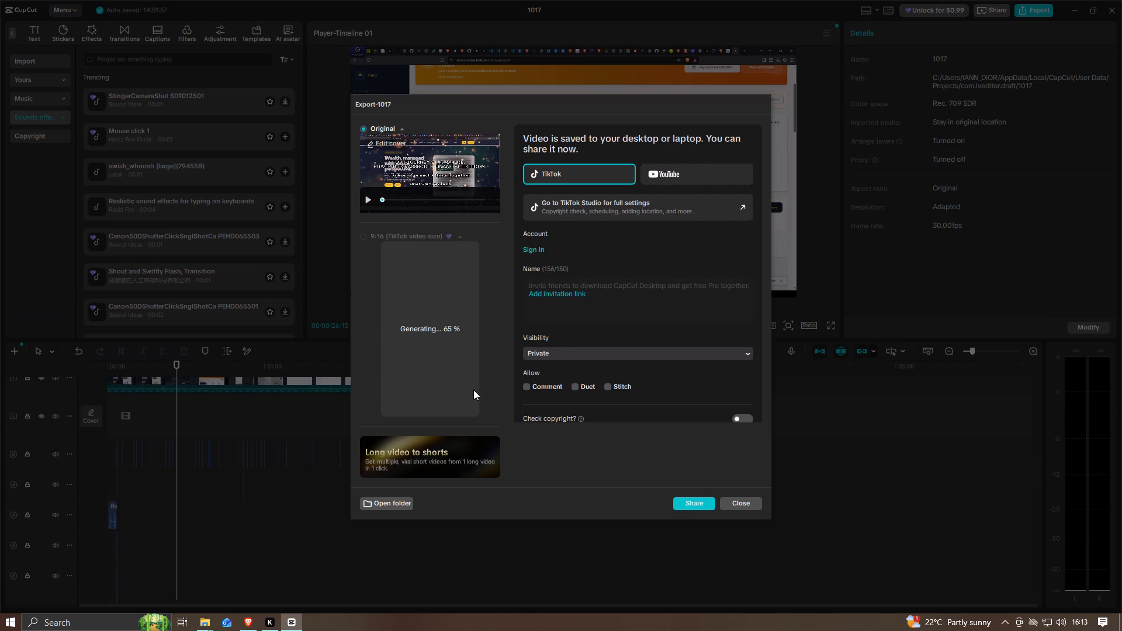